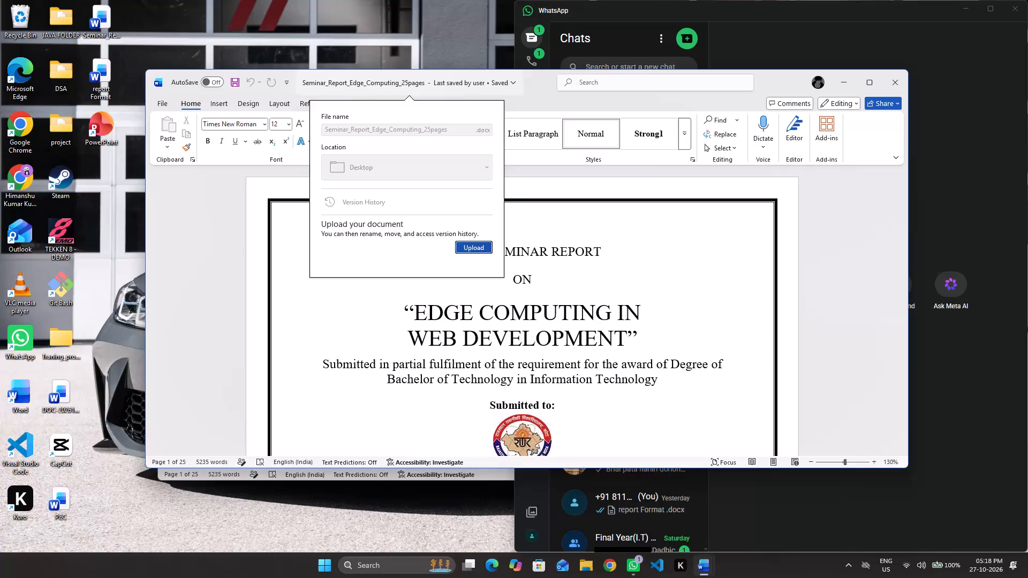
# Dismiss the file name and location pop-up of the seminar report to return to its cover page.
pyautogui.click(632, 258)
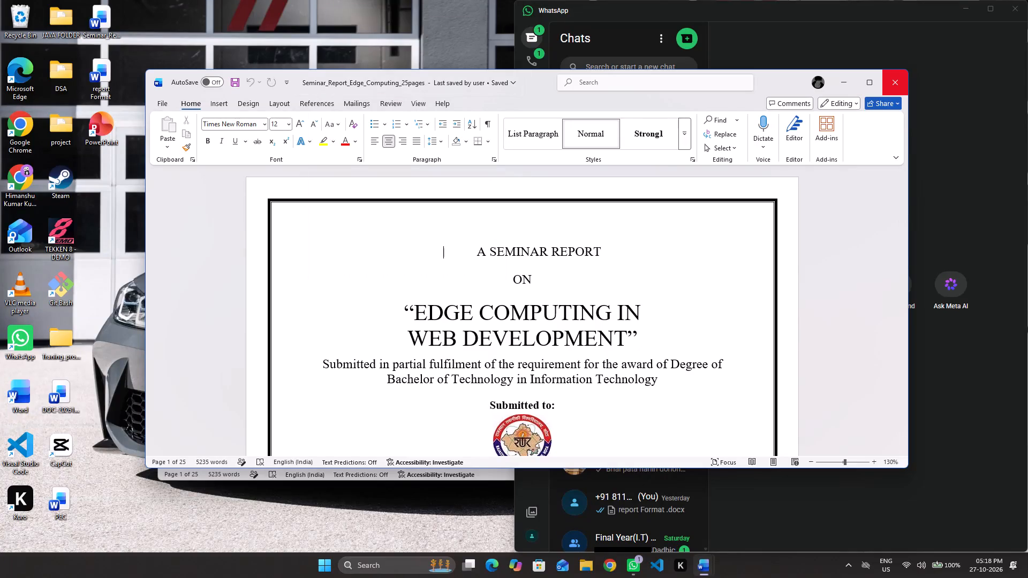
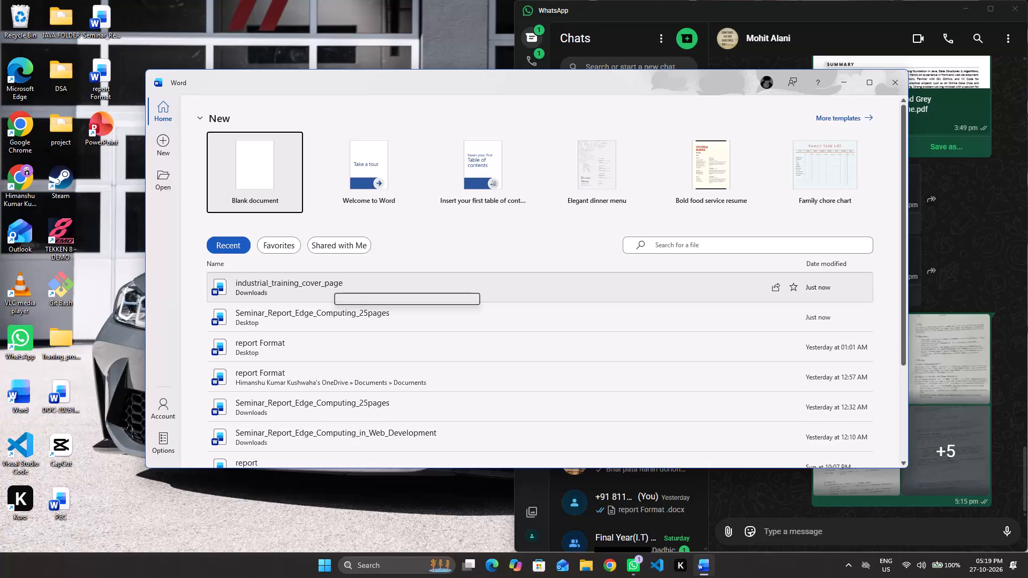
# Open the recent document "report Format" stored on the Desktop.
pyautogui.click(294, 352)
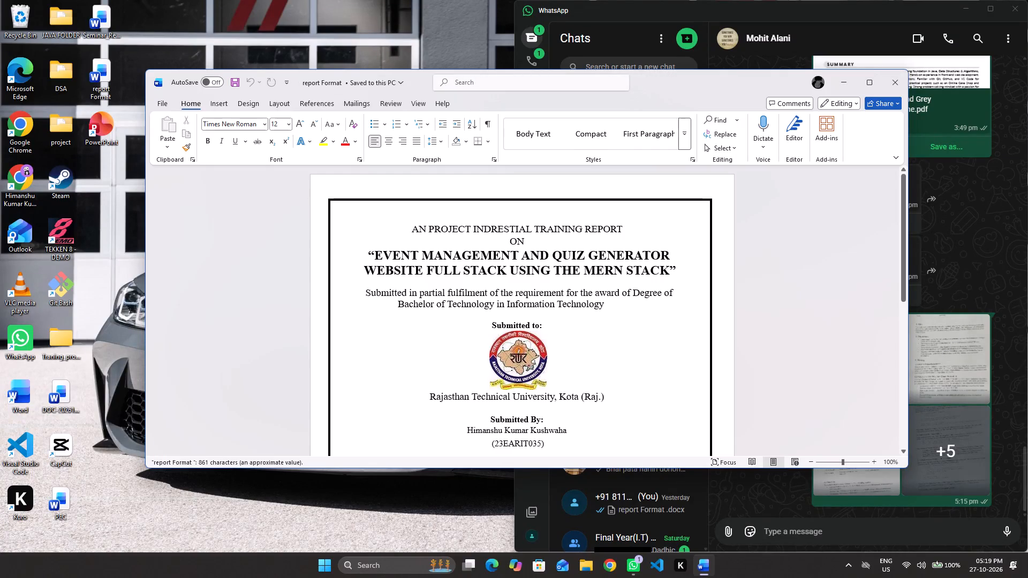
# Examine the training report's cover page from the title and submission details down to the session and college name at the bottom.
pyautogui.scroll(-8, 453, 364)
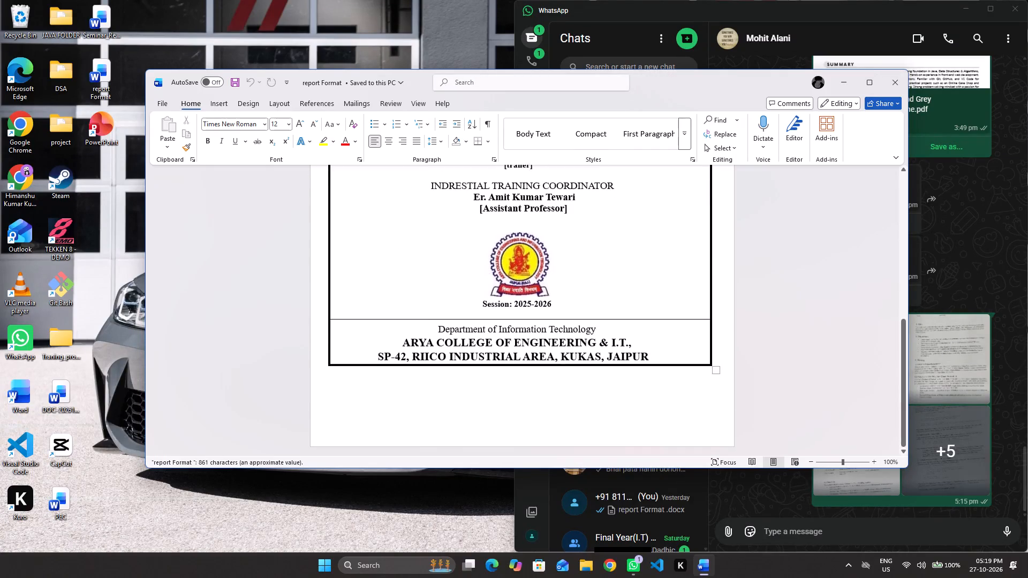
pyautogui.scroll(4, 453, 364)
pyautogui.scroll(-13, 453, 364)
pyautogui.scroll(3, 453, 364)
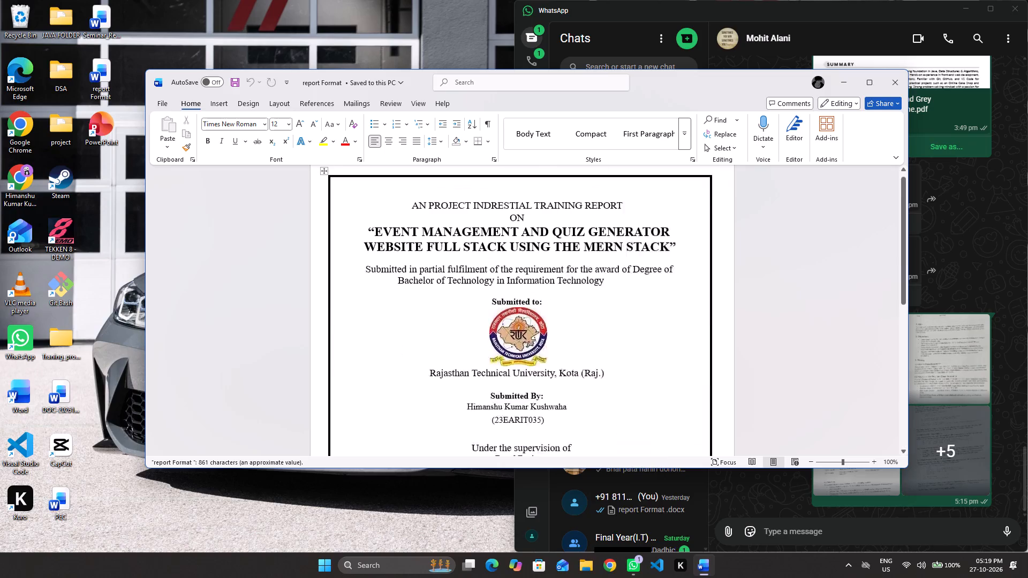
pyautogui.scroll(3, 453, 364)
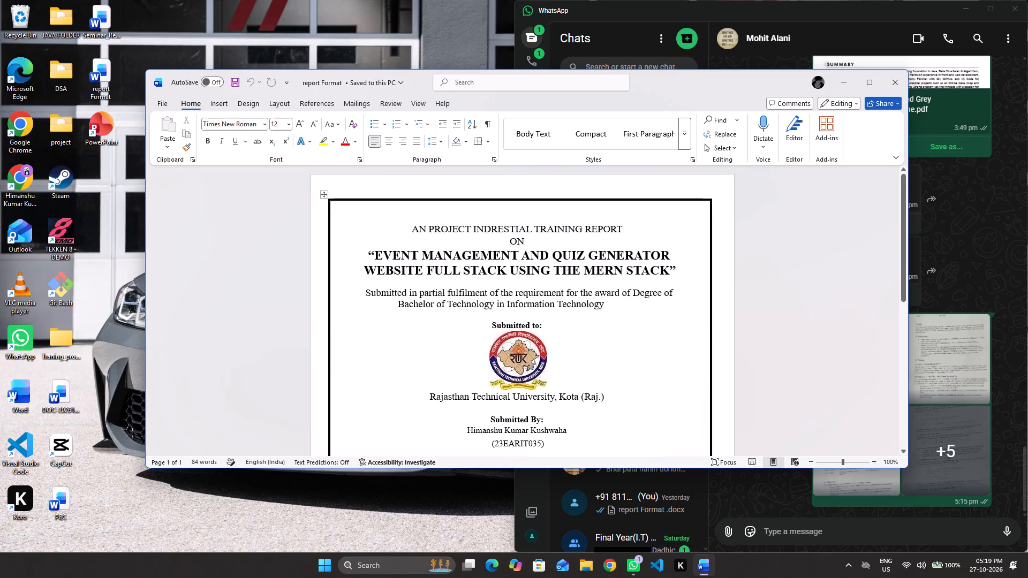
pyautogui.scroll(-7, 453, 364)
pyautogui.scroll(3, 453, 364)
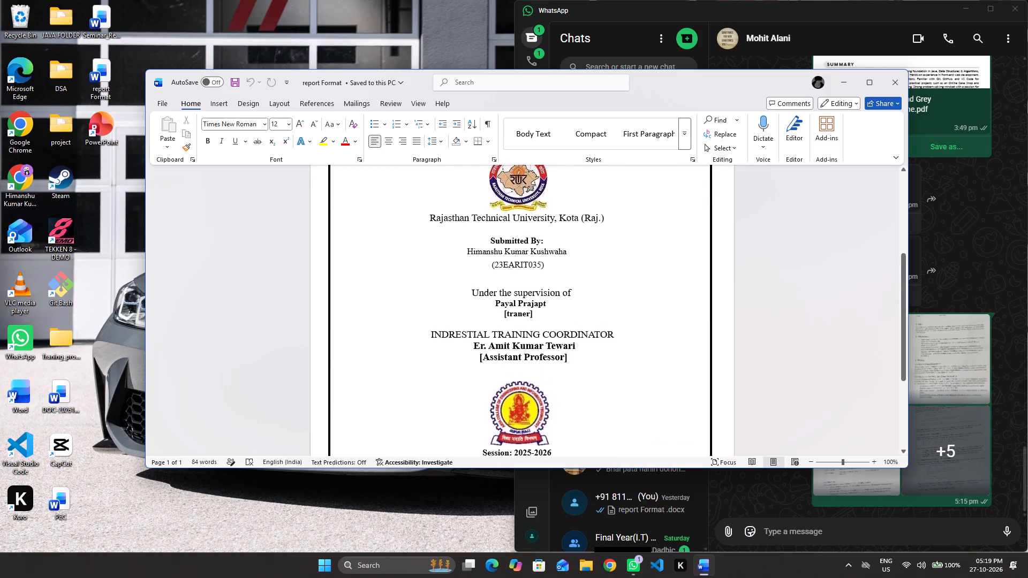
pyautogui.scroll(1, 453, 364)
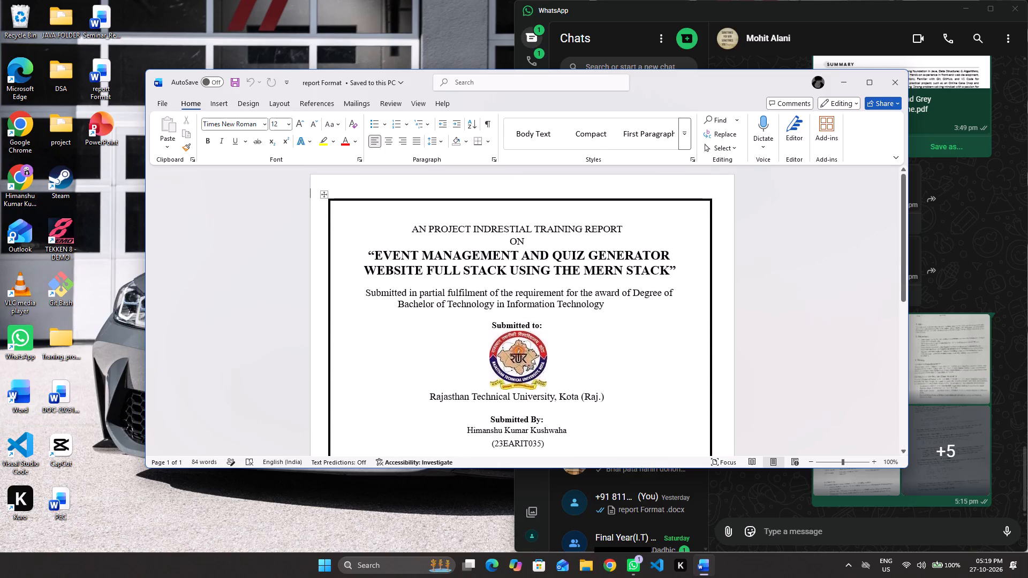
pyautogui.scroll(-10, 453, 364)
pyautogui.scroll(1, 453, 364)
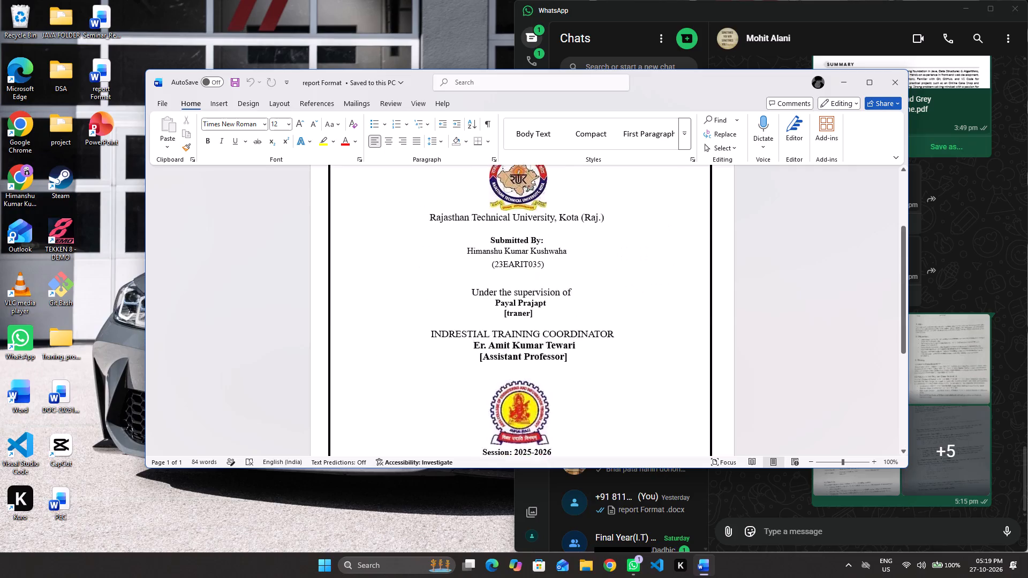
pyautogui.scroll(1, 453, 364)
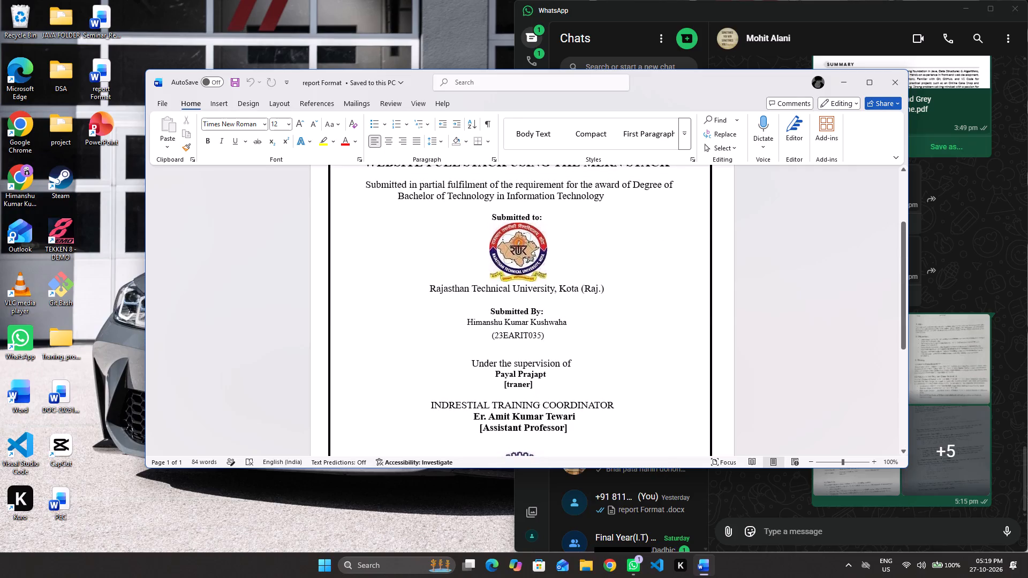
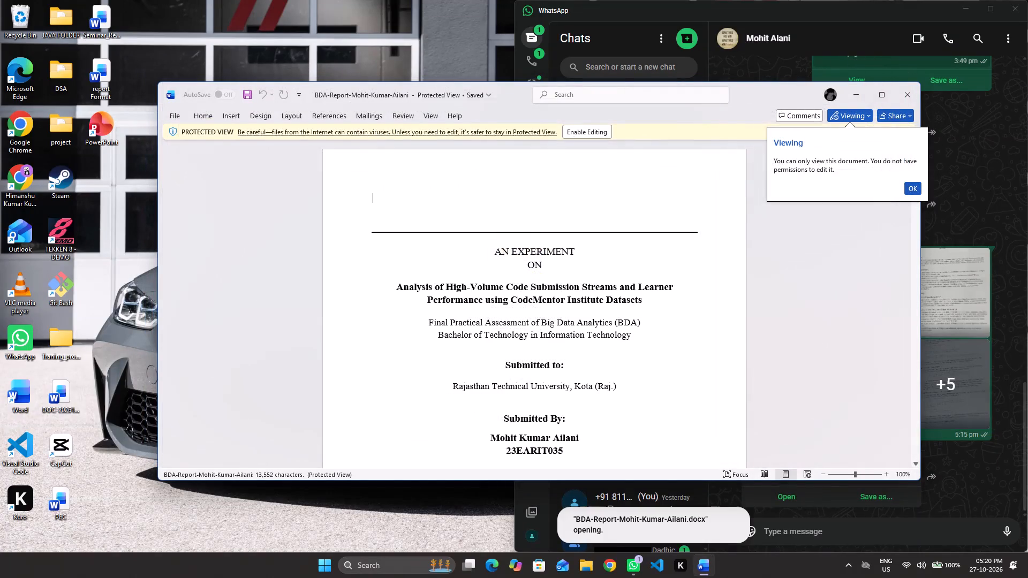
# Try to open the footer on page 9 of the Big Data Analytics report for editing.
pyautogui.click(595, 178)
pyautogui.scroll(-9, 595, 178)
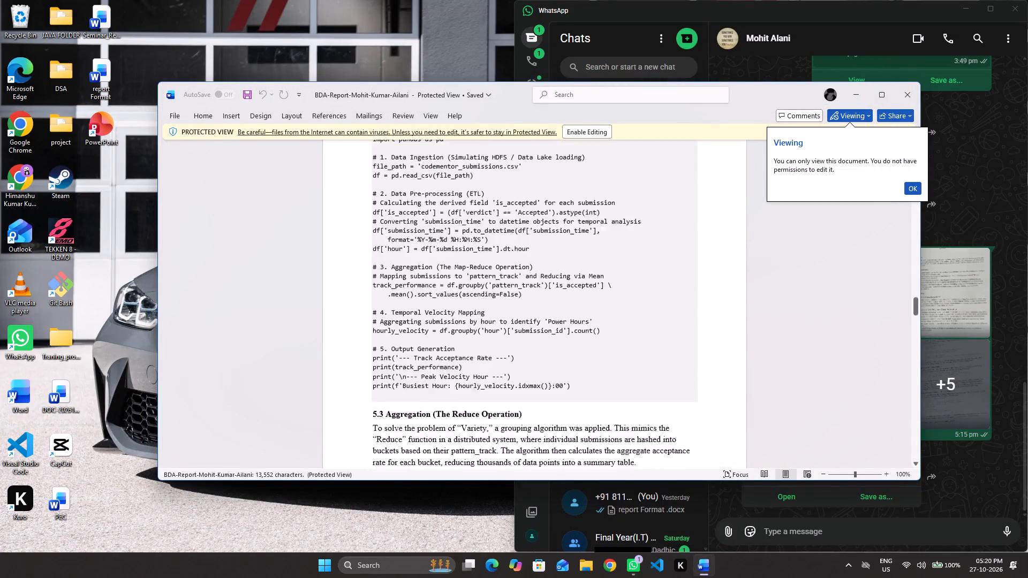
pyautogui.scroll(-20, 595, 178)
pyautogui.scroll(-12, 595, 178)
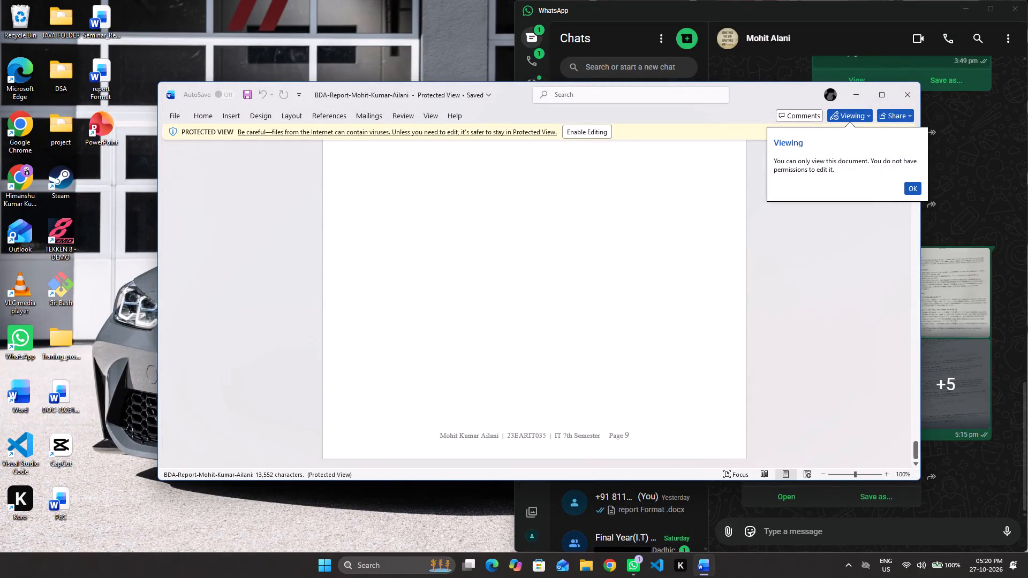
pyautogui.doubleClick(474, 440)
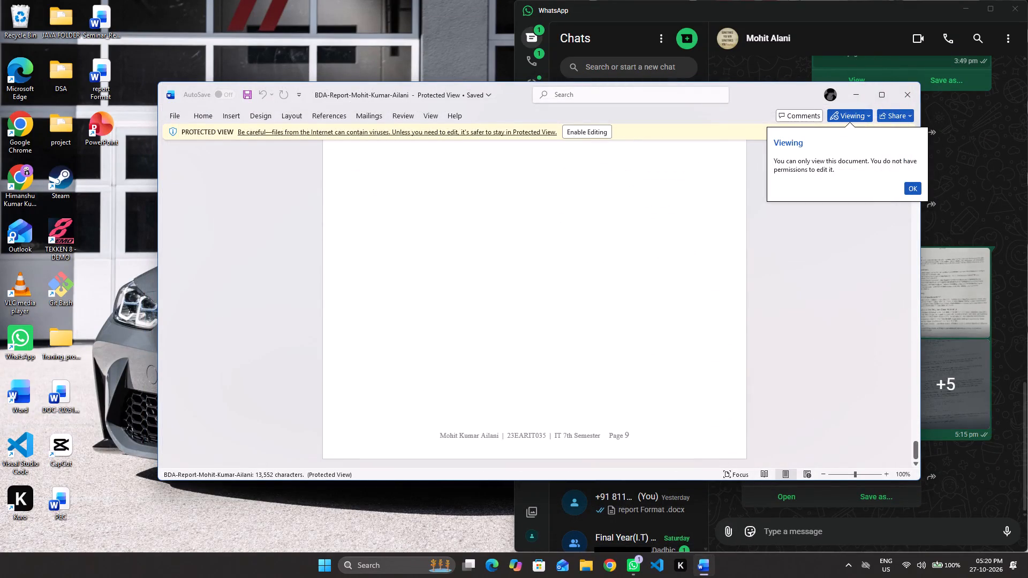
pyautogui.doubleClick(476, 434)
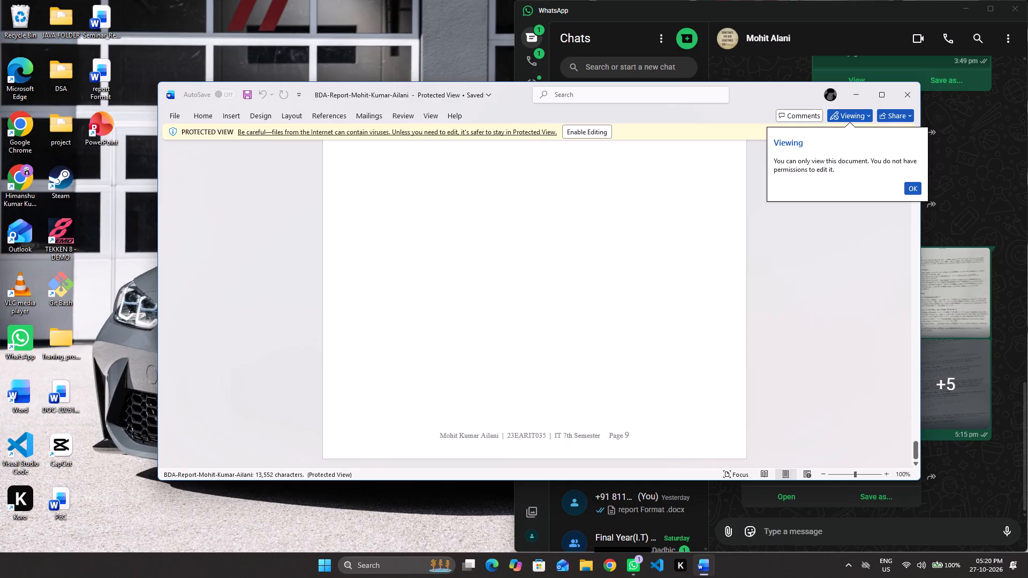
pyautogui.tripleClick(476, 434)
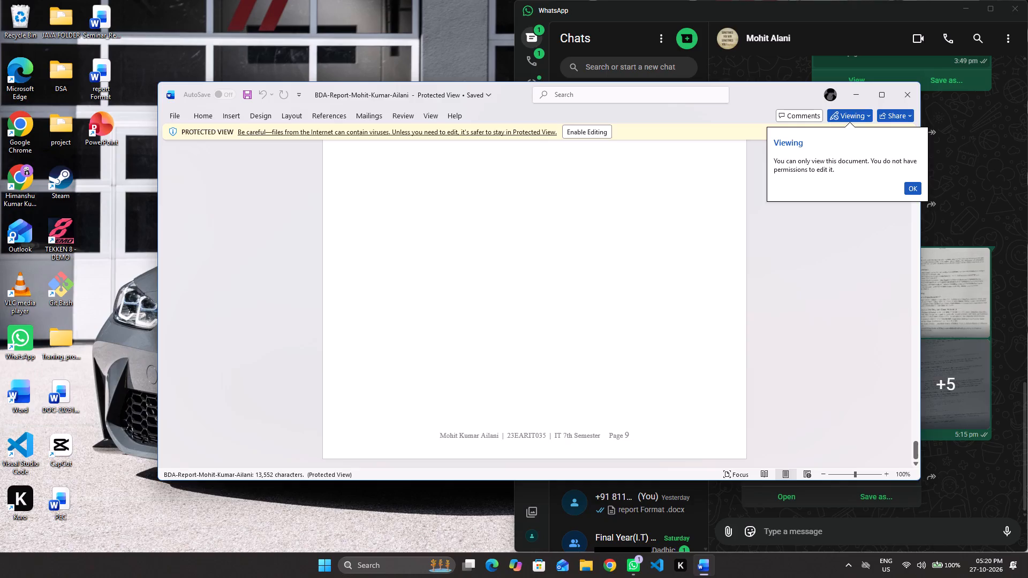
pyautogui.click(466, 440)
# Enable editing of the Big Data Analytics report and view its cover page down to the session line.
pyautogui.scroll(20, 493, 176)
pyautogui.scroll(20, 493, 176)
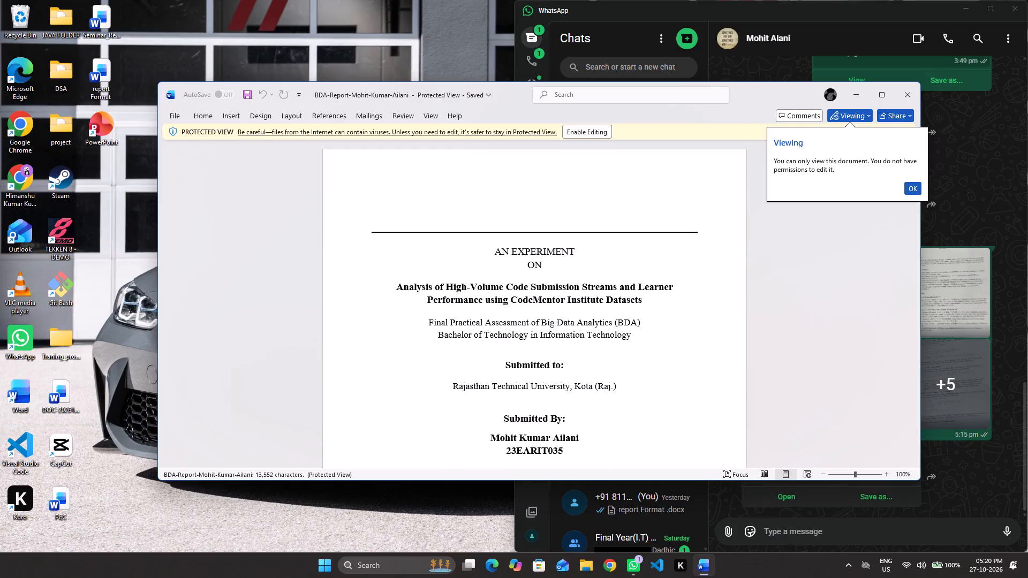
pyautogui.click(590, 135)
pyautogui.scroll(-3, 578, 184)
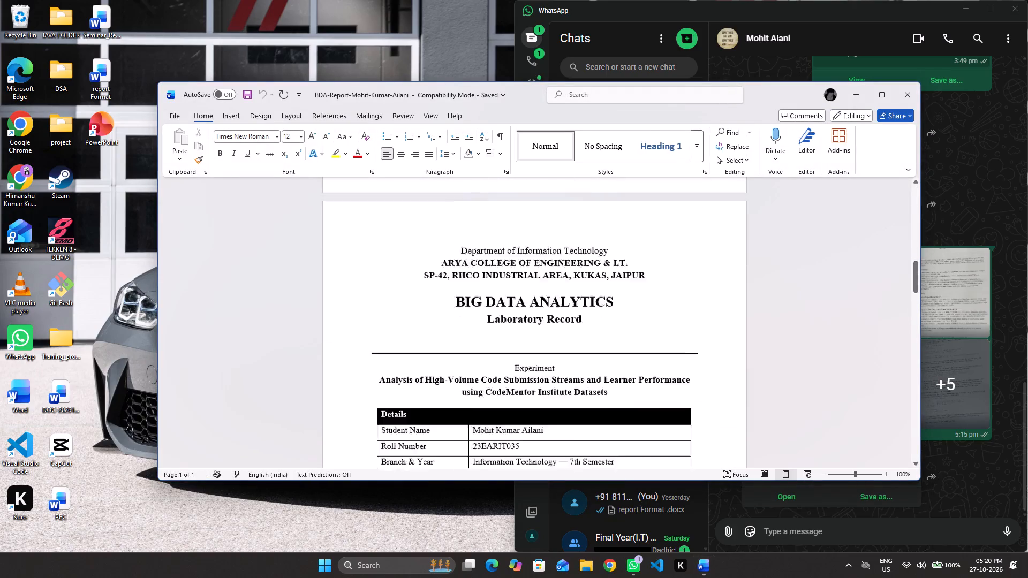
# Return to the start of the Big Data Analytics report and arrange its window side by side with WhatsApp.
pyautogui.scroll(4, 578, 184)
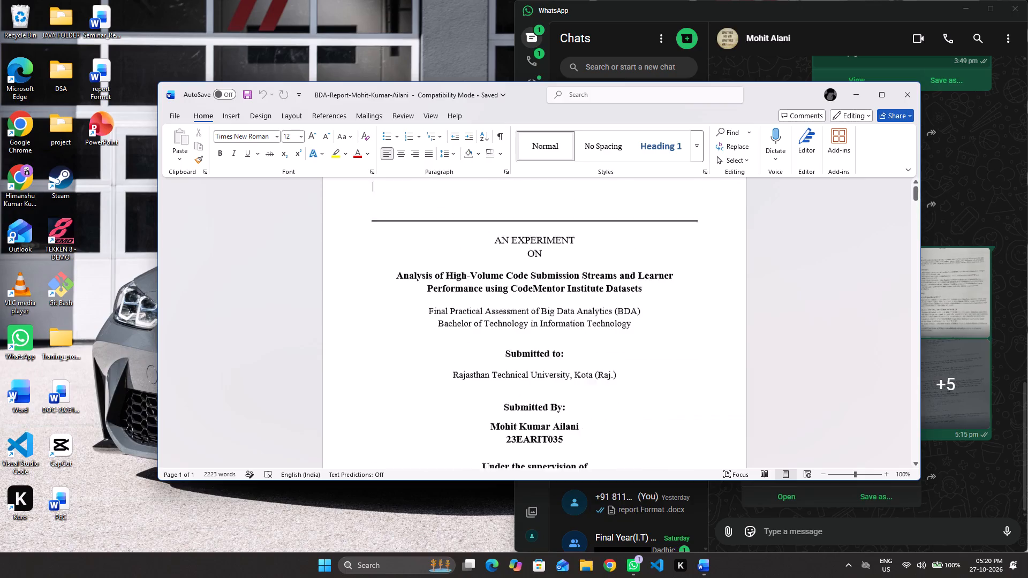
pyautogui.scroll(2, 578, 184)
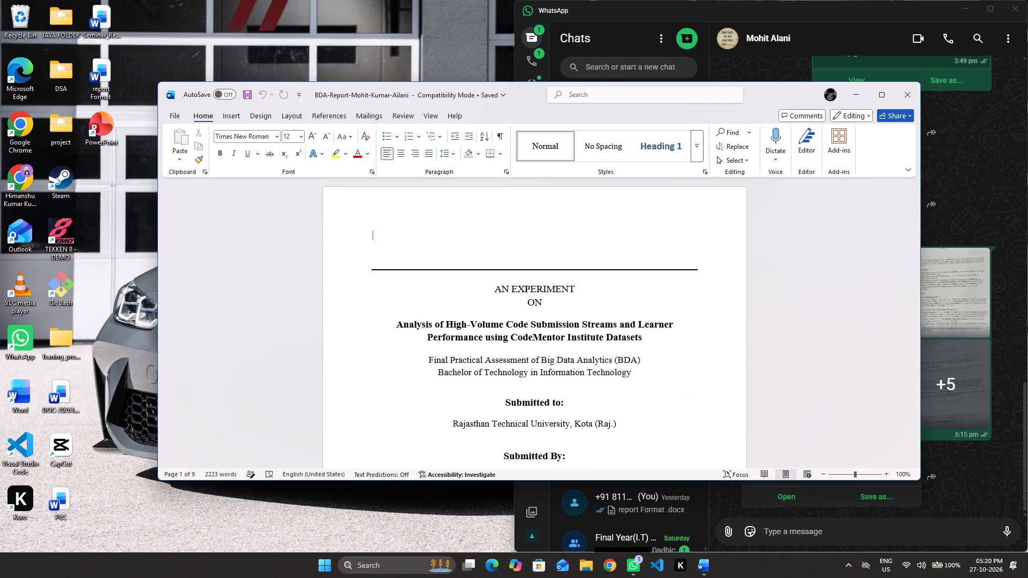
pyautogui.click(804, 120)
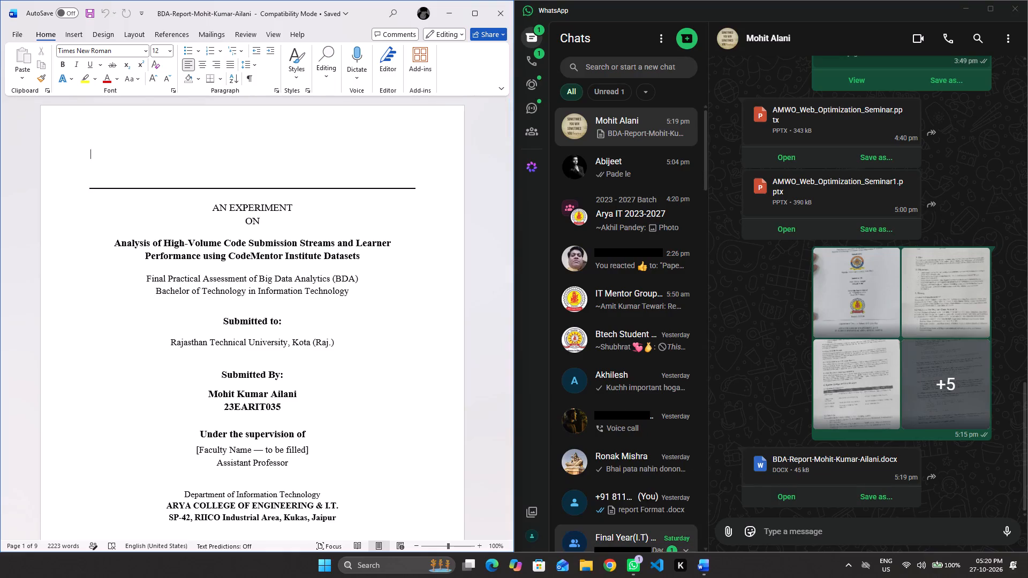
# Examine the report's cover page and footer, the laboratory record page with its details table, and the last pages.
pyautogui.scroll(-3, 286, 279)
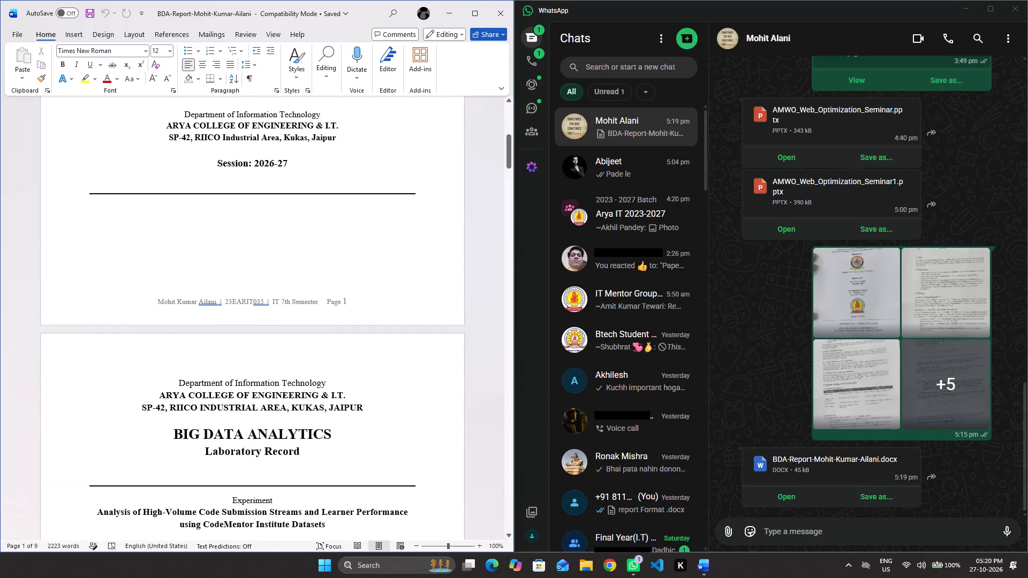
pyautogui.scroll(-1, 286, 279)
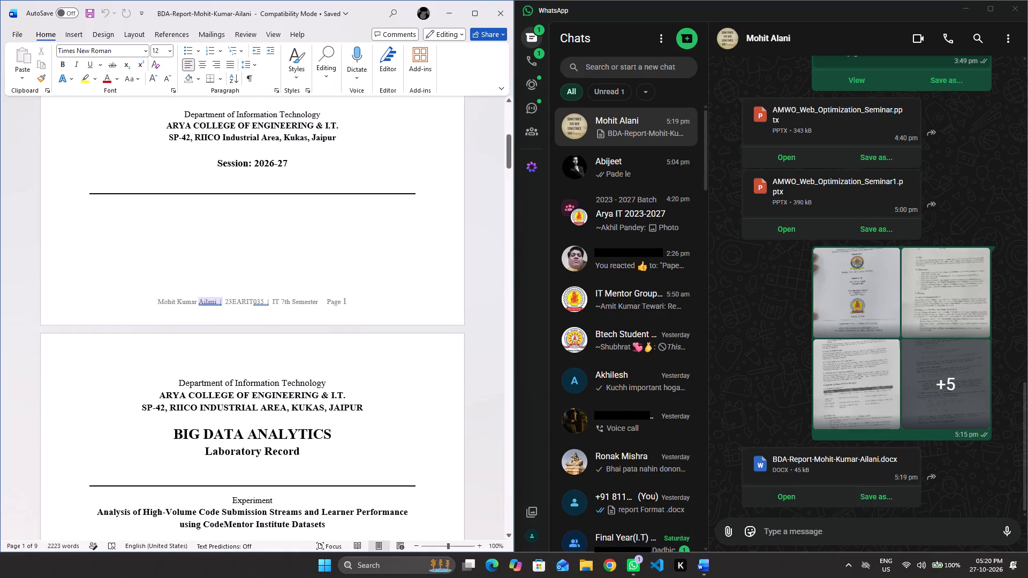
pyautogui.click(212, 302)
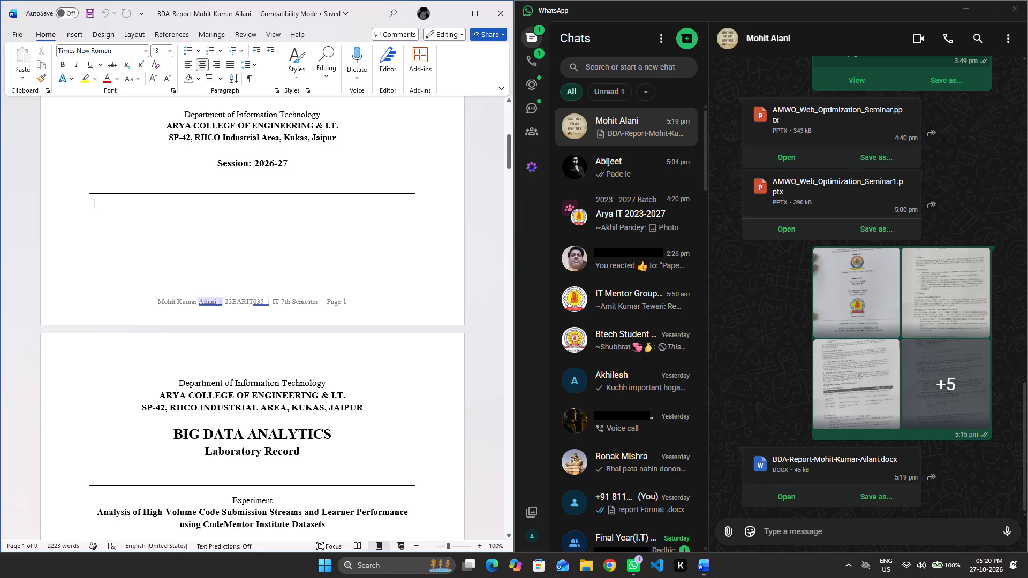
pyautogui.scroll(6, 212, 302)
pyautogui.scroll(-1, 212, 302)
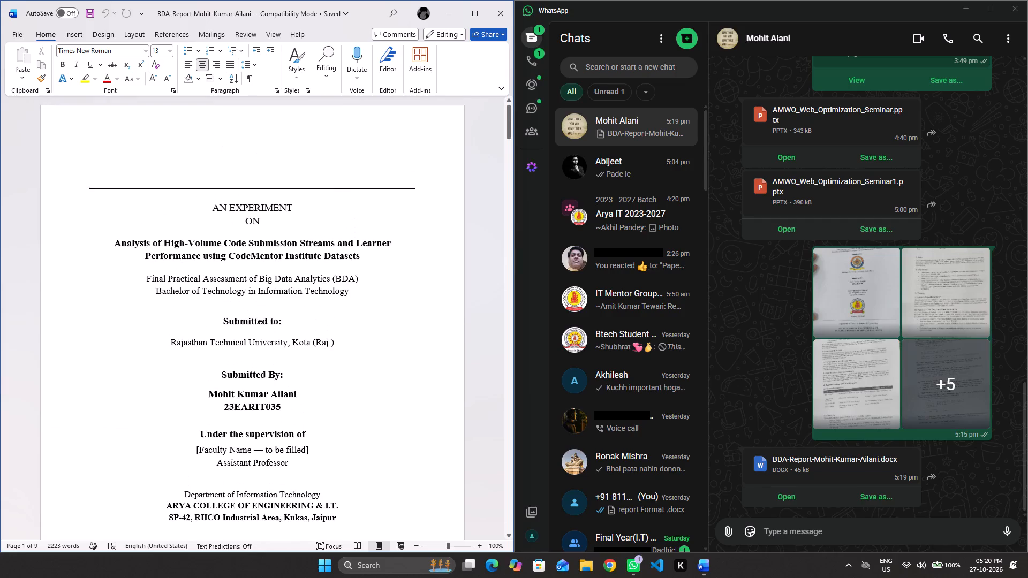
pyautogui.scroll(-3, 212, 302)
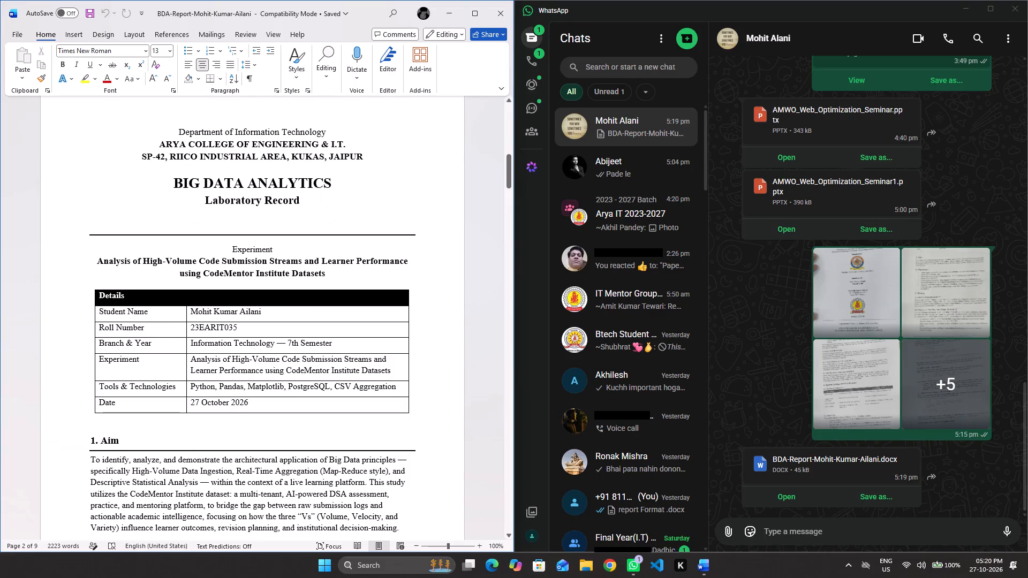
pyautogui.scroll(-7, 218, 231)
pyautogui.scroll(-15, 218, 231)
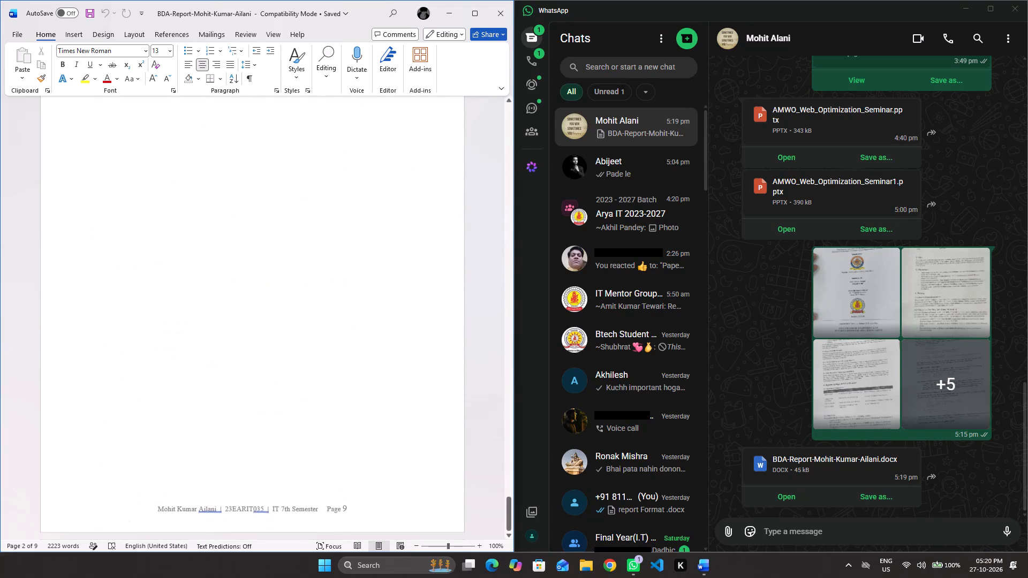
pyautogui.scroll(-11, 218, 231)
pyautogui.scroll(3, 218, 231)
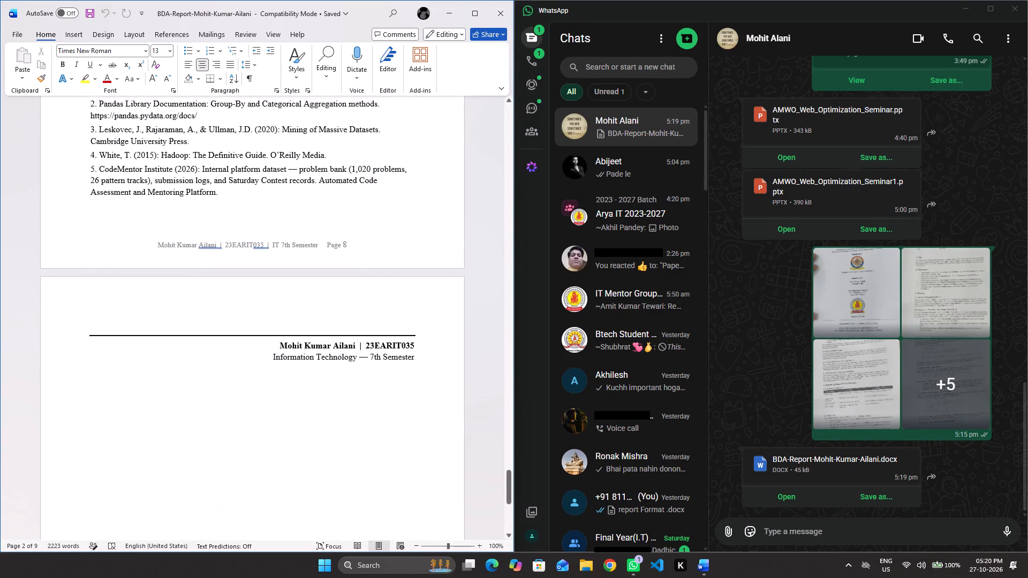
pyautogui.scroll(20, 218, 231)
pyautogui.scroll(14, 218, 231)
pyautogui.scroll(-4, 218, 231)
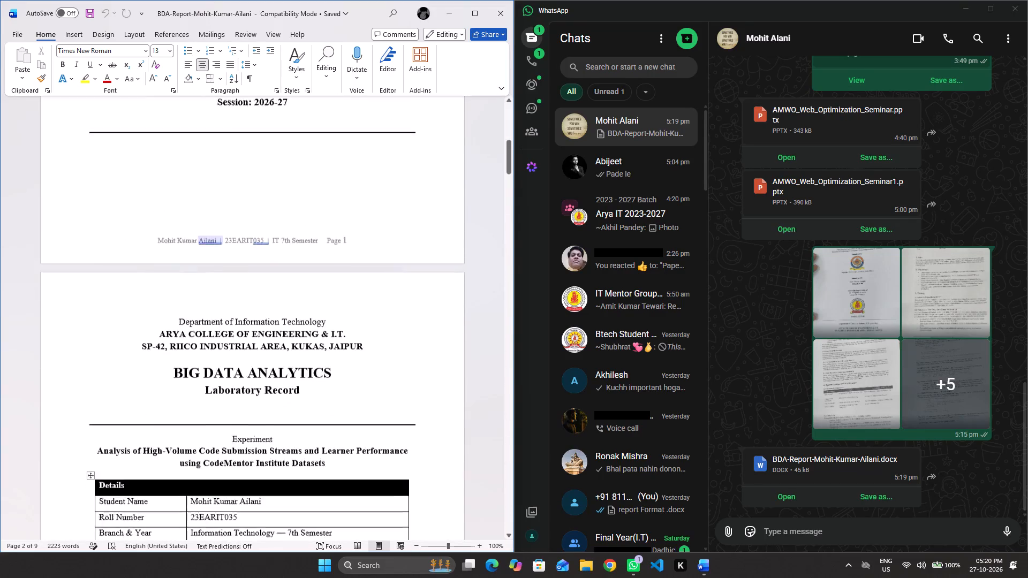
pyautogui.scroll(-1, 218, 231)
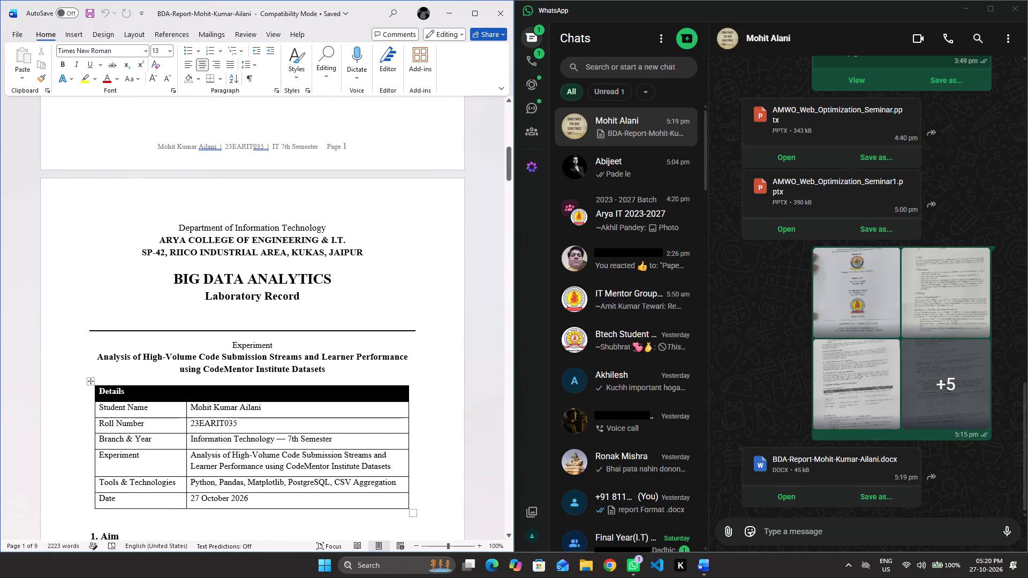
pyautogui.scroll(-1, 218, 231)
pyautogui.scroll(3, 233, 148)
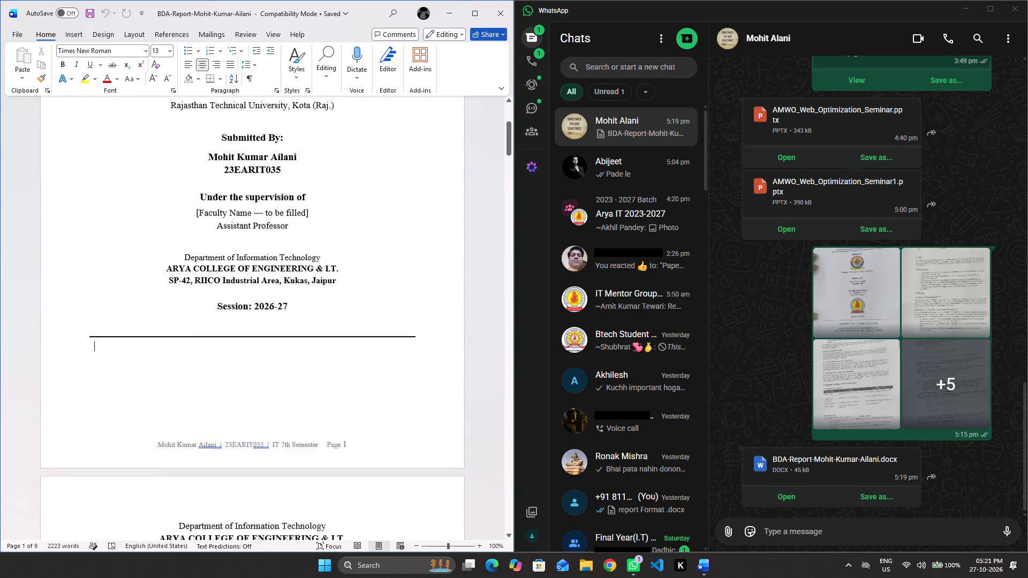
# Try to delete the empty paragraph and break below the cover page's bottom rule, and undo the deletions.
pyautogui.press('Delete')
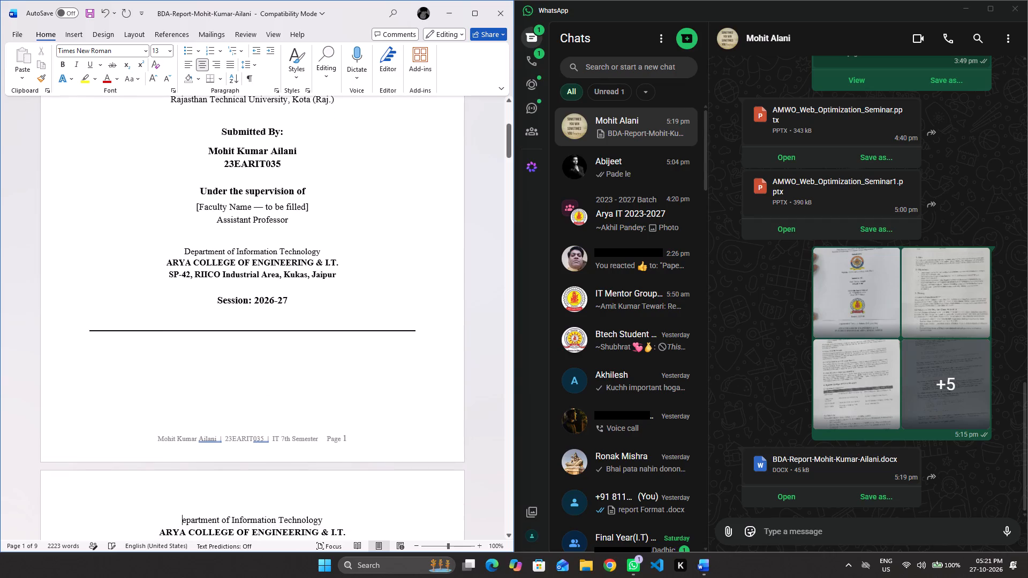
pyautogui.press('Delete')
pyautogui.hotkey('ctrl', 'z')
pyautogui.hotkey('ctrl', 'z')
# Delete the extra blank line above the horizontal rule at the top of the report's cover page.
pyautogui.scroll(2, 258, 172)
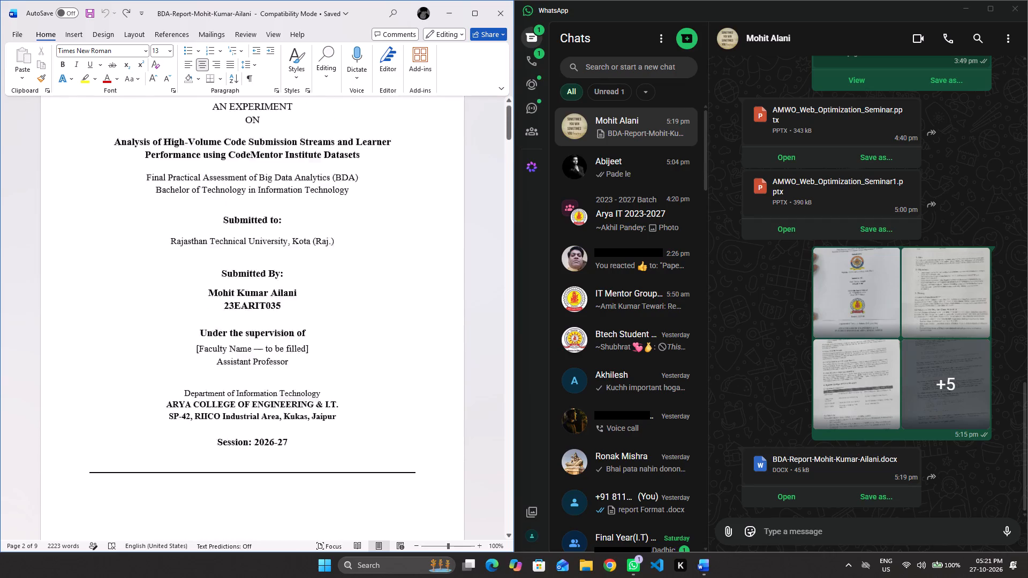
pyautogui.scroll(3, 258, 172)
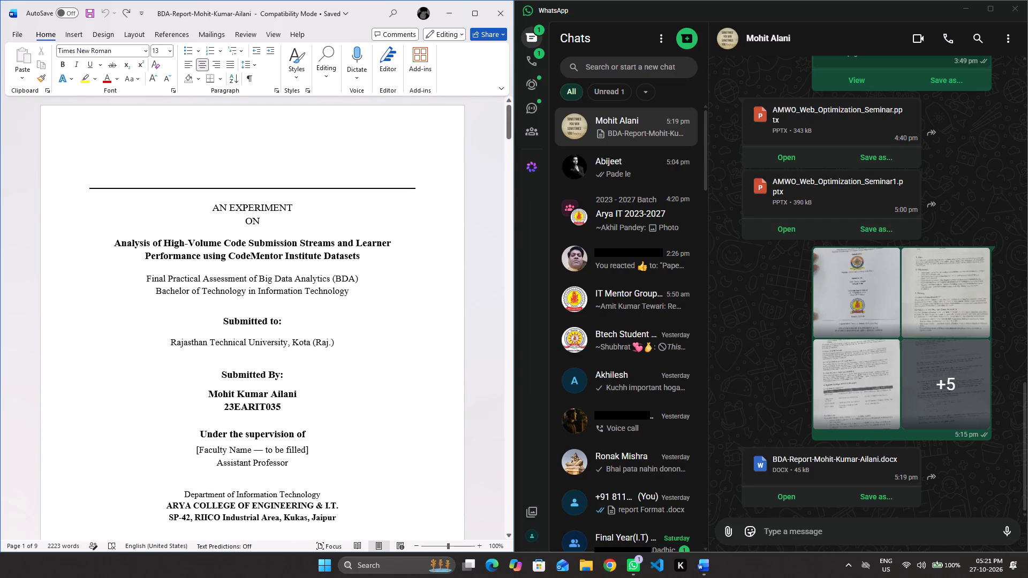
pyautogui.click(225, 158)
pyautogui.press('BackSpace')
pyautogui.press('BackSpace')
pyautogui.press('Delete')
pyautogui.scroll(-2, 225, 158)
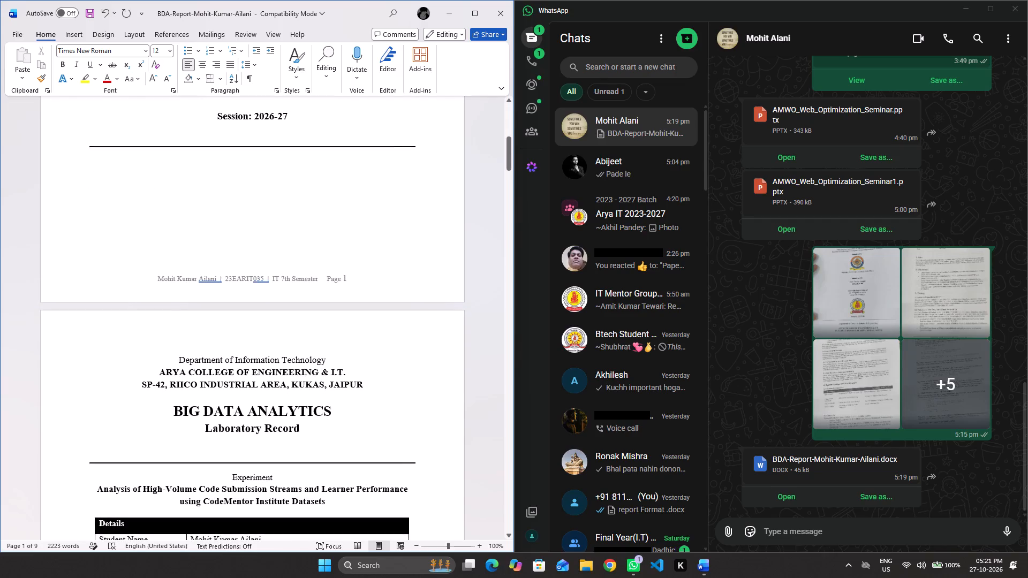
pyautogui.scroll(4, 225, 158)
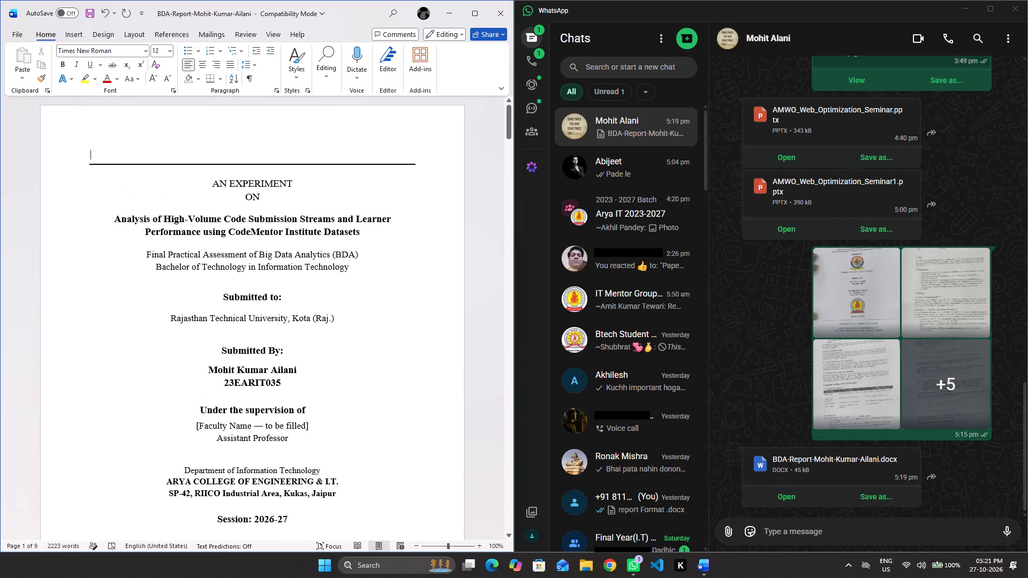
pyautogui.hotkey('ctrl', 'z')
pyautogui.click(201, 175)
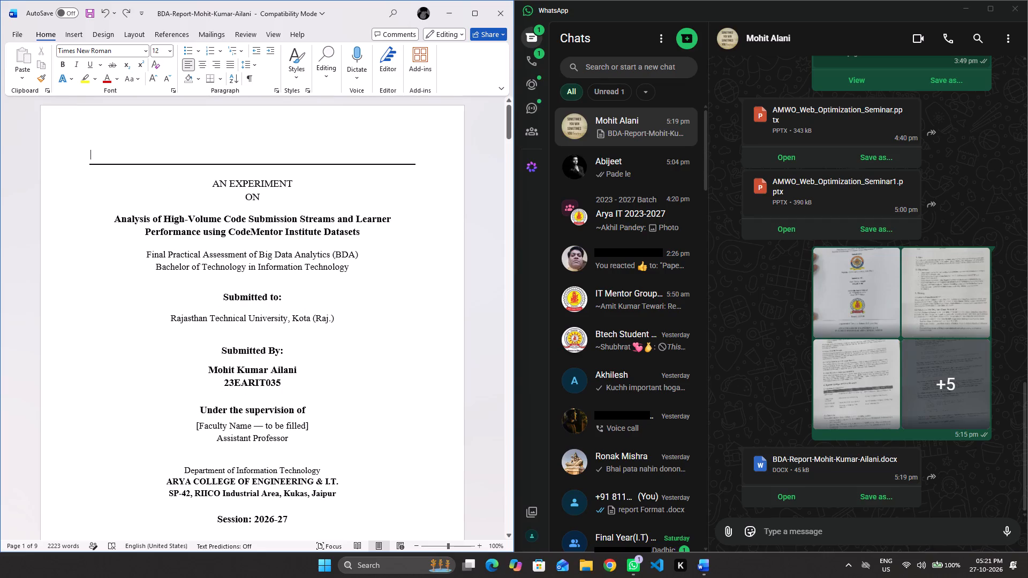
# Examine the report's body from the Theory section through the pattern track table to Expected Output and Results.
pyautogui.scroll(-10, 201, 175)
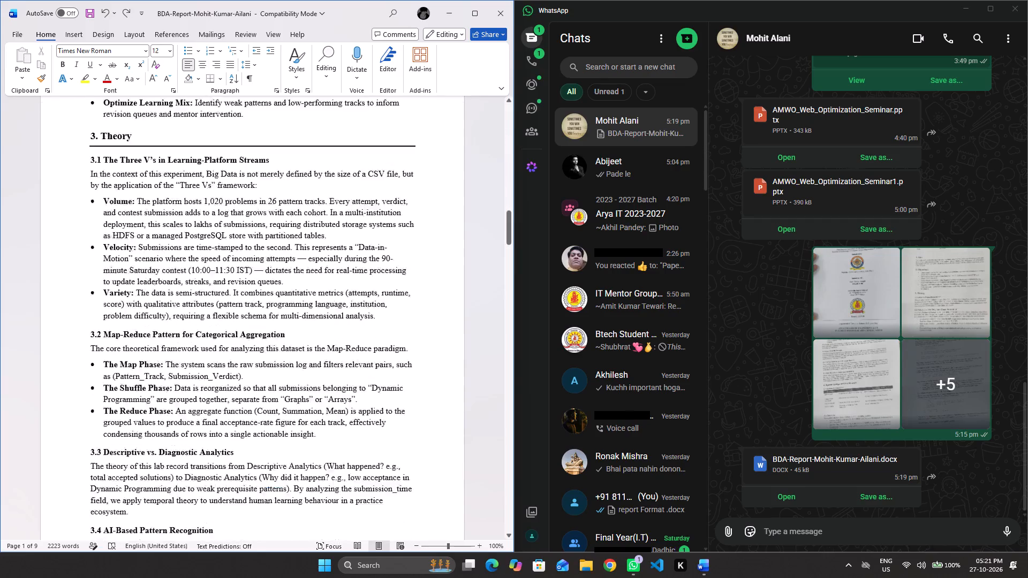
pyautogui.scroll(-8, 201, 175)
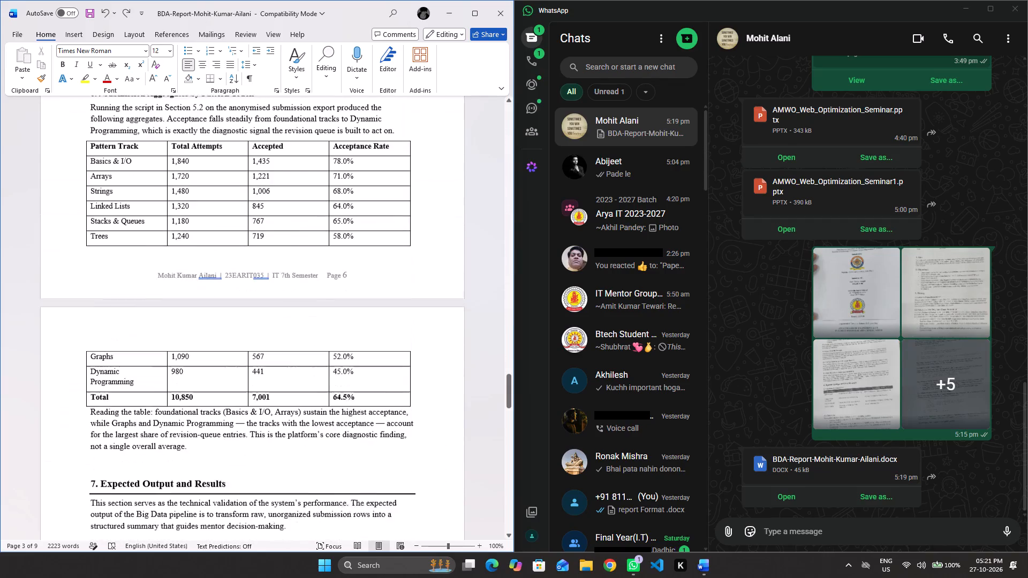
pyautogui.scroll(-8, 201, 175)
pyautogui.scroll(20, 201, 175)
pyautogui.scroll(10, 201, 175)
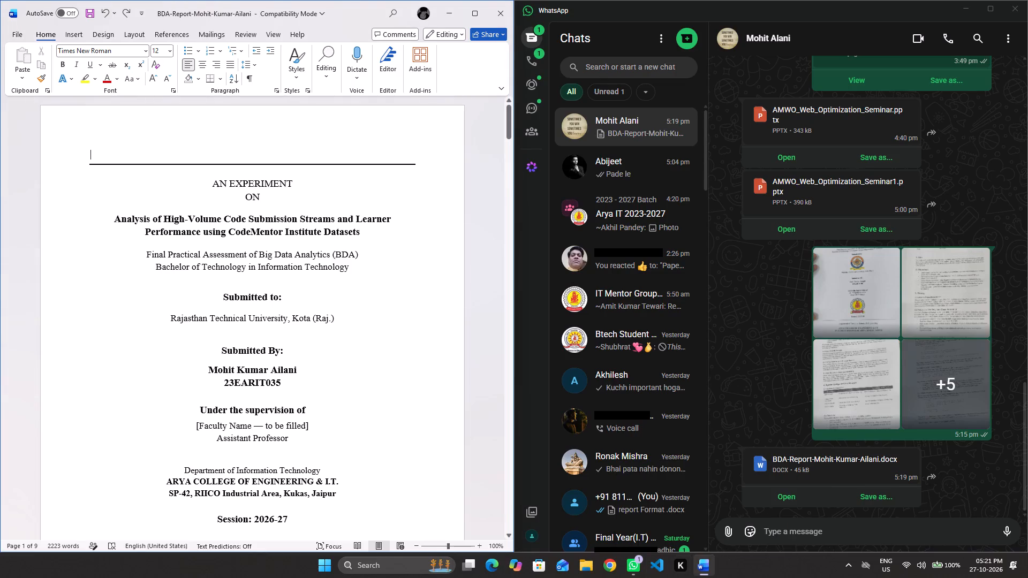
pyautogui.click(748, 519)
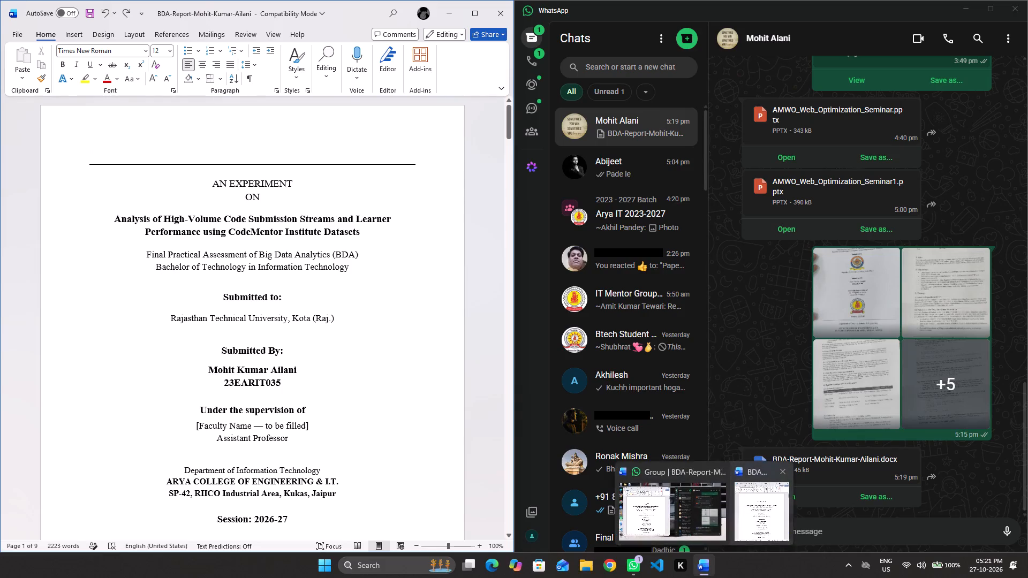
pyautogui.click(16, 31)
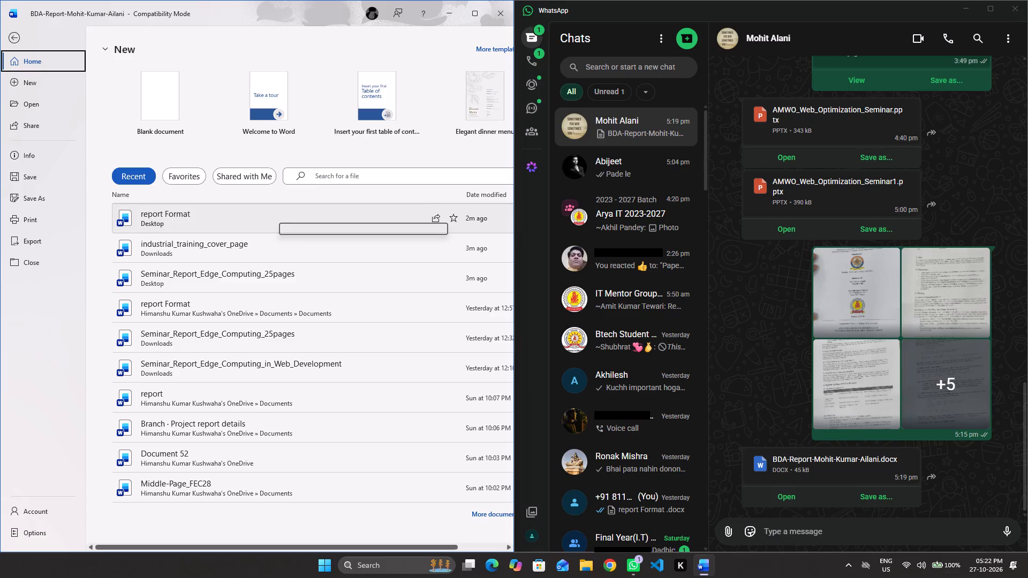
pyautogui.click(263, 215)
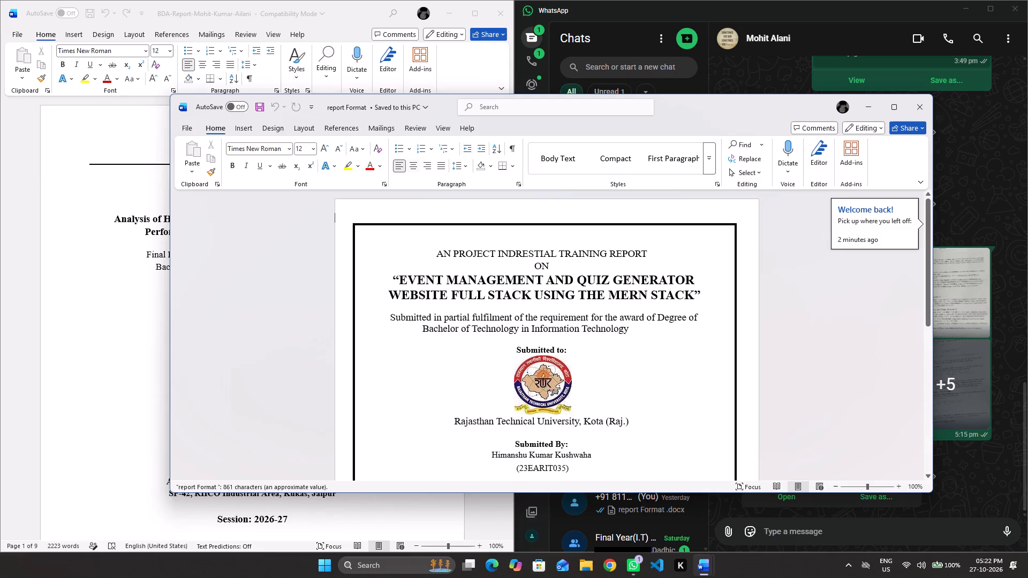
# Save the training report document "report Format" under its existing name.
pyautogui.click(184, 124)
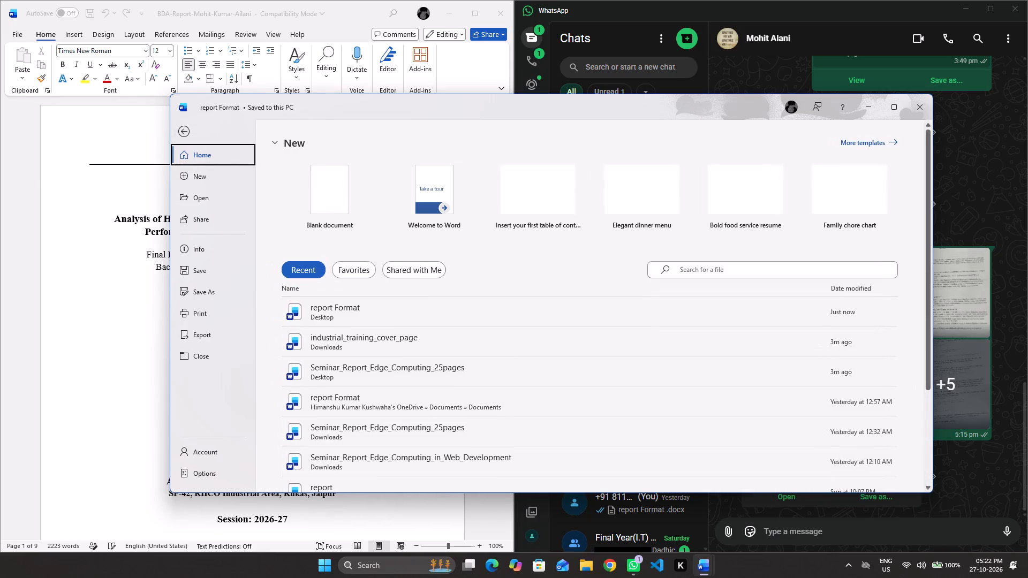
pyautogui.click(199, 269)
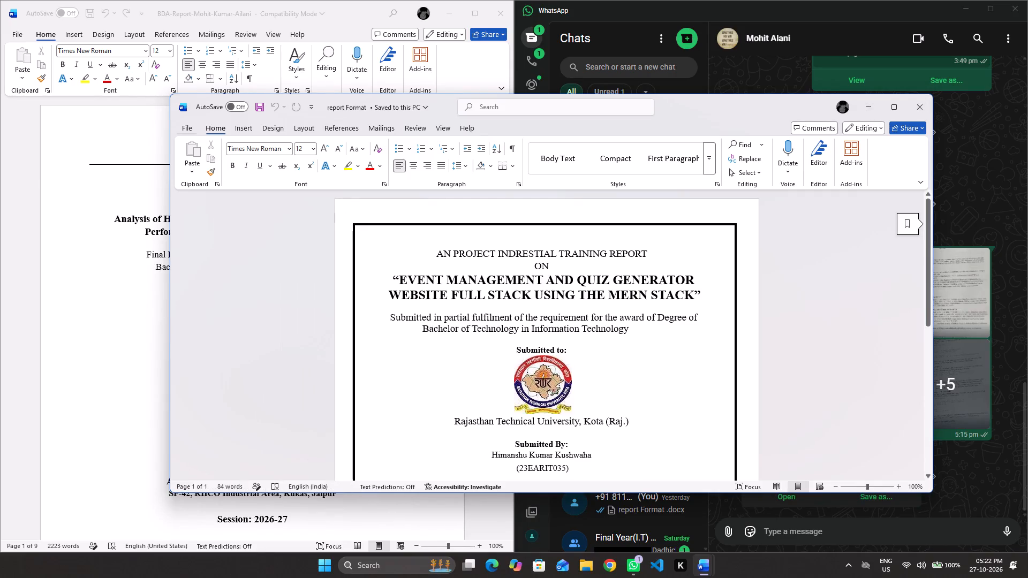
# Save a copy of the training report "report Format" as a Word Document, choosing the Desktop as the location.
pyautogui.click(184, 134)
pyautogui.click(202, 292)
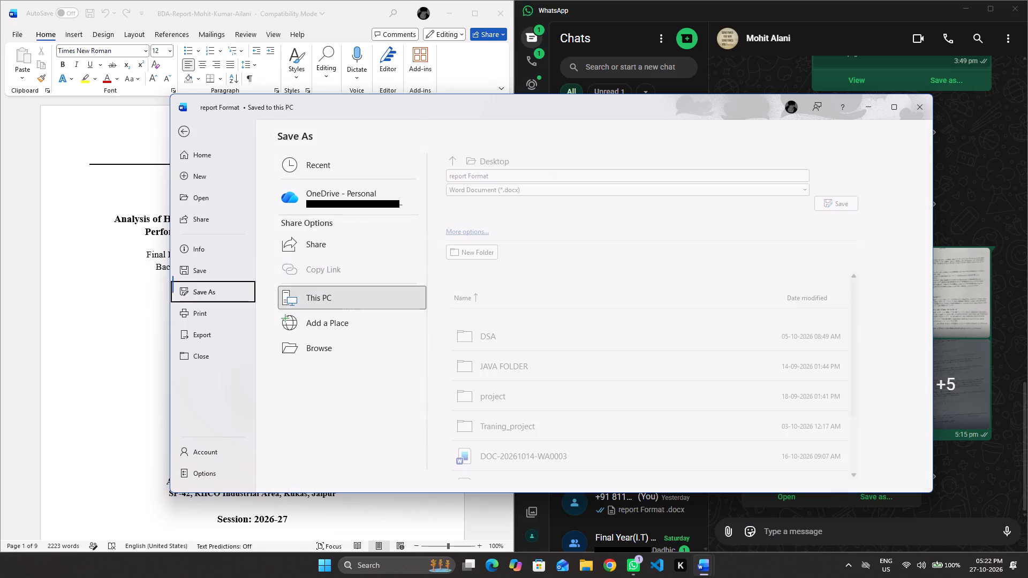
pyautogui.click(310, 340)
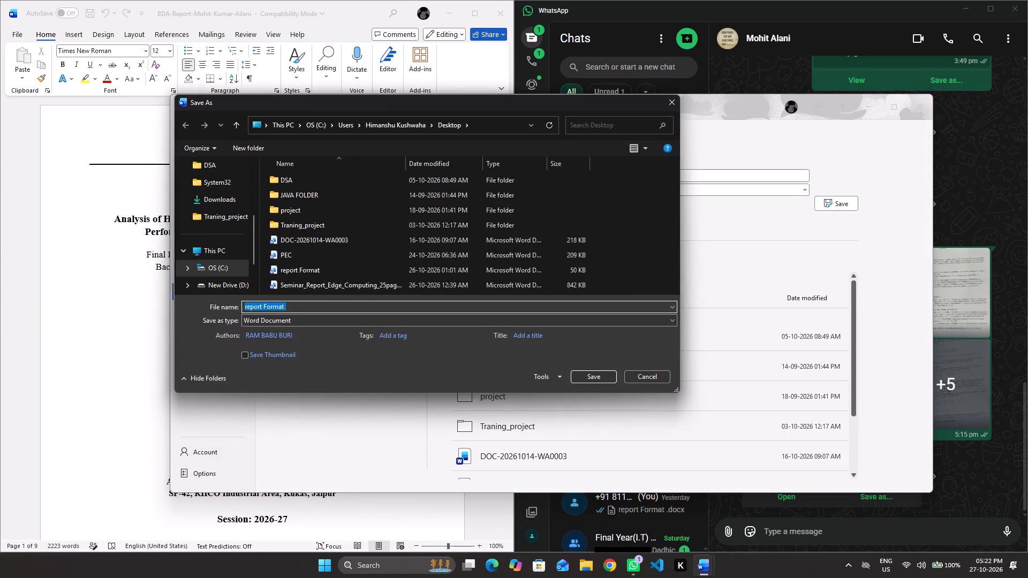
pyautogui.scroll(8, 209, 171)
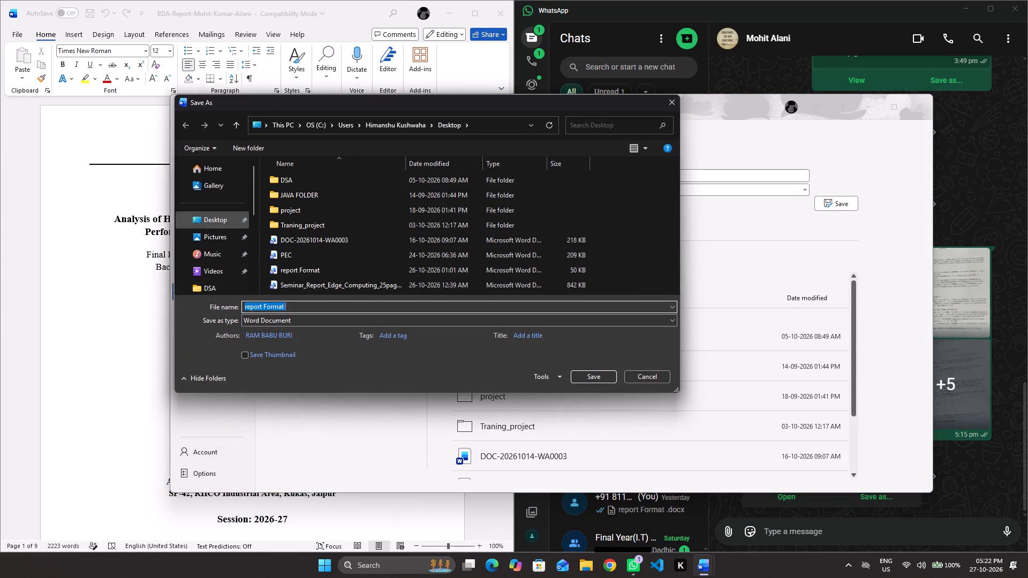
pyautogui.click(221, 218)
pyautogui.doubleClick(213, 218)
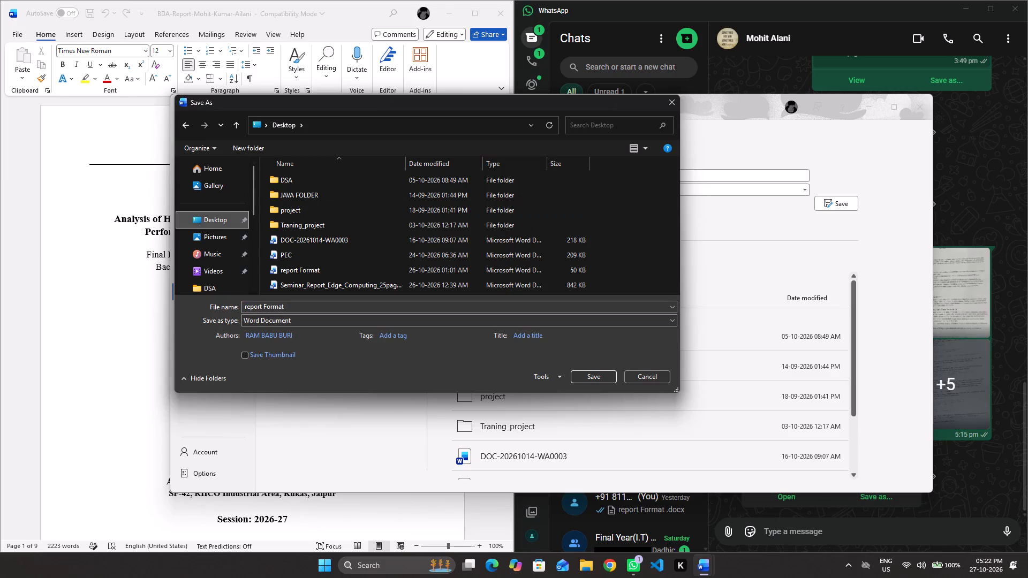
# Save the training report to the Desktop as a Word Document named "report Format".
pyautogui.click(593, 380)
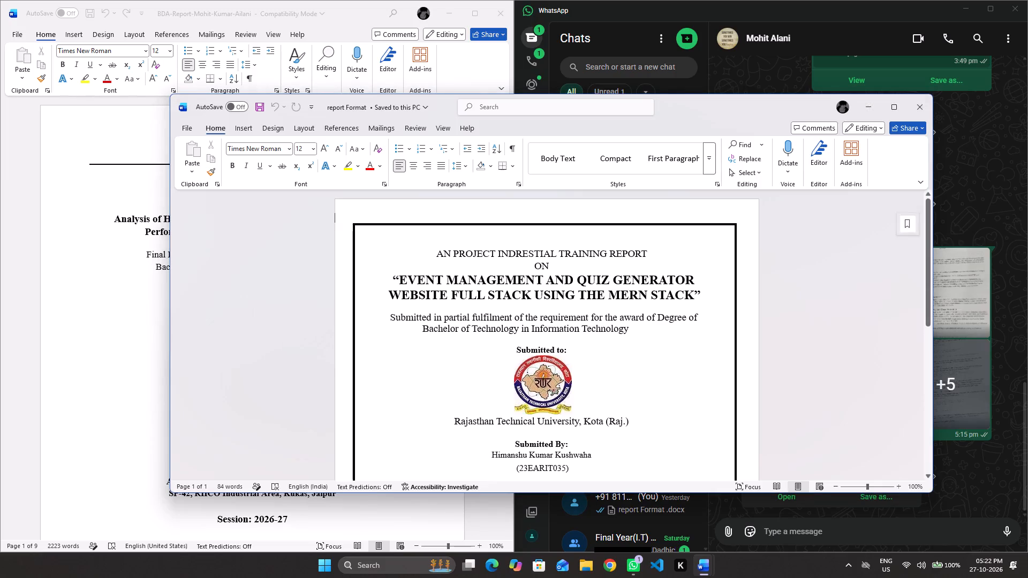
pyautogui.click(456, 7)
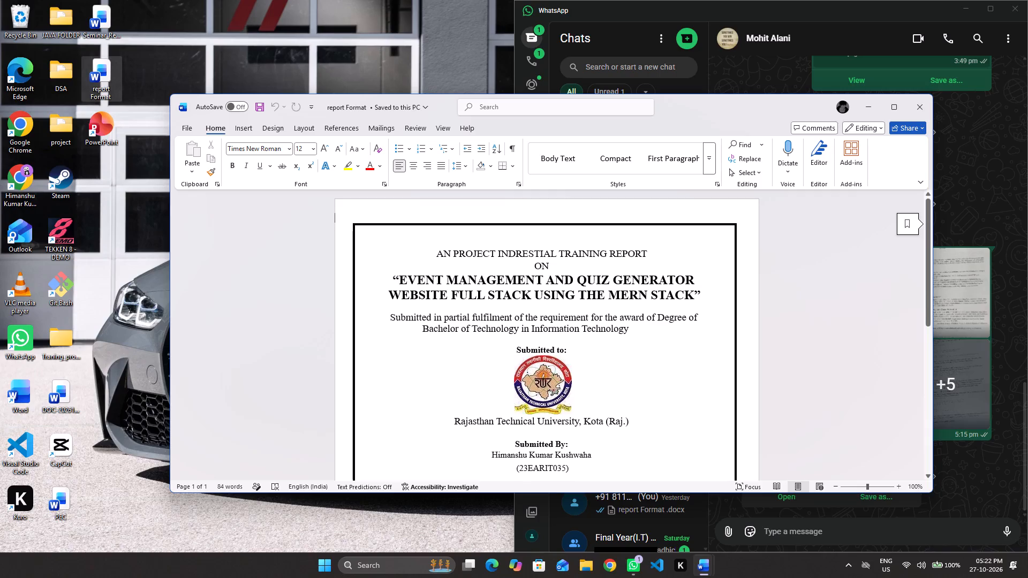
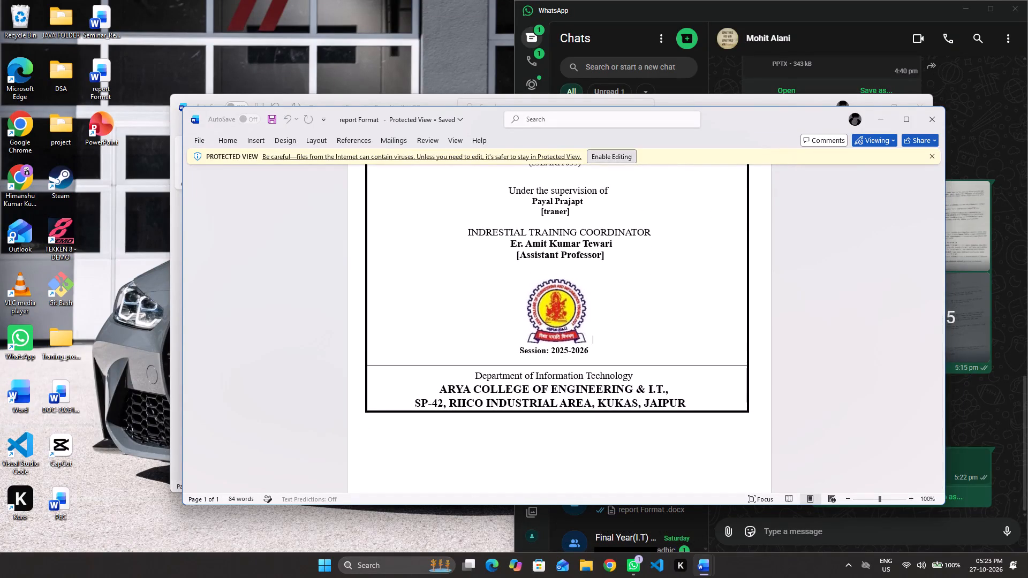
# Bring the locally saved "report Format" document forward and arrange it side by side with the WhatsApp copy.
pyautogui.click(780, 97)
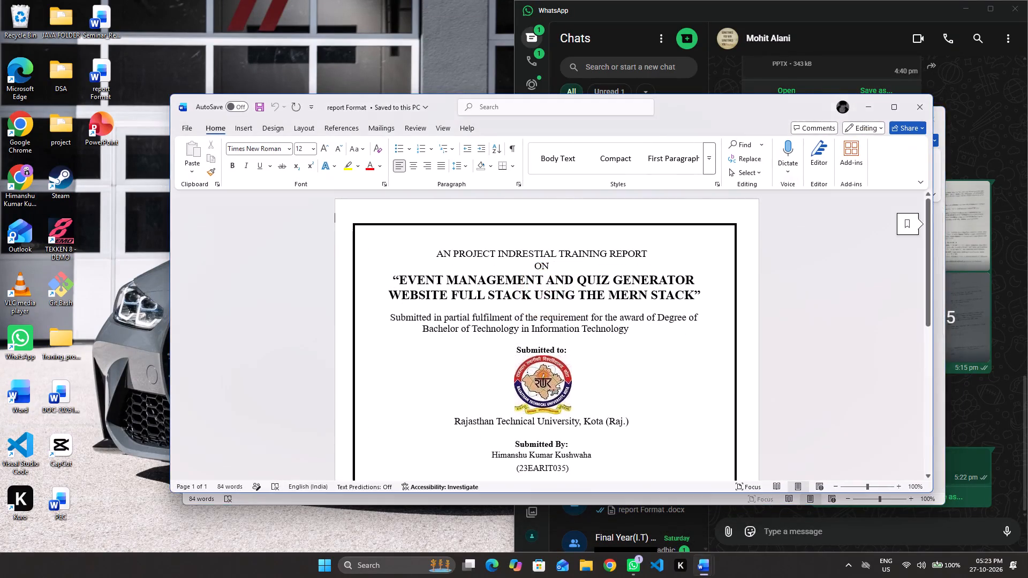
pyautogui.click(810, 124)
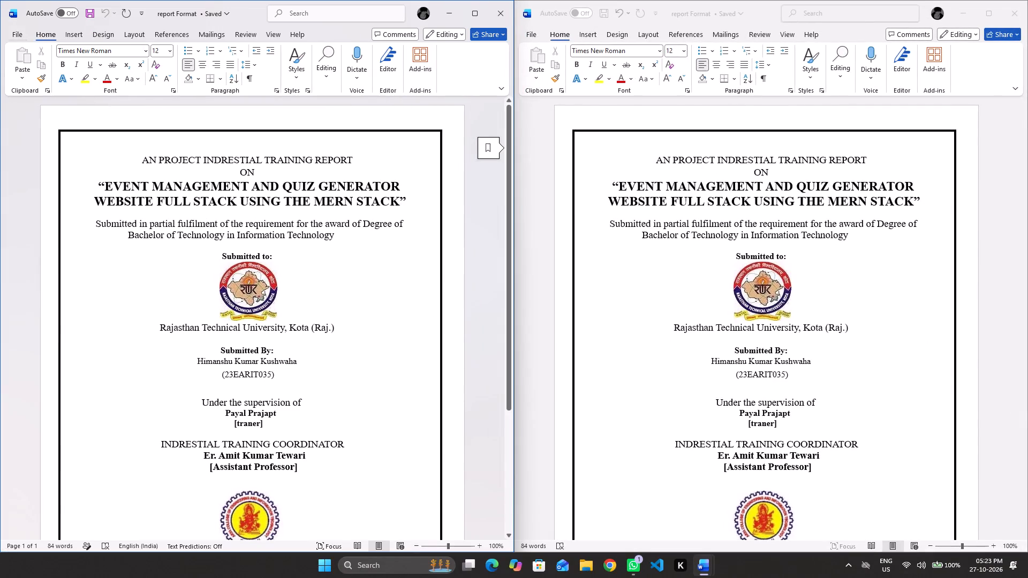
# Open the recent document "industrial_training_cover_page" to check its cover page, and close it.
pyautogui.click(24, 34)
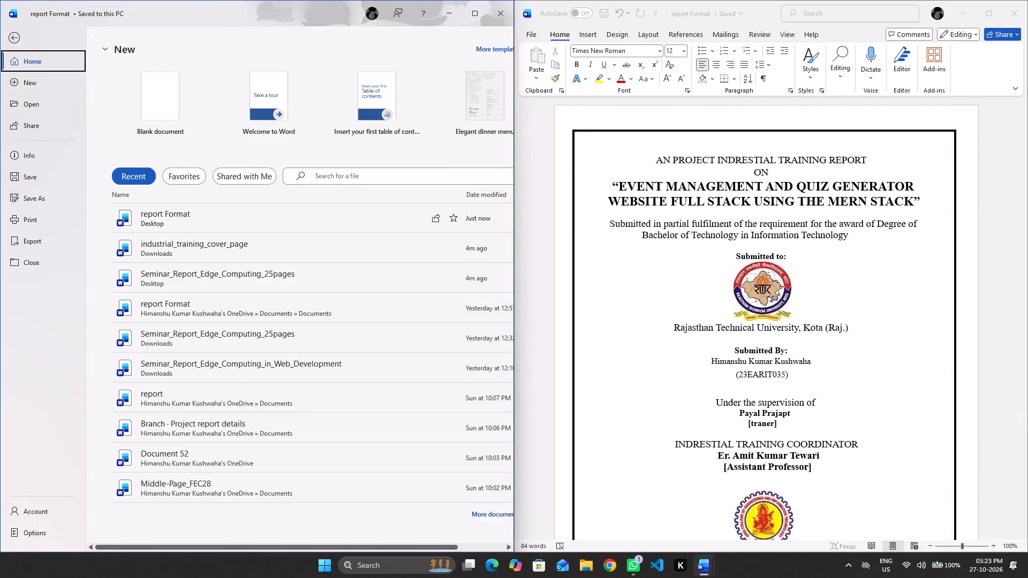
pyautogui.click(189, 242)
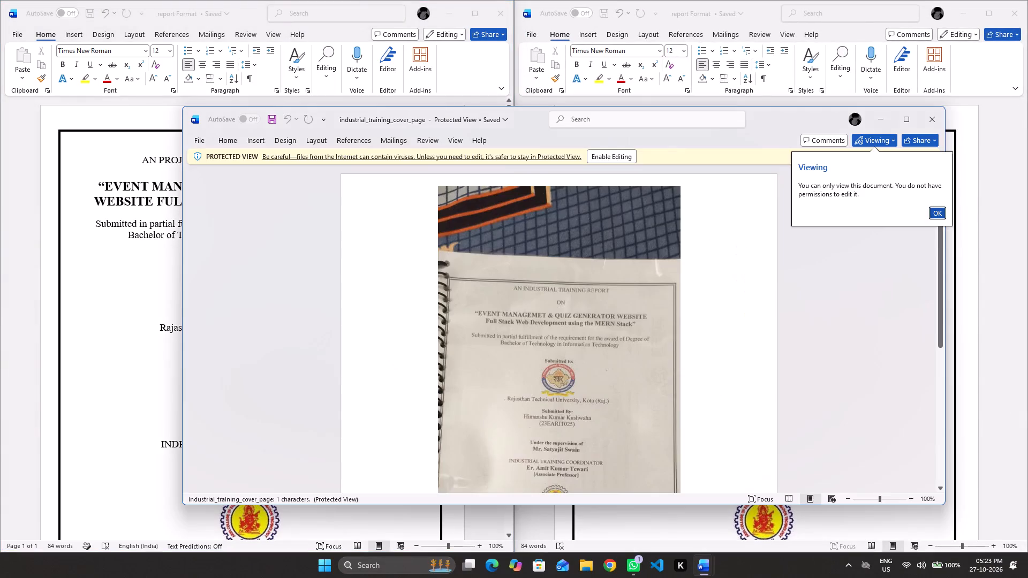
pyautogui.click(933, 116)
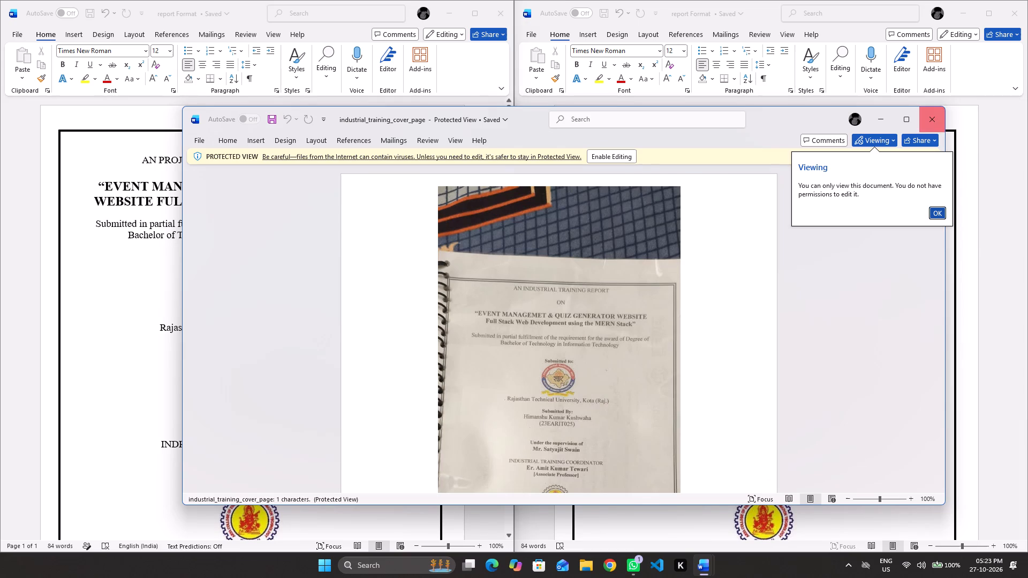
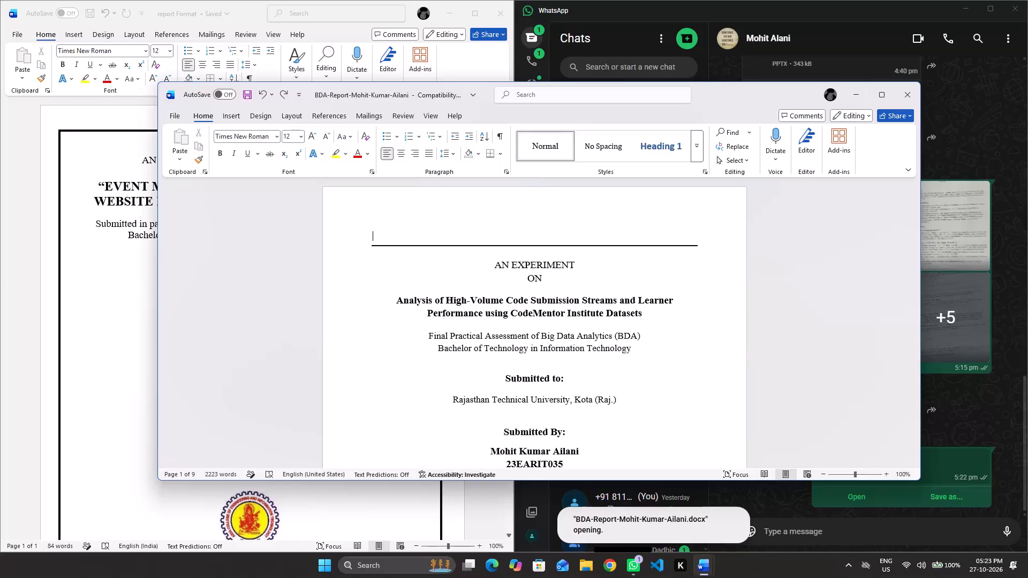
# Examine the BDA report's cover page, details table and opening sections alongside the report format document.
pyautogui.click(791, 117)
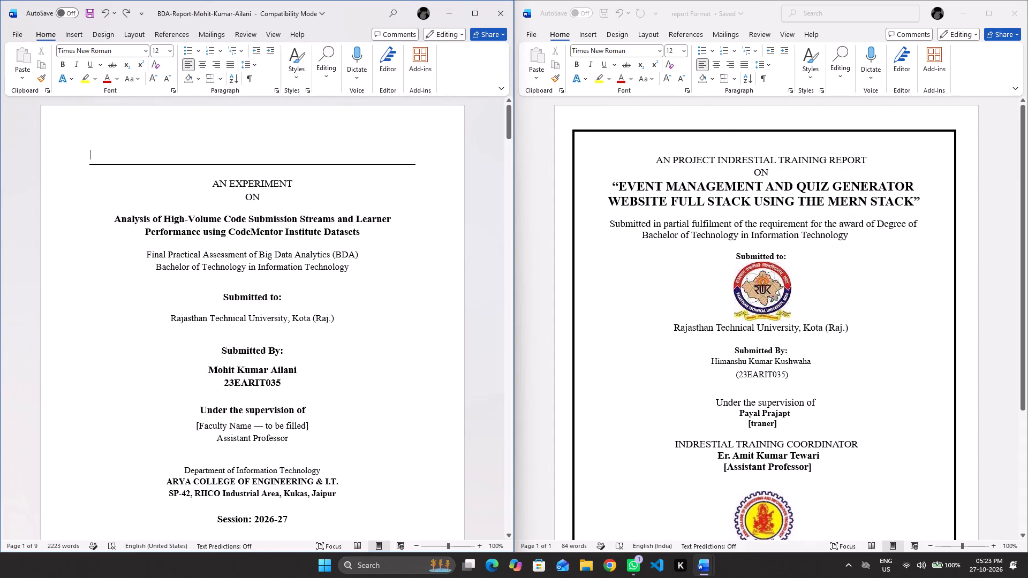
pyautogui.scroll(-3, 383, 147)
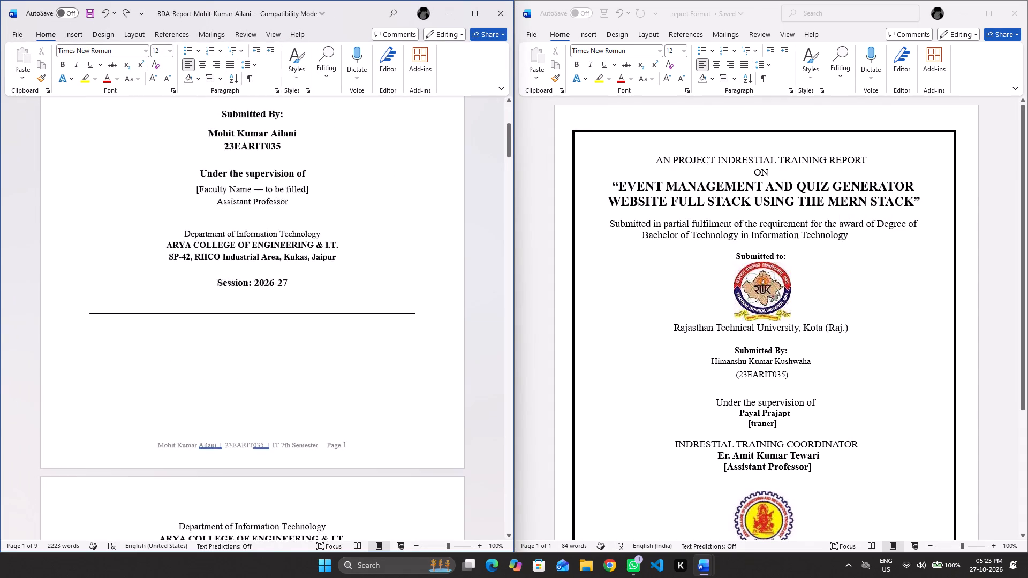
pyautogui.scroll(-4, 383, 147)
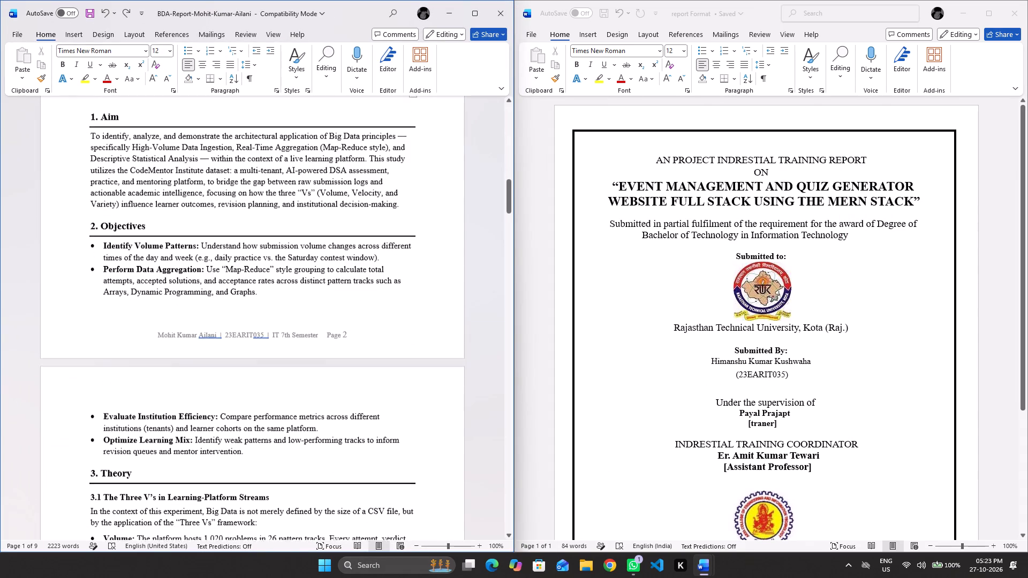
pyautogui.scroll(2, 383, 147)
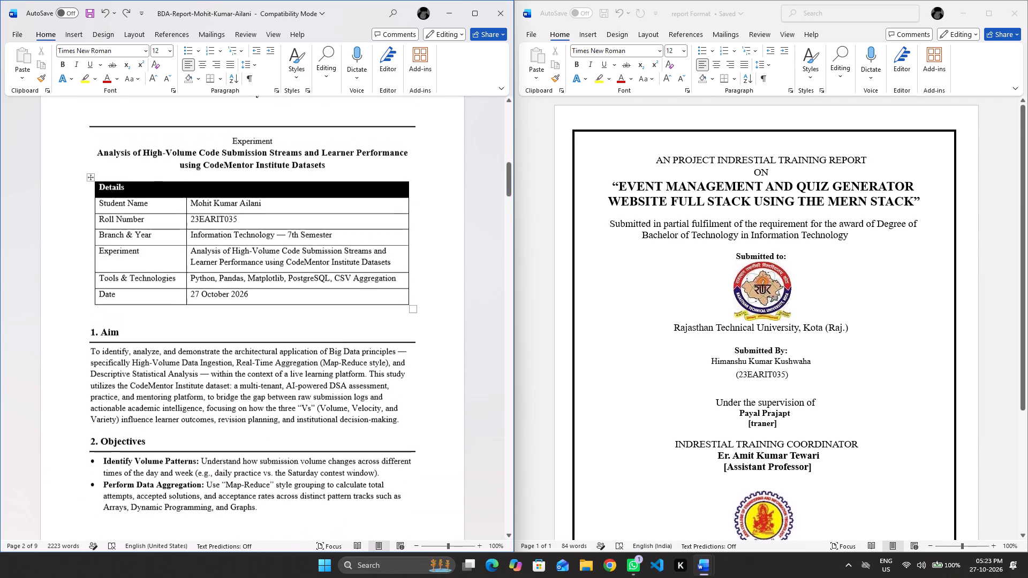
pyautogui.scroll(4, 383, 147)
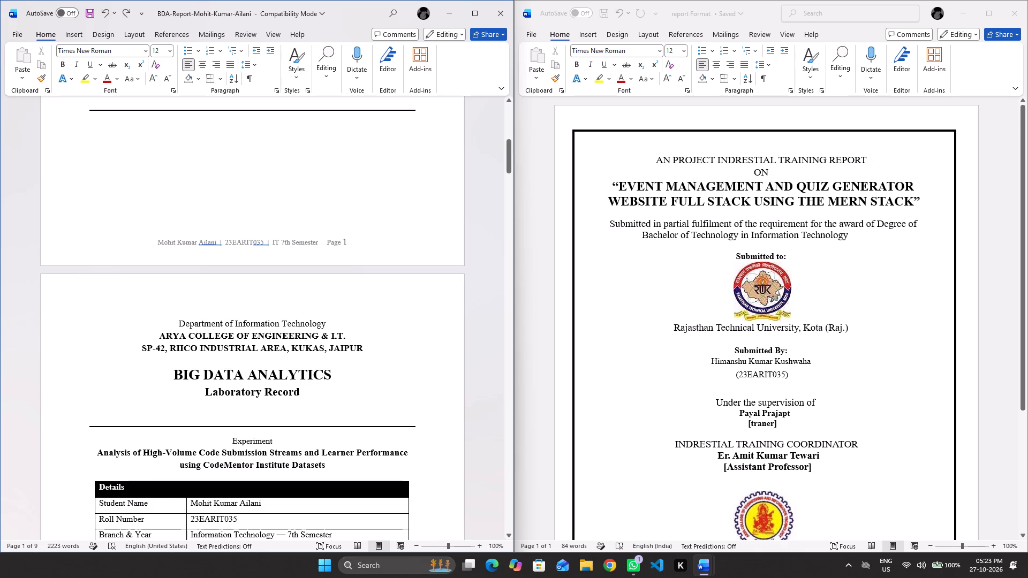
pyautogui.scroll(17, 183, 285)
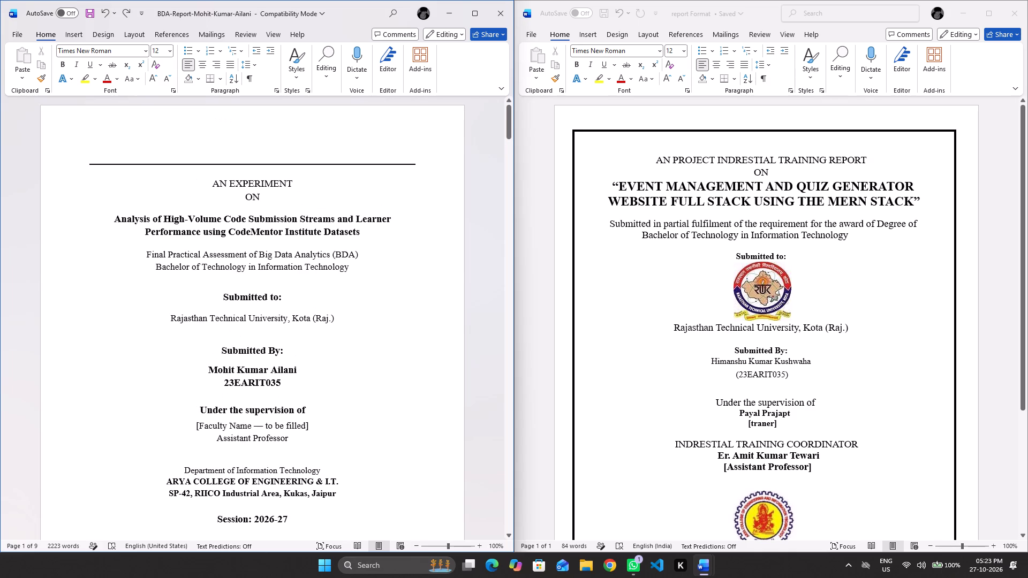
# Copy the entire bordered cover page from the "report Format" document, including the logos and the college address block.
pyautogui.moveTo(639, 153); pyautogui.dragTo(673, 166)
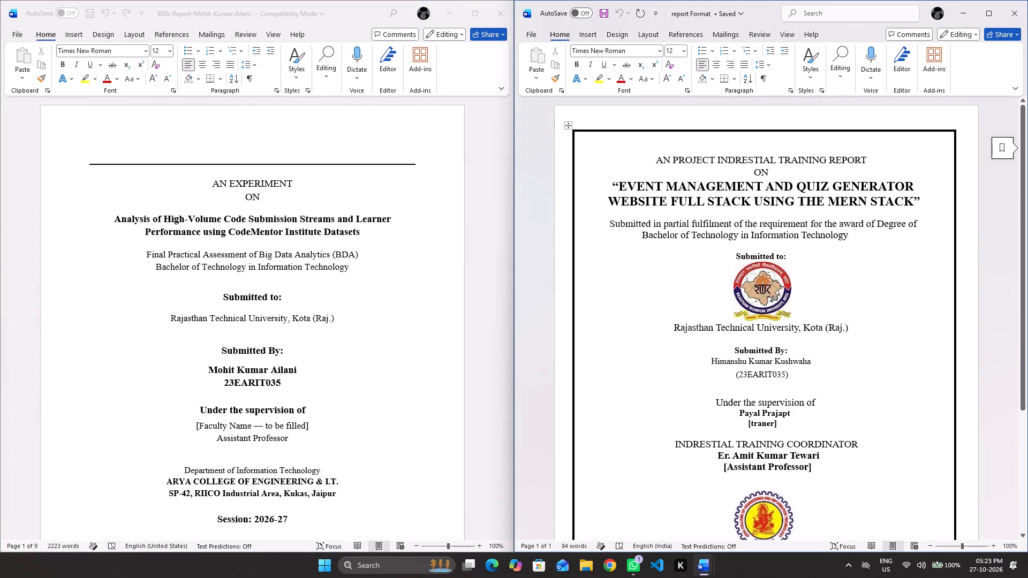
pyautogui.moveTo(673, 166); pyautogui.dragTo(646, 150)
pyautogui.click(646, 150)
pyautogui.moveTo(646, 150); pyautogui.dragTo(863, 543)
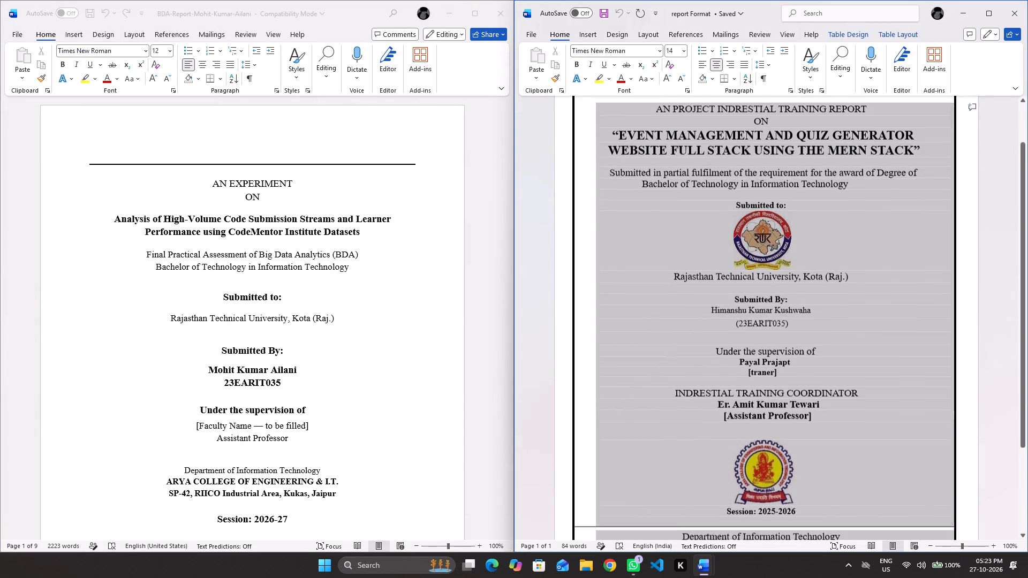
pyautogui.moveTo(863, 543); pyautogui.dragTo(920, 456)
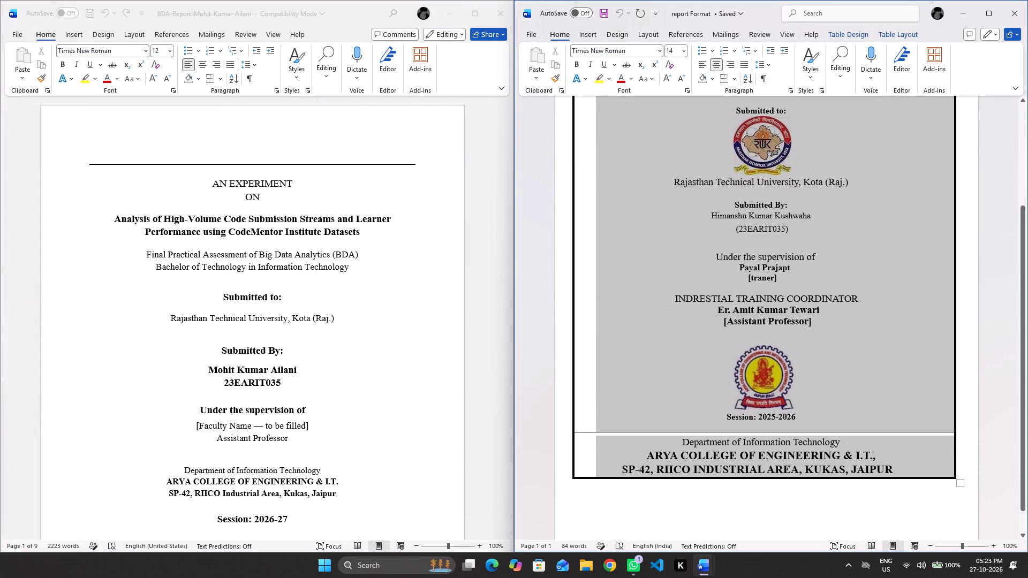
pyautogui.hotkey('ctrl', 'c')
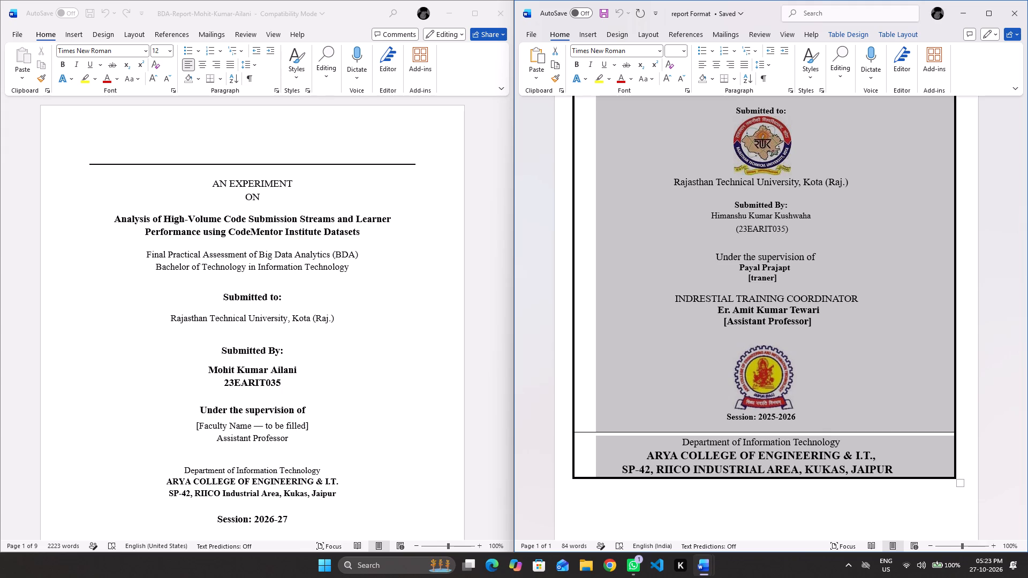
# Delete the existing cover page text on the first page of the BDA report.
pyautogui.click(339, 293)
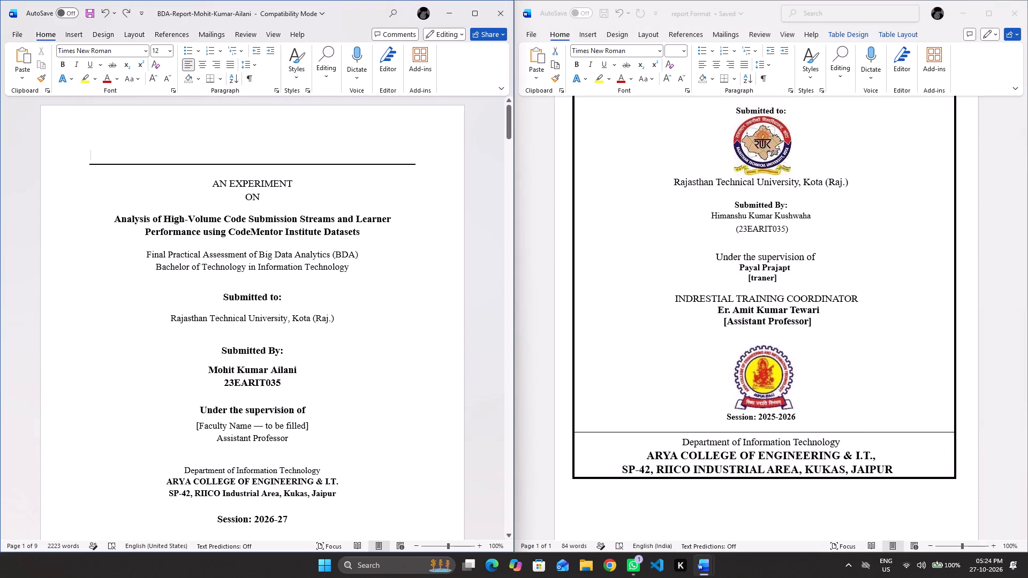
pyautogui.moveTo(122, 132); pyautogui.dragTo(317, 512)
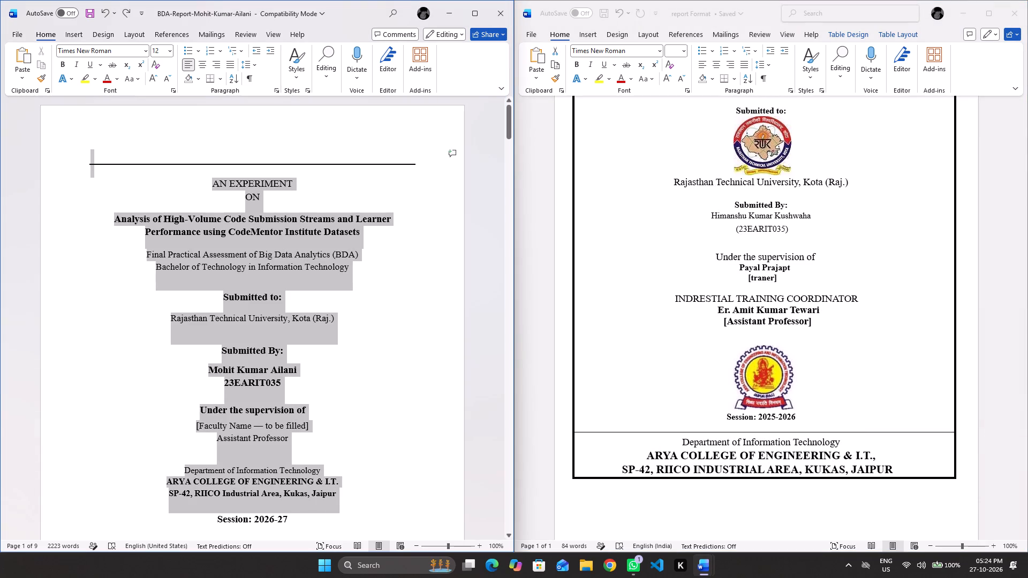
pyautogui.moveTo(317, 512); pyautogui.dragTo(317, 516)
pyautogui.press('BackSpace')
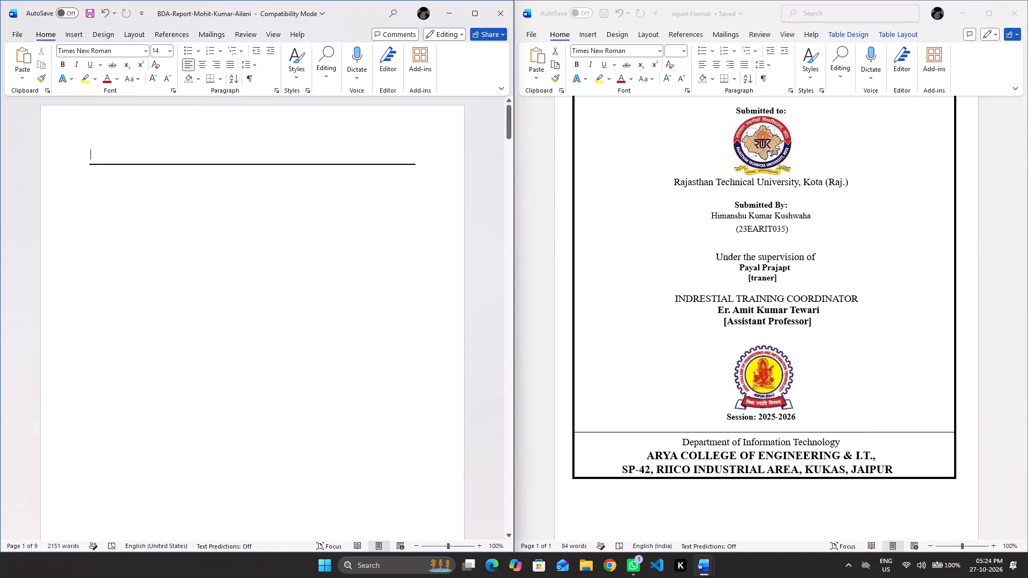
# Delete the department name, college name and address lines above "BIG DATA ANALYTICS" on the BDA report's second page.
pyautogui.scroll(-3, 277, 141)
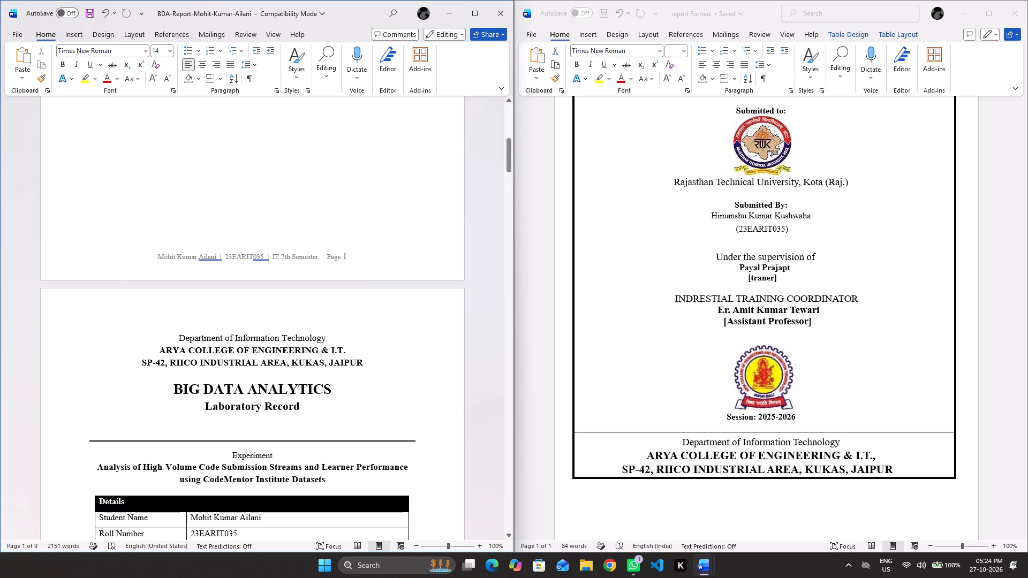
pyautogui.scroll(-2, 352, 272)
pyautogui.scroll(1, 352, 272)
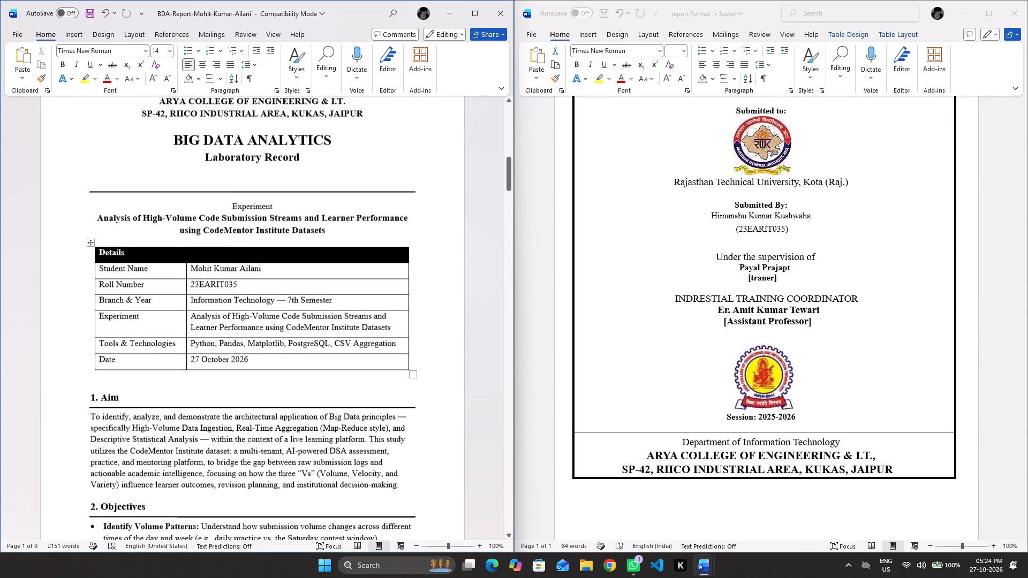
pyautogui.scroll(3, 352, 272)
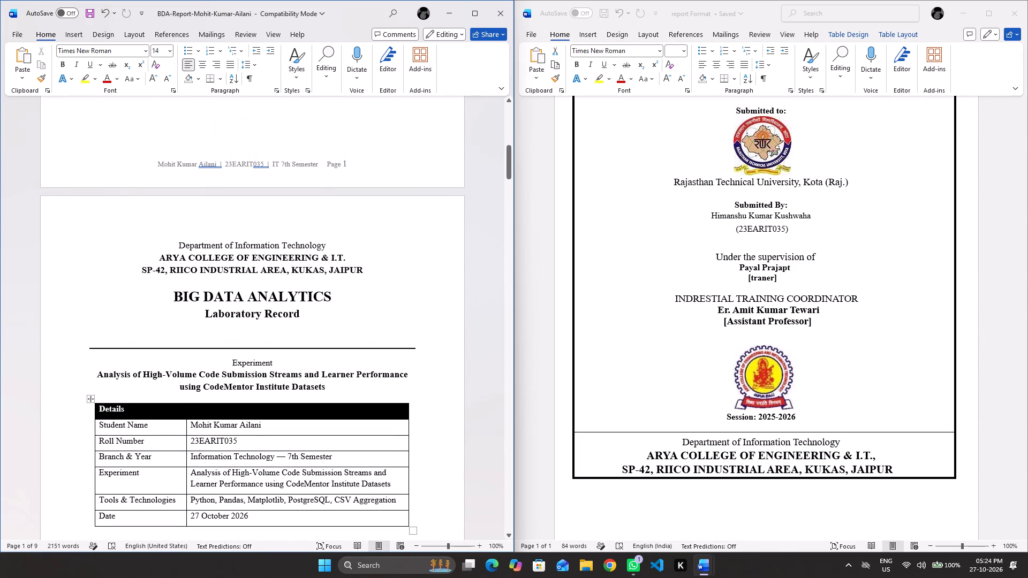
pyautogui.moveTo(366, 273); pyautogui.dragTo(191, 238)
pyautogui.press('BackSpace')
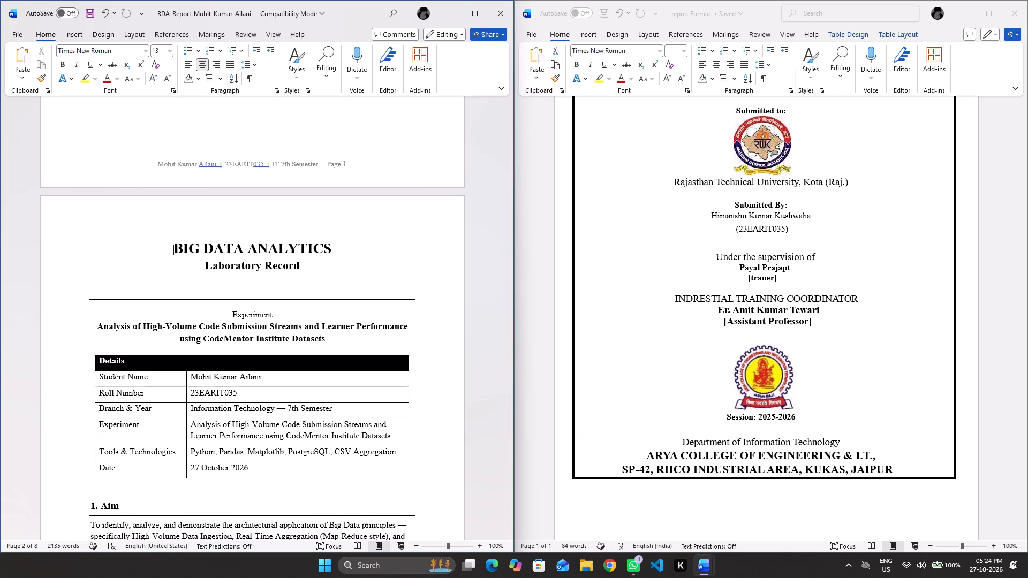
# Paste the copied bordered cover page below the horizontal line on the BDA report's emptied first page.
pyautogui.scroll(11, 191, 238)
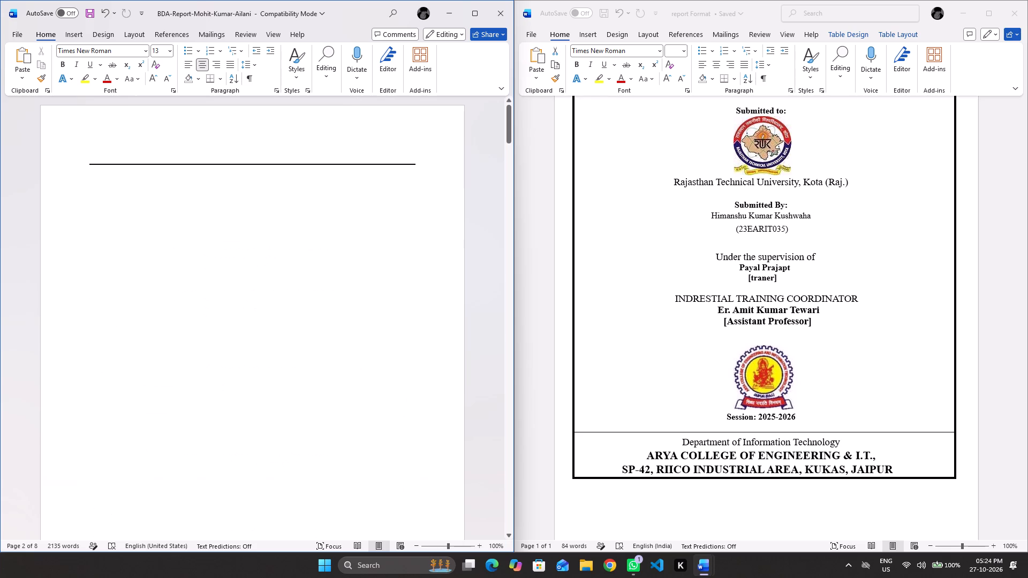
pyautogui.click(147, 165)
pyautogui.click(132, 178)
pyautogui.hotkey('ctrl', 'v')
pyautogui.scroll(-1, 132, 178)
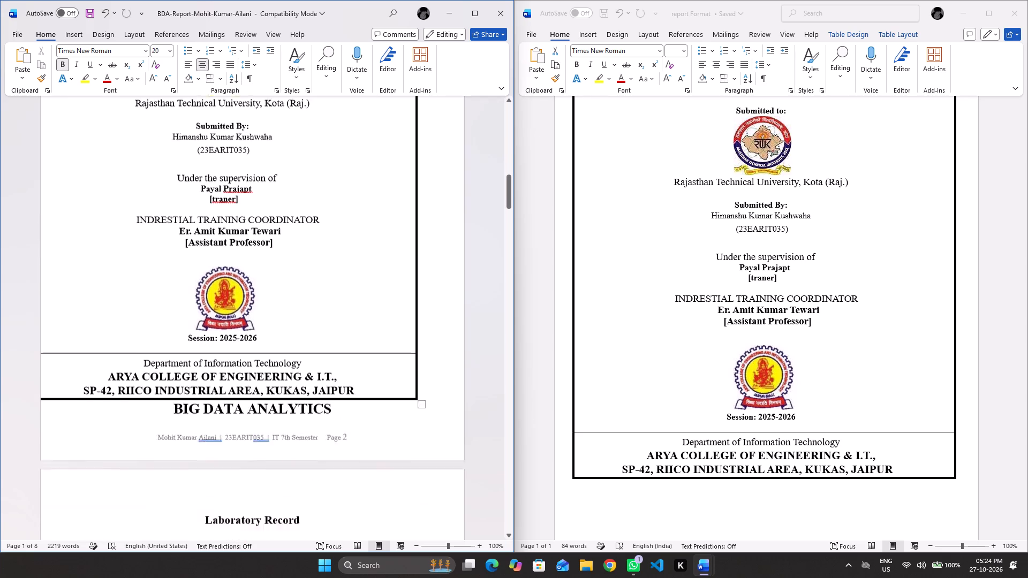
pyautogui.scroll(-1, 132, 178)
# Move the pasted cover table horizontally so its border sits roughly centred between the page edges.
pyautogui.scroll(3, 132, 178)
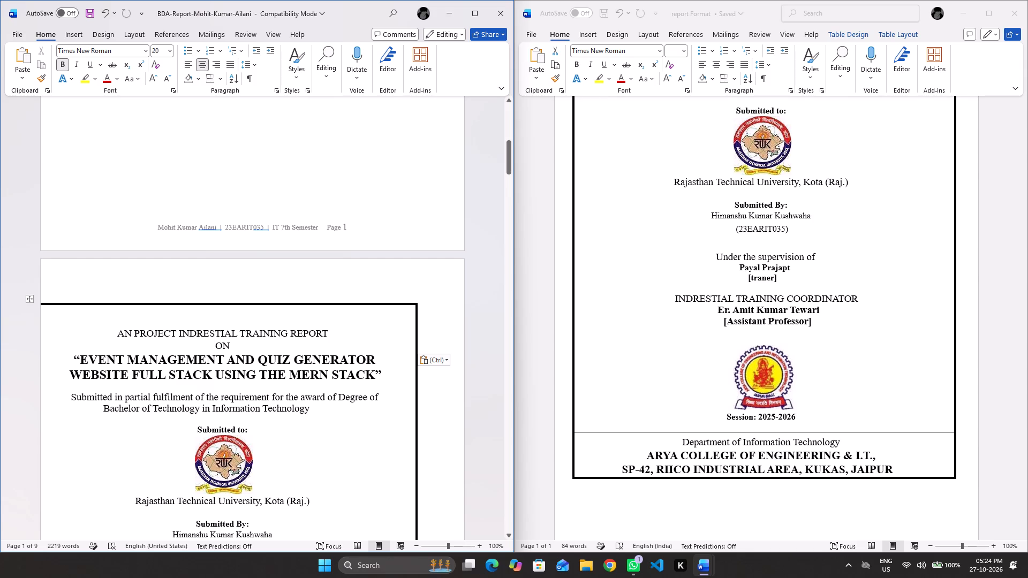
pyautogui.moveTo(33, 298); pyautogui.dragTo(88, 301)
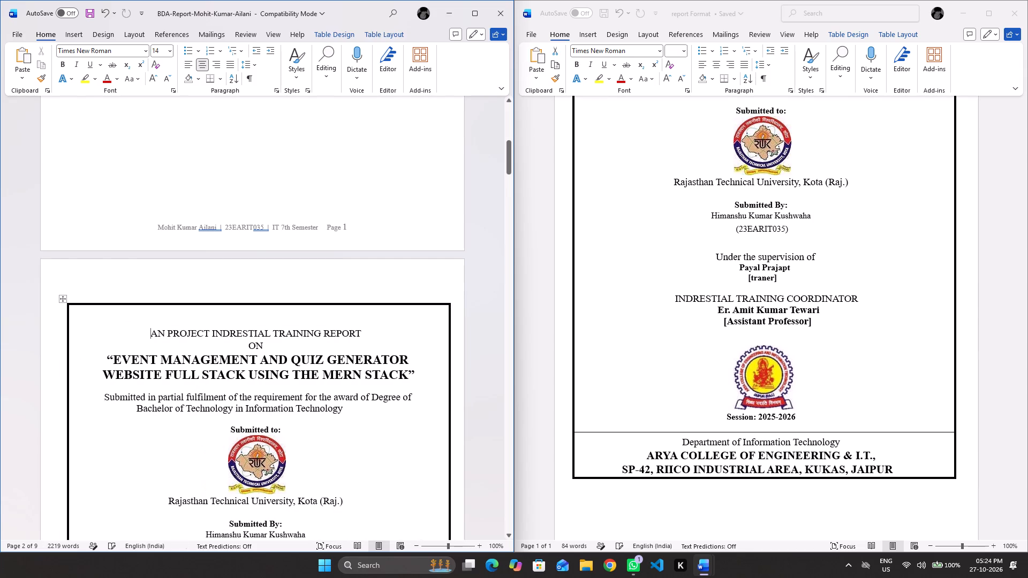
# Delete the "BIG DATA ANALYTICS" heading directly below the pasted cover table.
pyautogui.scroll(-3, 103, 277)
pyautogui.scroll(1, 103, 277)
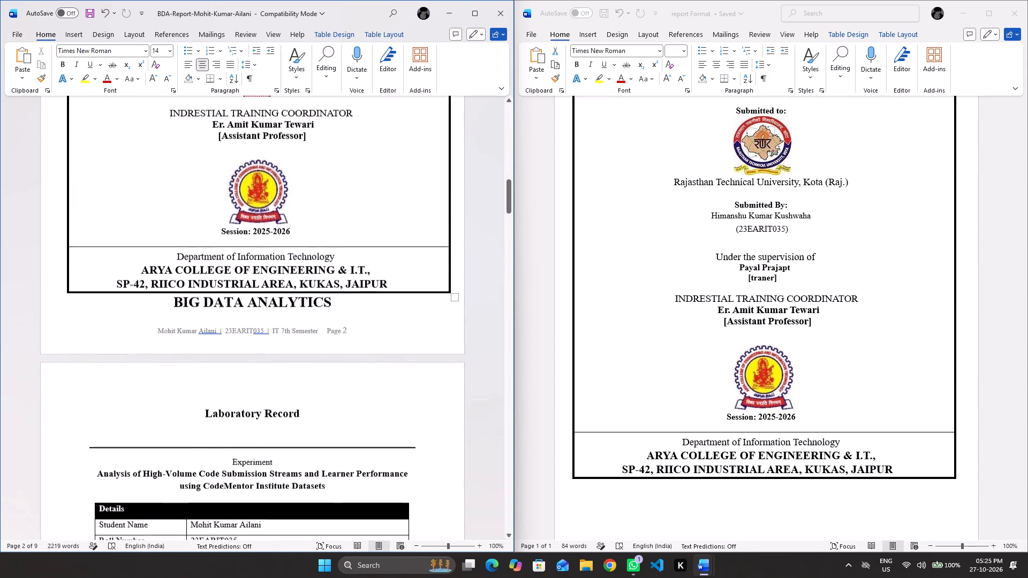
pyautogui.scroll(1, 103, 277)
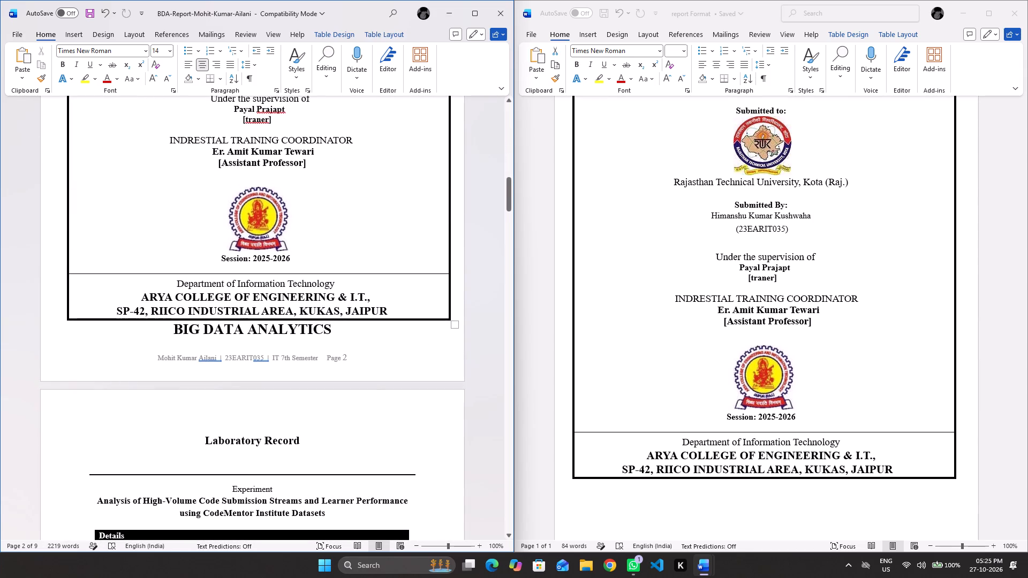
pyautogui.moveTo(338, 328); pyautogui.dragTo(173, 325)
pyautogui.press('BackSpace')
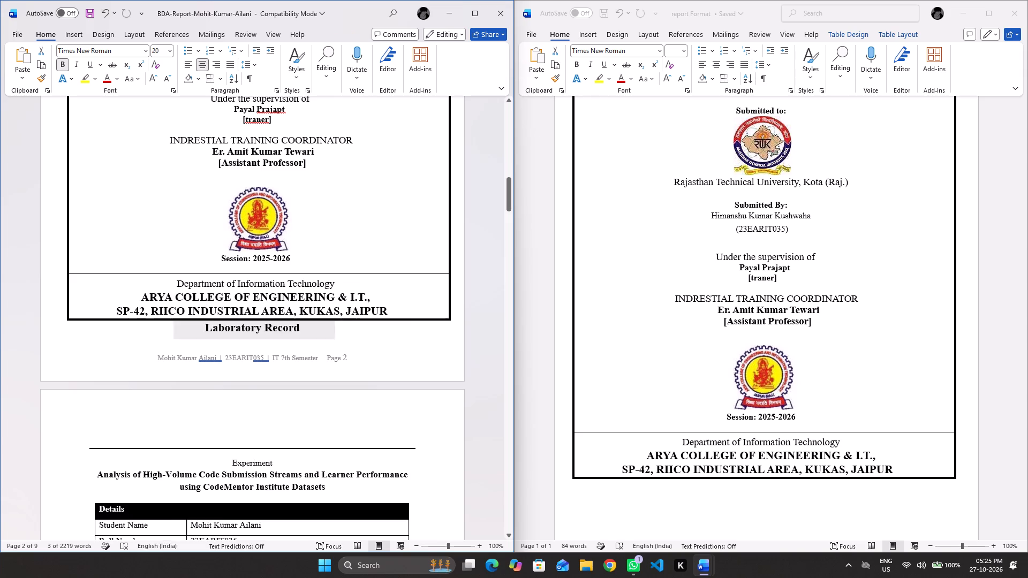
# Delete the "Laboratory Record" subheading and the horizontal divider line beneath it.
pyautogui.press('Delete')
pyautogui.press('Delete')
pyautogui.press('Delete')
pyautogui.press('Delete')
pyautogui.press('Delete')
pyautogui.press('Delete')
pyautogui.press('Delete')
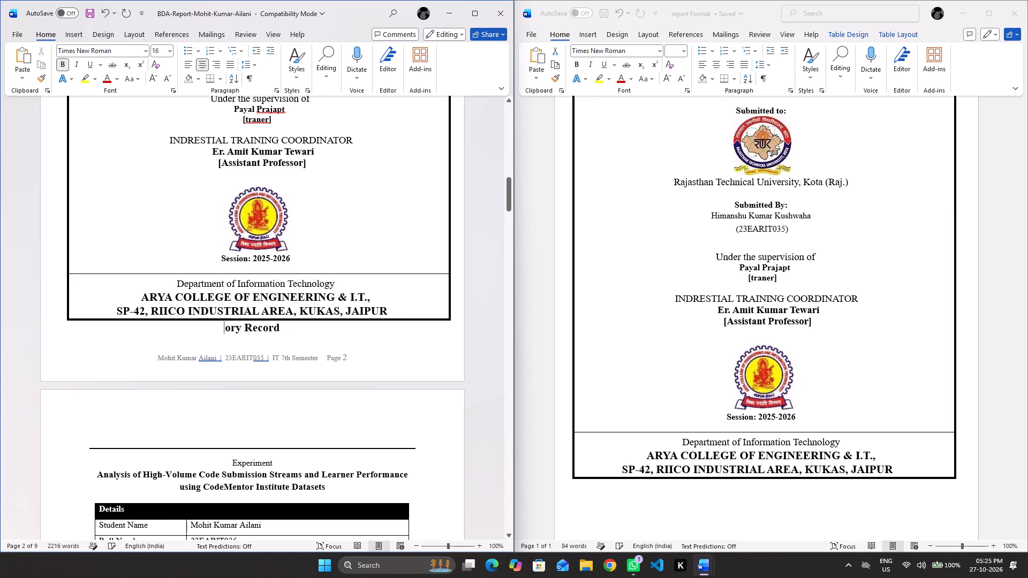
pyautogui.press('Delete')
pyautogui.press('Delete')
pyautogui.press('Delete')
pyautogui.press('Delete')
pyautogui.press('Delete')
pyautogui.press('Delete')
pyautogui.press('Delete')
pyautogui.press('Delete')
pyautogui.press('Delete')
pyautogui.press('Delete')
pyautogui.press('Delete')
pyautogui.press('Delete')
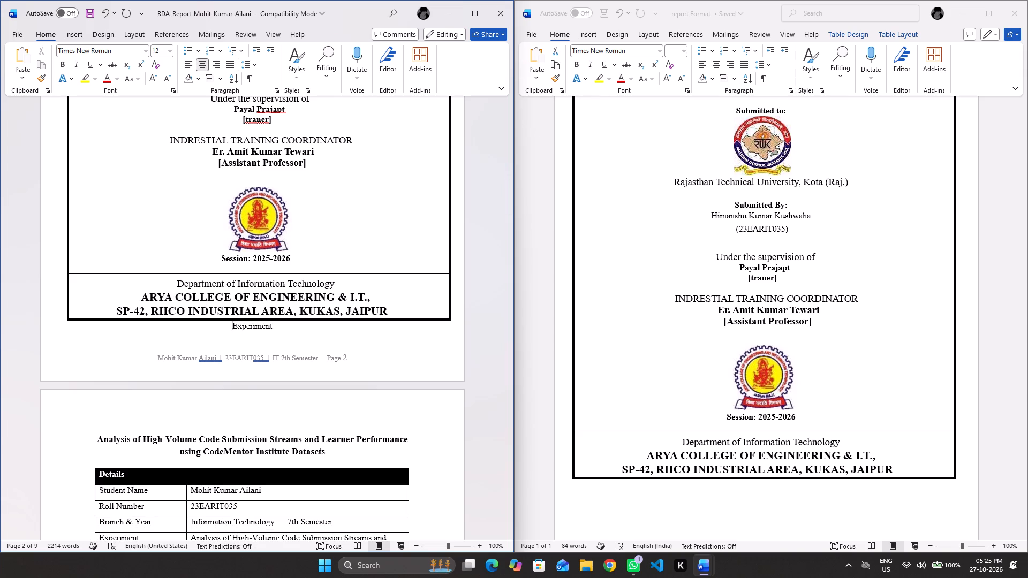
# Delete the "Experiment" label line below the cover table.
pyautogui.press('Delete')
pyautogui.press('Delete')
pyautogui.press('Delete')
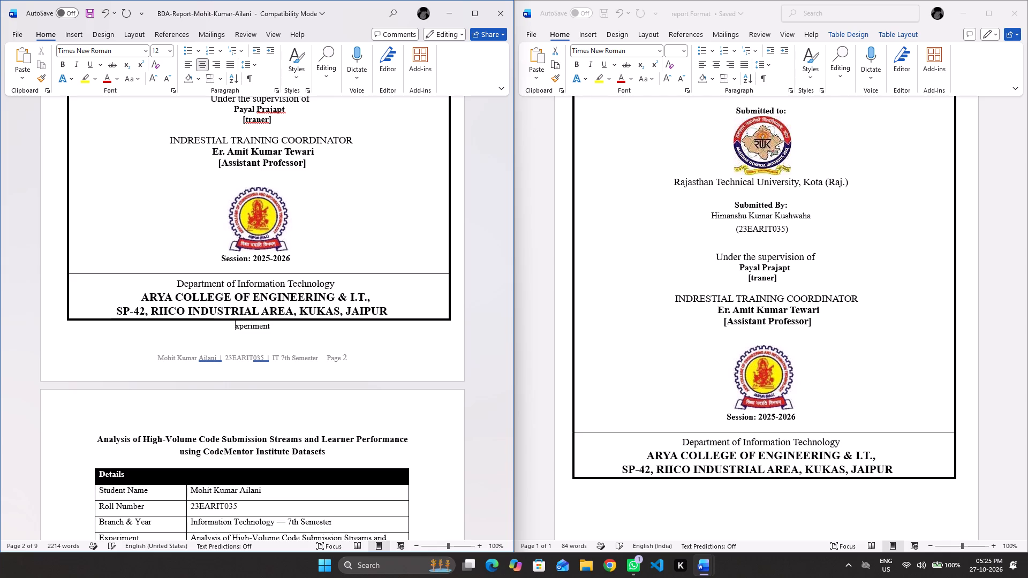
pyautogui.press('Delete')
pyautogui.press('Delete')
pyautogui.press('Delete')
pyautogui.press('Delete')
pyautogui.press('Delete')
pyautogui.press('Delete')
pyautogui.press('Delete')
pyautogui.press('Delete')
# Delete the title "Analysis of High-Volume Code Submission Streams and Learner Performance using CodeMentor Institute Datasets" above the Details table.
pyautogui.press('Delete')
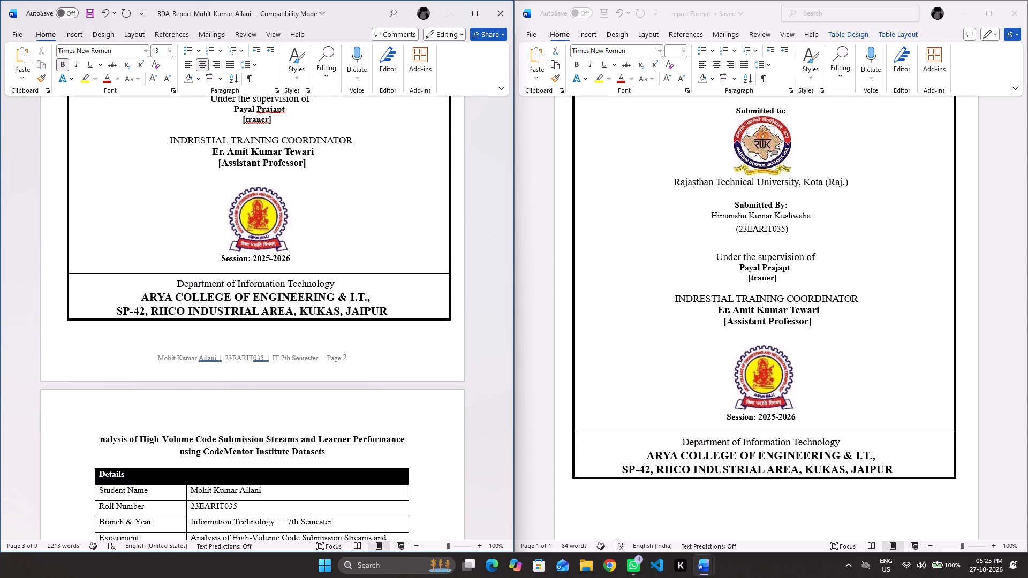
pyautogui.press('Delete')
pyautogui.press('Delete')
pyautogui.press('Delete')
pyautogui.press('Delete')
pyautogui.press('Delete')
pyautogui.press('Delete')
pyautogui.press('Delete')
pyautogui.press('Delete')
pyautogui.press('Delete')
pyautogui.press('Delete')
pyautogui.press('Delete')
pyautogui.press('Delete')
pyautogui.press('Delete')
pyautogui.press('Delete')
pyautogui.press('Delete')
pyautogui.press('Delete')
pyautogui.press('Delete')
pyautogui.press('Delete')
pyautogui.press('Delete')
pyautogui.press('Delete')
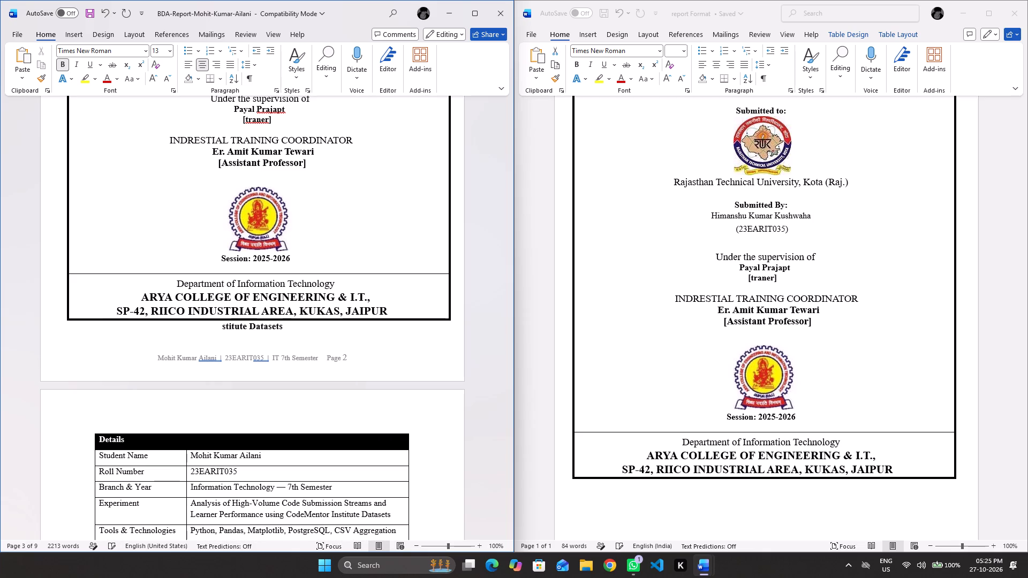
pyautogui.press('Delete')
pyautogui.press('Delete')
pyautogui.press('Delete')
pyautogui.press('Delete')
pyautogui.press('Delete')
pyautogui.press('Delete')
pyautogui.press('Delete')
pyautogui.press('Delete')
pyautogui.press('Delete')
pyautogui.press('Delete')
pyautogui.press('Delete')
pyautogui.press('Delete')
pyautogui.press('Delete')
pyautogui.press('Delete')
pyautogui.press('Delete')
pyautogui.scroll(5, 173, 325)
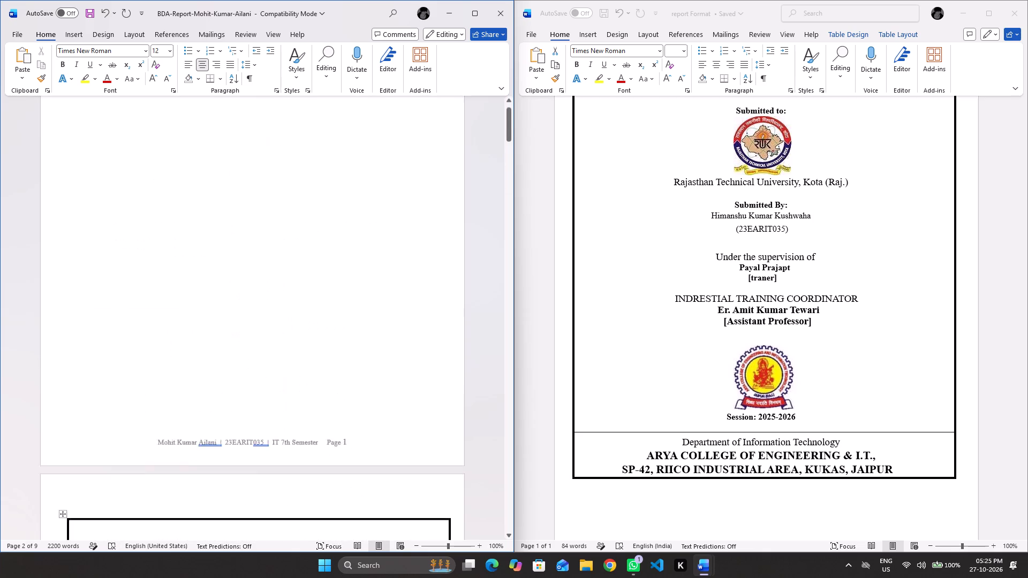
# Delete the leftover horizontal line and the otherwise blank first page preceding the bordered cover table in the BDA report.
pyautogui.scroll(-1, 173, 325)
pyautogui.scroll(1, 173, 325)
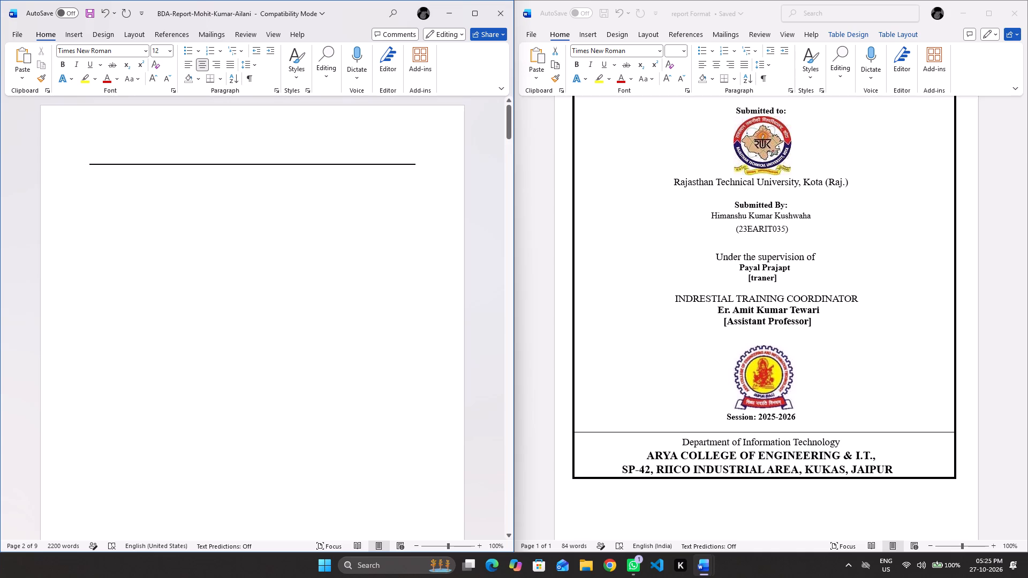
pyautogui.click(97, 126)
pyautogui.press('Delete')
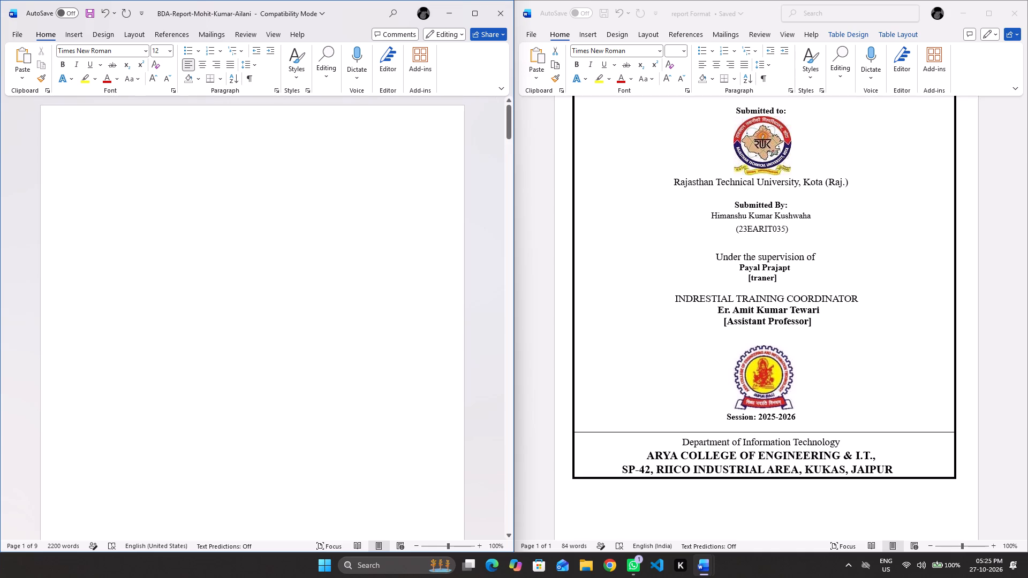
pyautogui.press('Delete')
pyautogui.press('Delete')
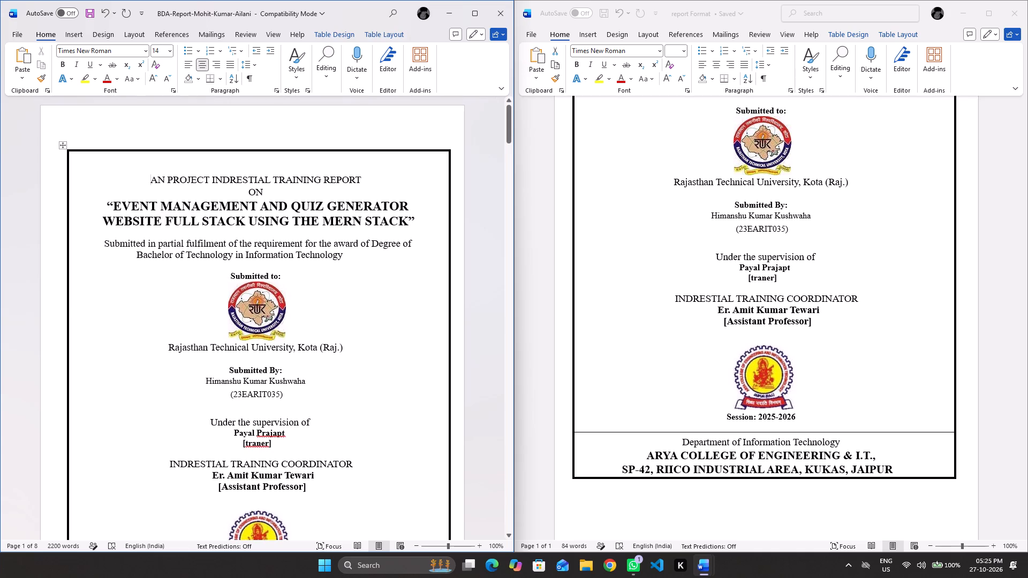
pyautogui.hotkey('ctrl', 'z')
pyautogui.press('Delete')
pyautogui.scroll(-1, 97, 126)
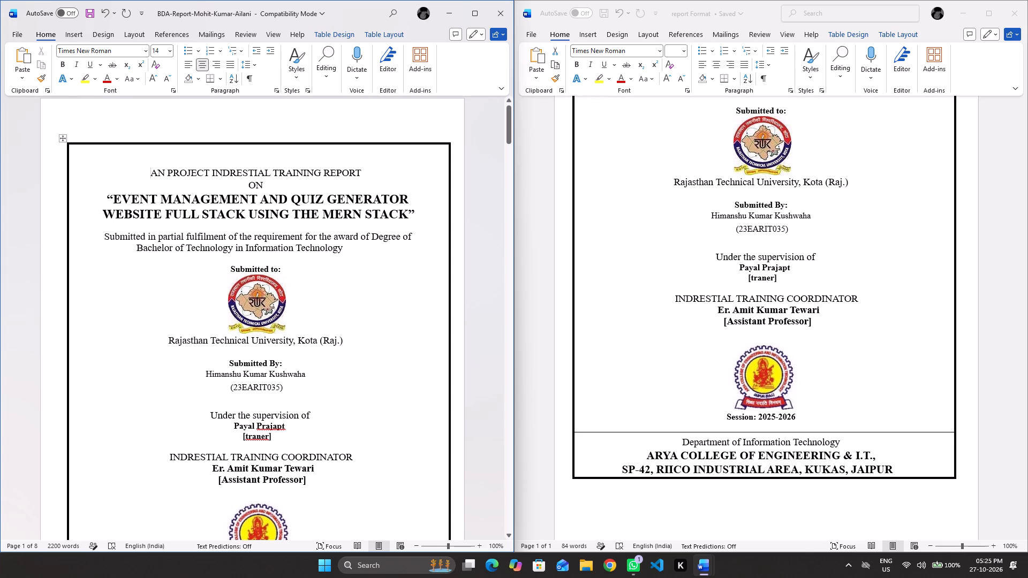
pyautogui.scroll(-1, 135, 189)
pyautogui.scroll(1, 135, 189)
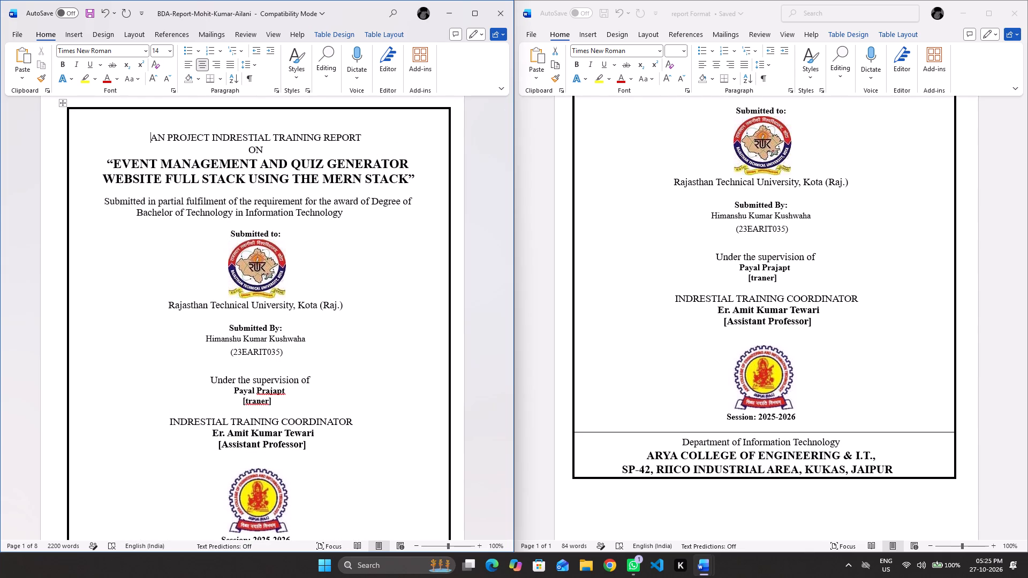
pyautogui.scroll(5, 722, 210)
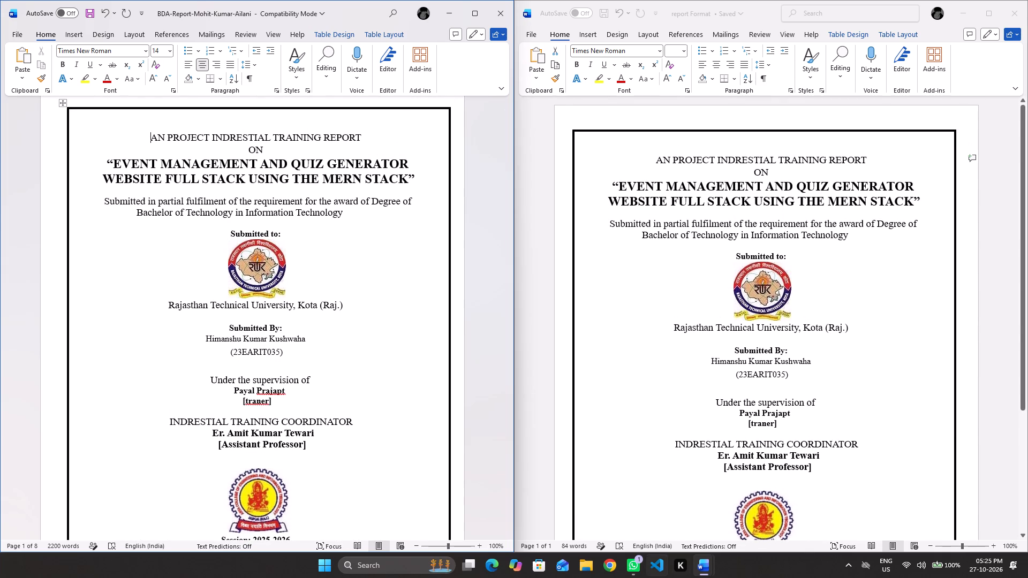
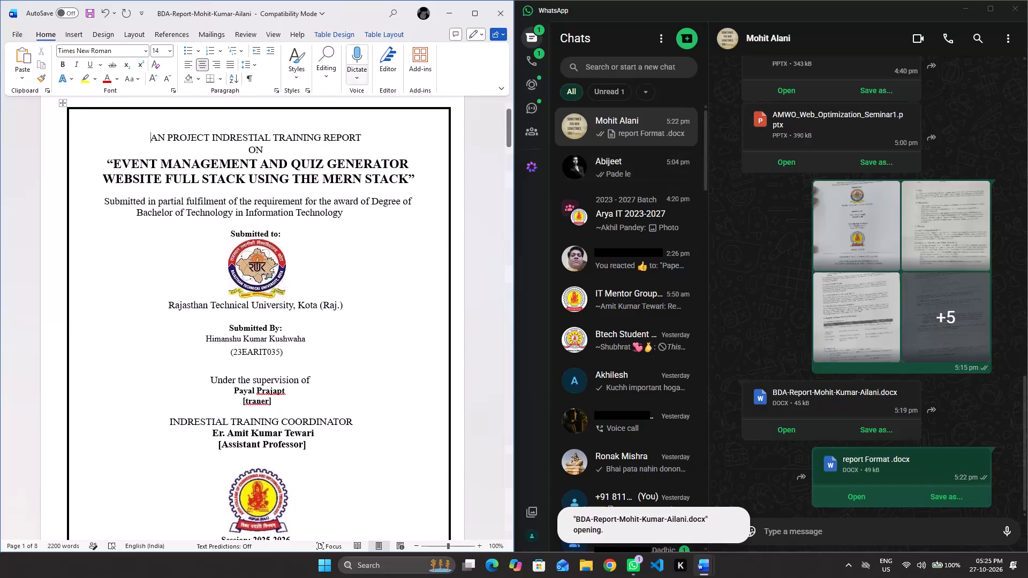
# Save the BDA report to Documents in the newest Word format, replacing the name after "BDA-Report-" with the cover page student's first and middle names.
pyautogui.click(218, 16)
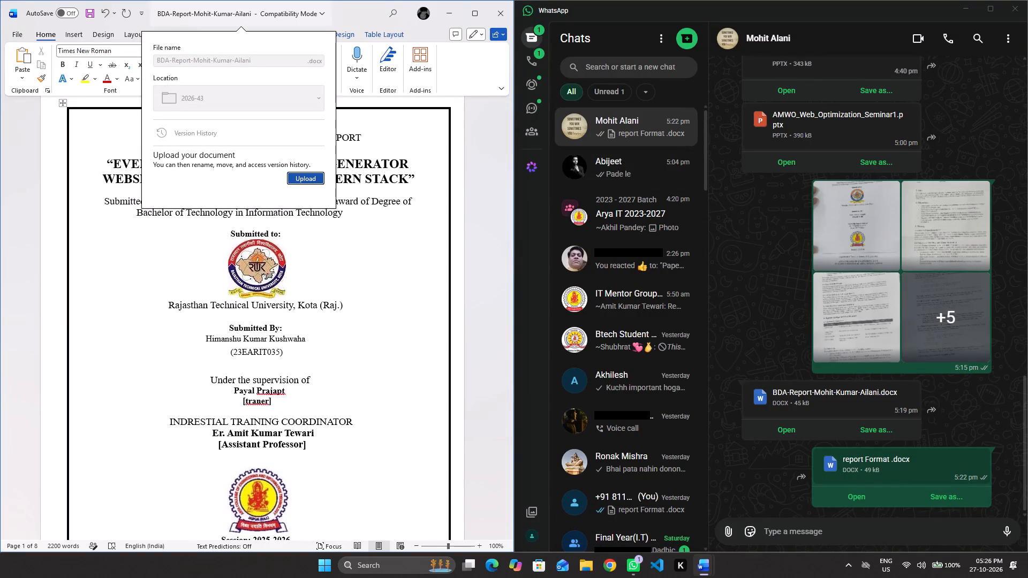
pyautogui.click(14, 38)
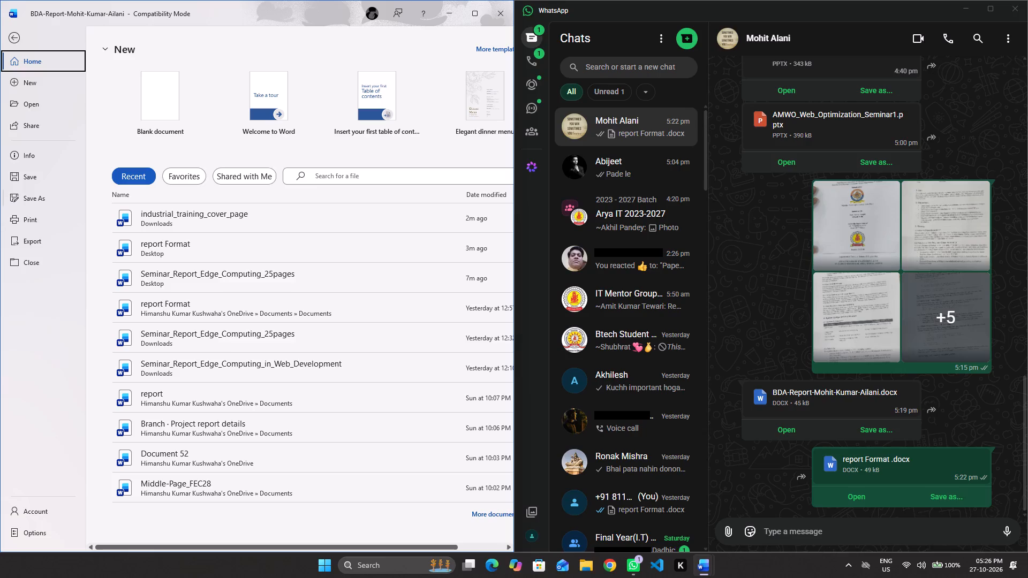
pyautogui.click(34, 202)
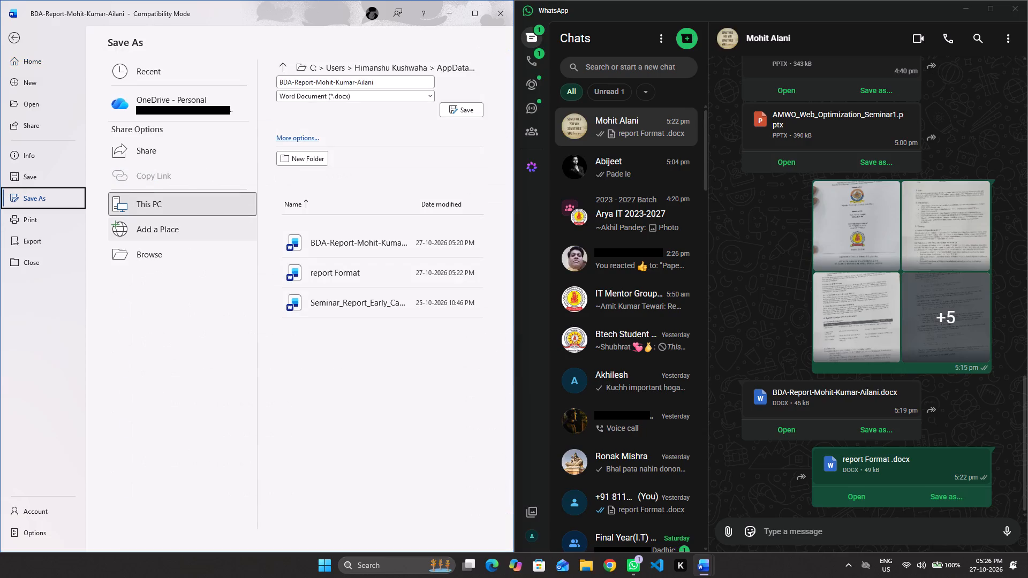
pyautogui.click(165, 256)
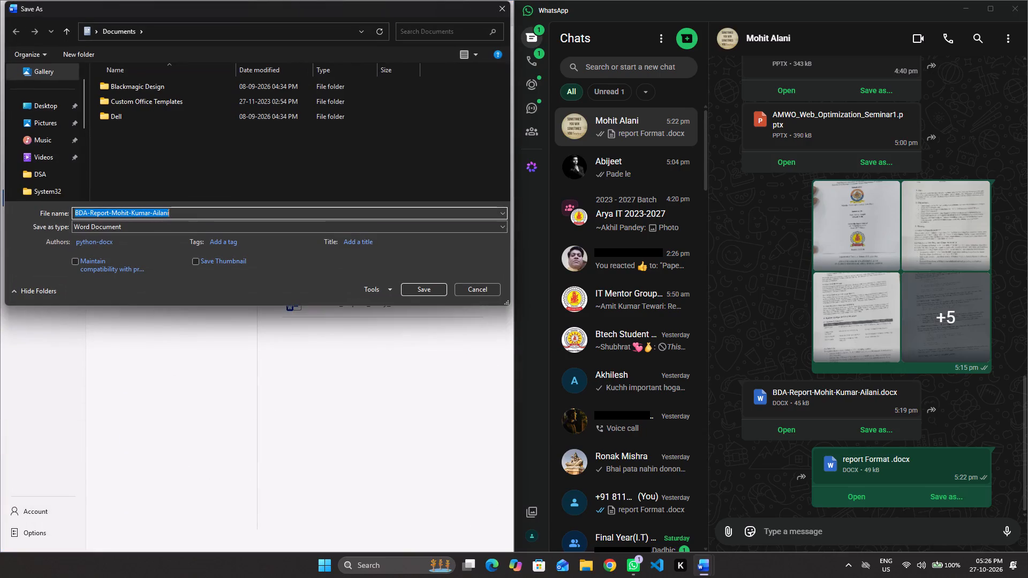
pyautogui.click(127, 212)
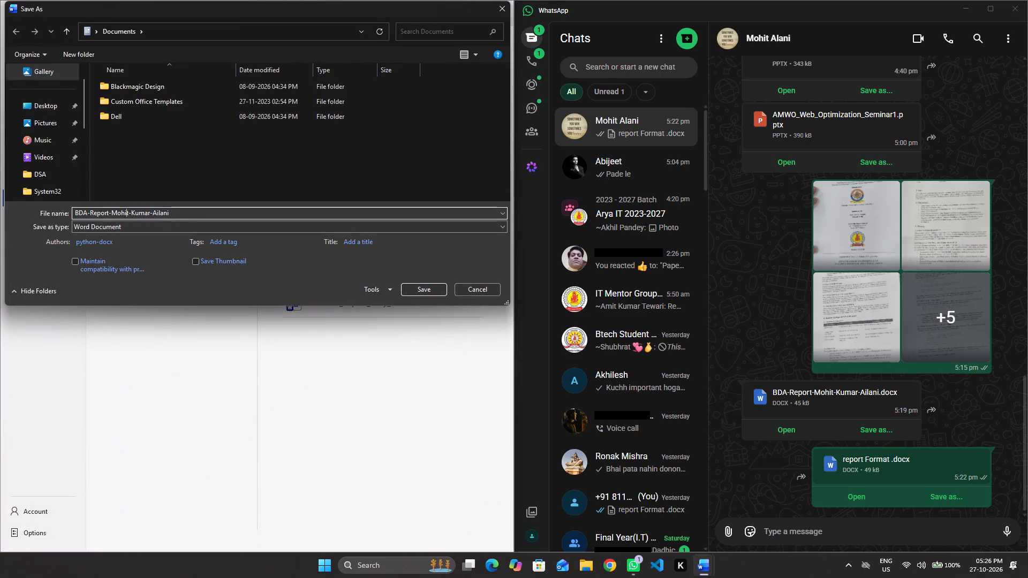
pyautogui.click(178, 209)
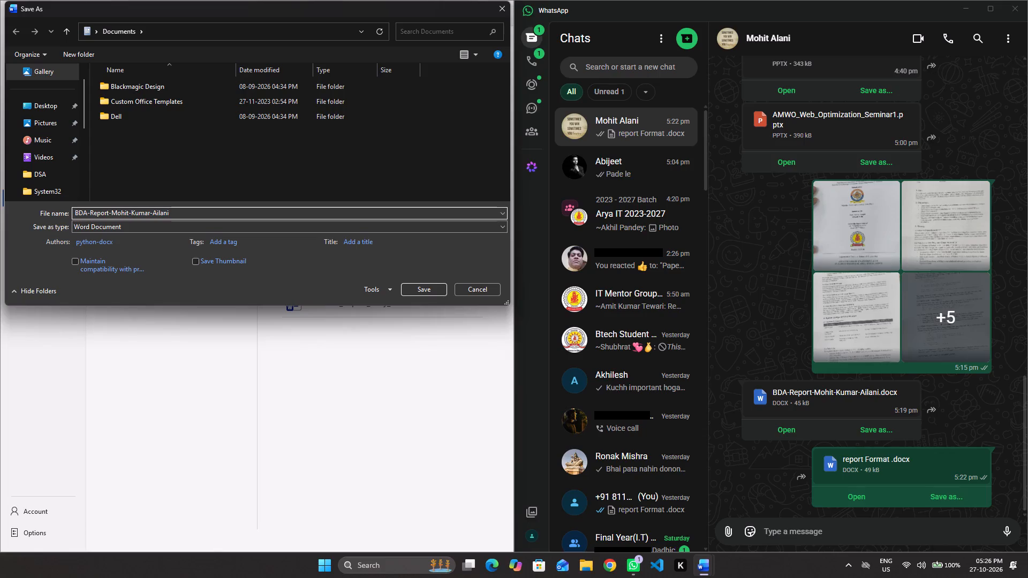
pyautogui.press('BackSpace')
pyautogui.press('BackSpace')
pyautogui.press('BackSpace')
pyautogui.press('BackSpace')
pyautogui.press('BackSpace')
pyautogui.press('BackSpace')
pyautogui.press('BackSpace')
pyautogui.press('Left')
pyautogui.press('Left')
pyautogui.press('Left')
pyautogui.press('Left')
pyautogui.press('Left')
pyautogui.press('Left')
pyautogui.press('Left')
pyautogui.press('BackSpace')
pyautogui.press('BackSpace')
pyautogui.press('BackSpace')
pyautogui.press('BackSpace')
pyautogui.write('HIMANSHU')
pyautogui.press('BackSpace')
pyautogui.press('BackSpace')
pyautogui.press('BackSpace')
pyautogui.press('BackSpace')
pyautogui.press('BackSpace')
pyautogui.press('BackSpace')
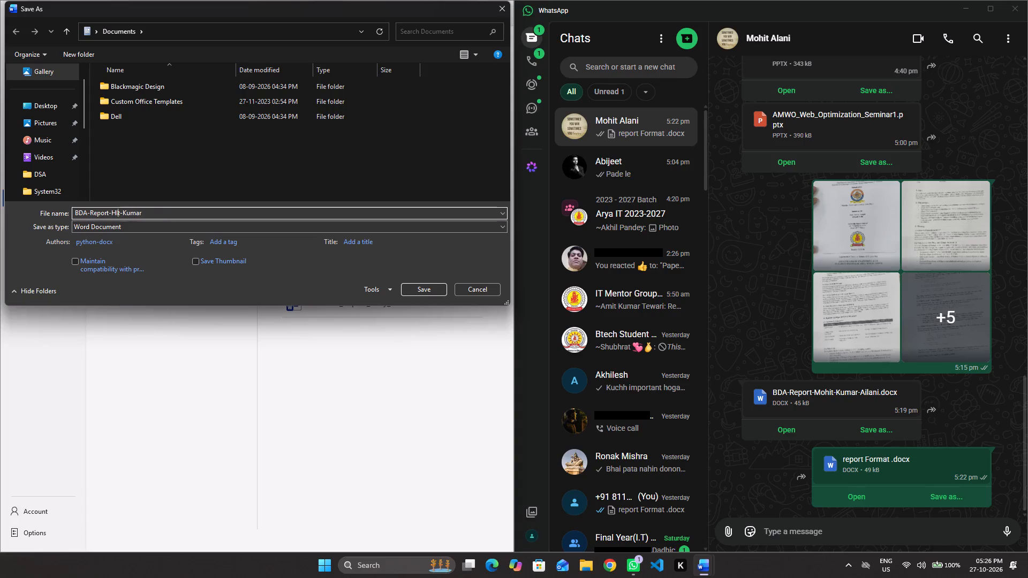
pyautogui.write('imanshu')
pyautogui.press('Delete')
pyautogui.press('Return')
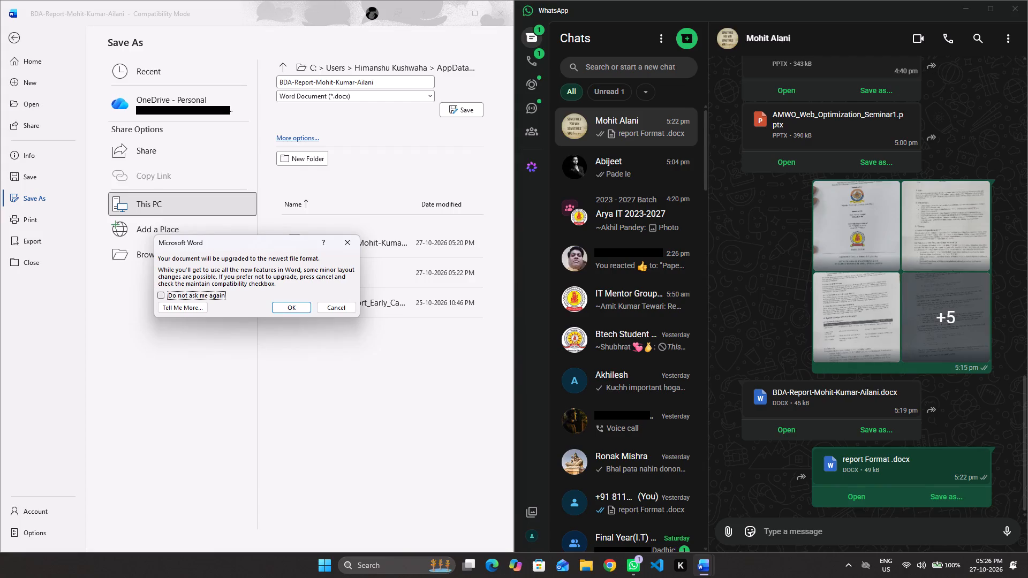
pyautogui.click(162, 296)
pyautogui.click(160, 295)
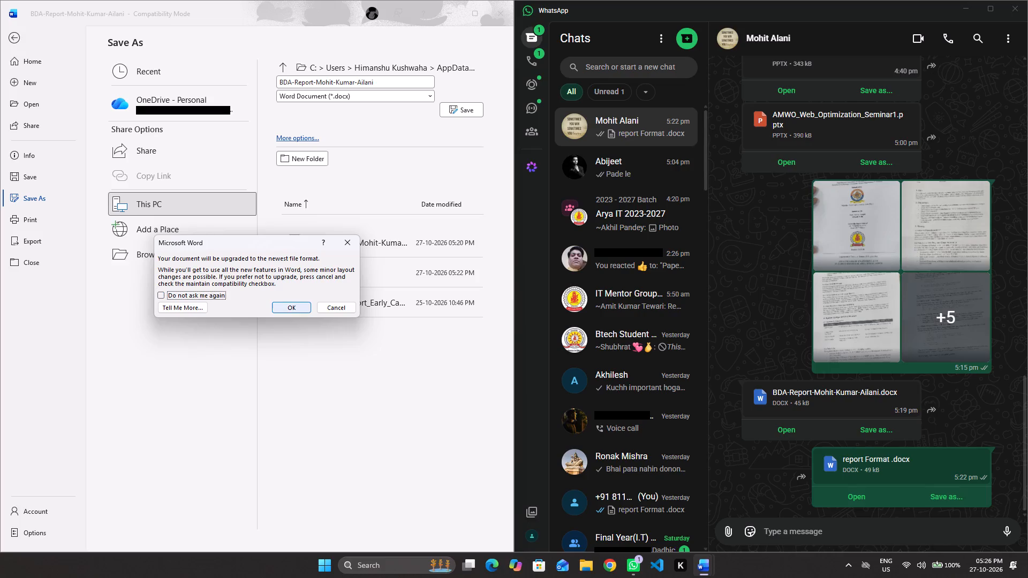
pyautogui.click(293, 309)
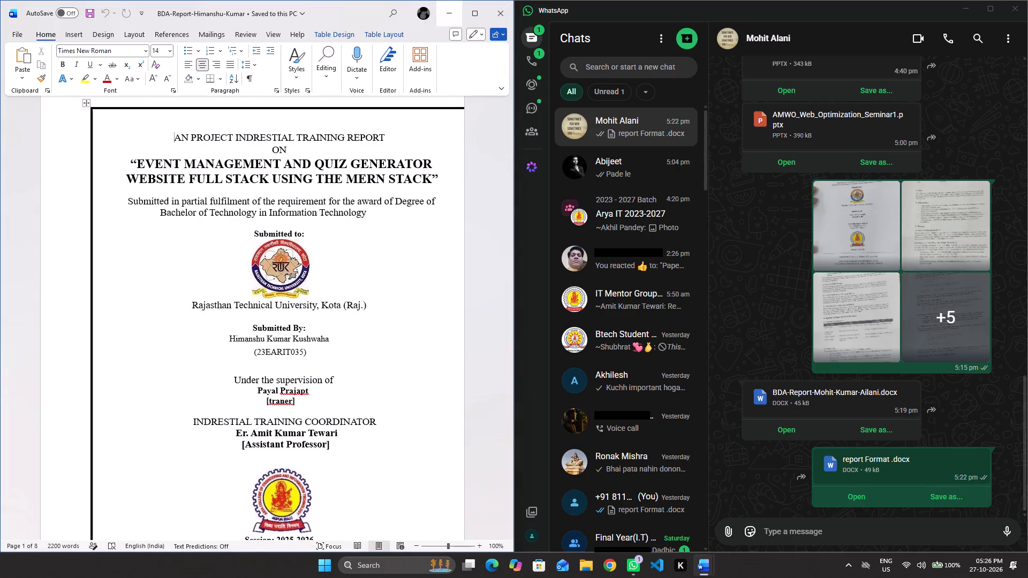
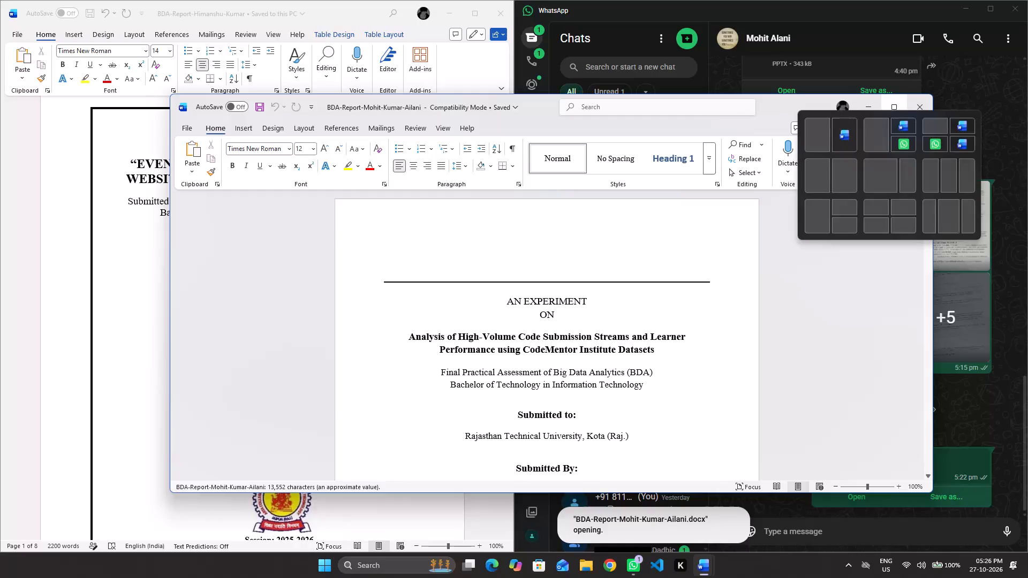
# Copy the title "Analysis of High-Volume Code Submission Streams and Learner Performance using CodeMentor Institute Datasets" from the other BDA report into the bordered cover's quoted title.
pyautogui.click(807, 127)
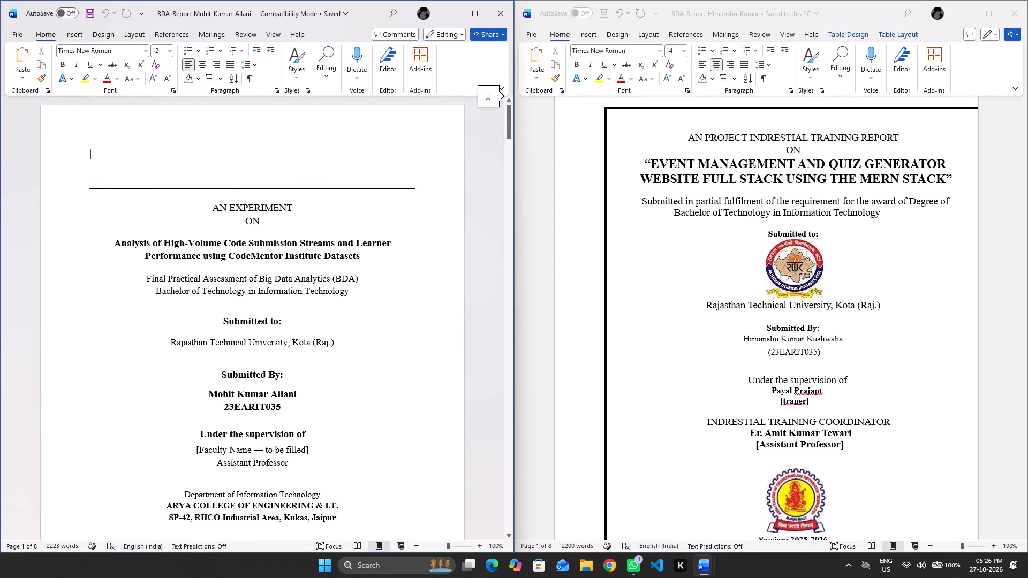
pyautogui.moveTo(116, 242); pyautogui.dragTo(361, 258)
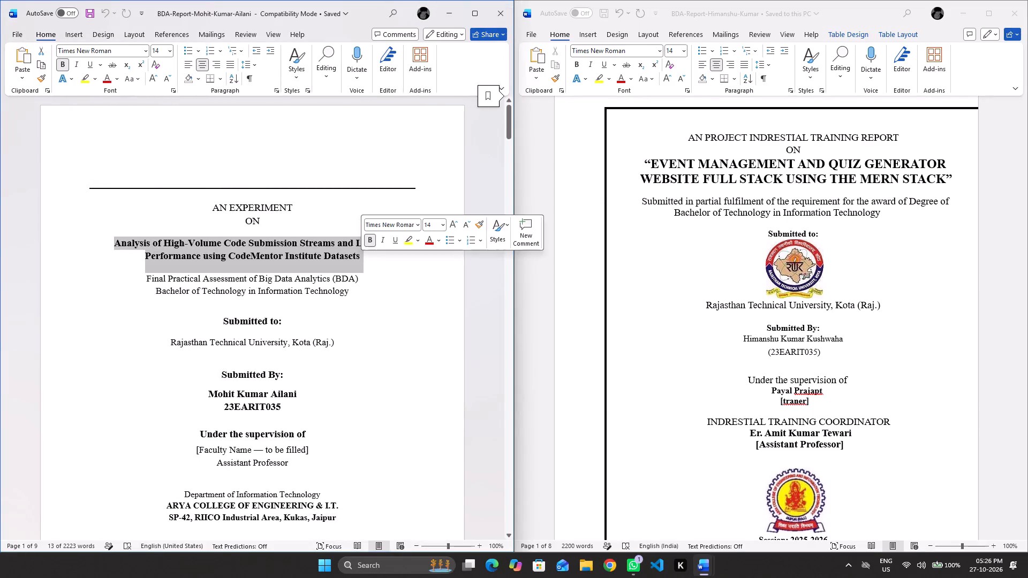
pyautogui.hotkey('ctrl', 'c')
pyautogui.click(942, 177)
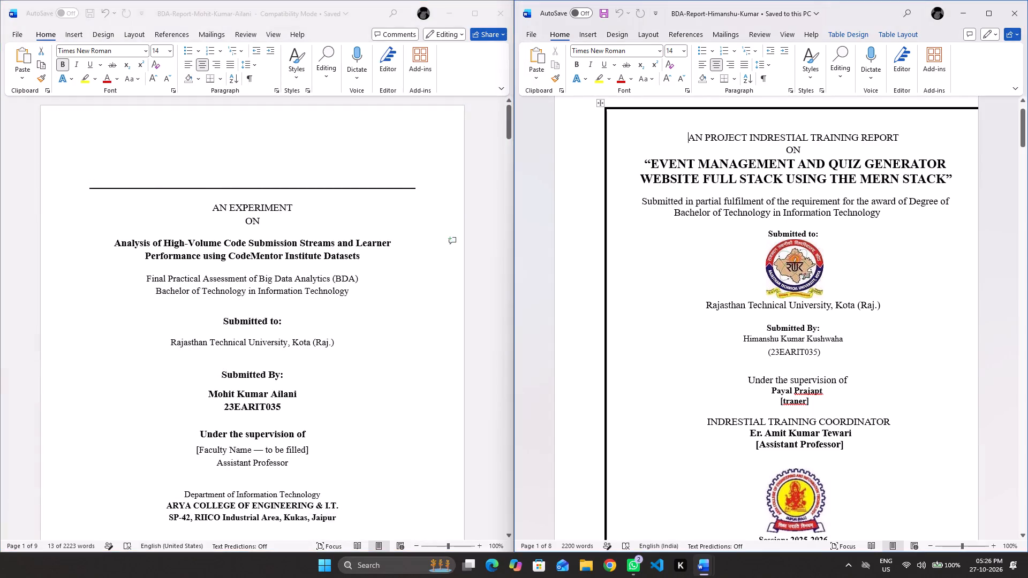
pyautogui.click(946, 177)
pyautogui.hotkey('ctrl', 'v')
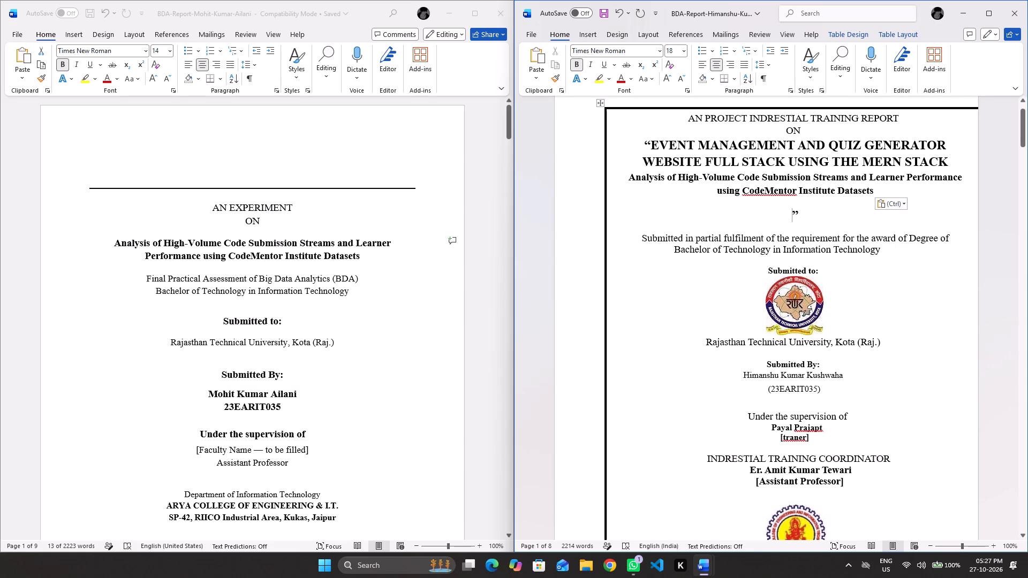
# Set the font size of the pasted Analysis title to 18 to match the old cover title.
pyautogui.moveTo(629, 176); pyautogui.dragTo(864, 190)
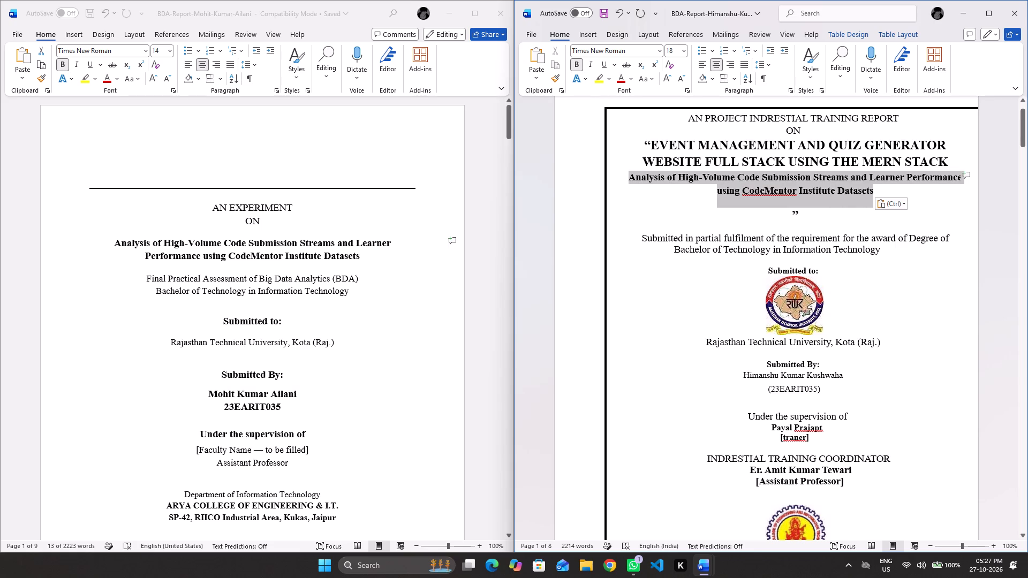
pyautogui.moveTo(864, 190); pyautogui.dragTo(866, 190)
pyautogui.moveTo(653, 142); pyautogui.dragTo(704, 150)
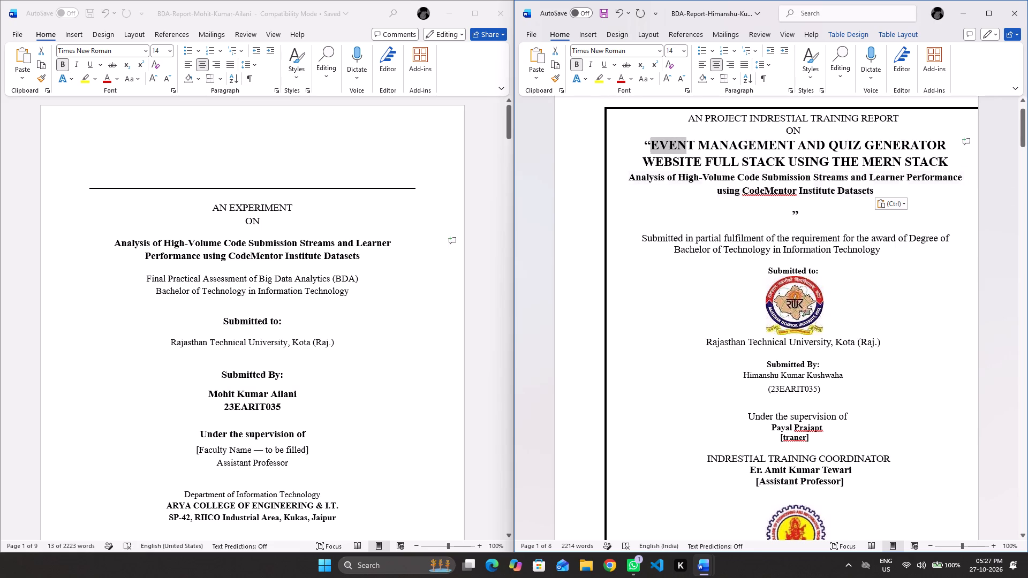
pyautogui.moveTo(704, 150); pyautogui.dragTo(926, 161)
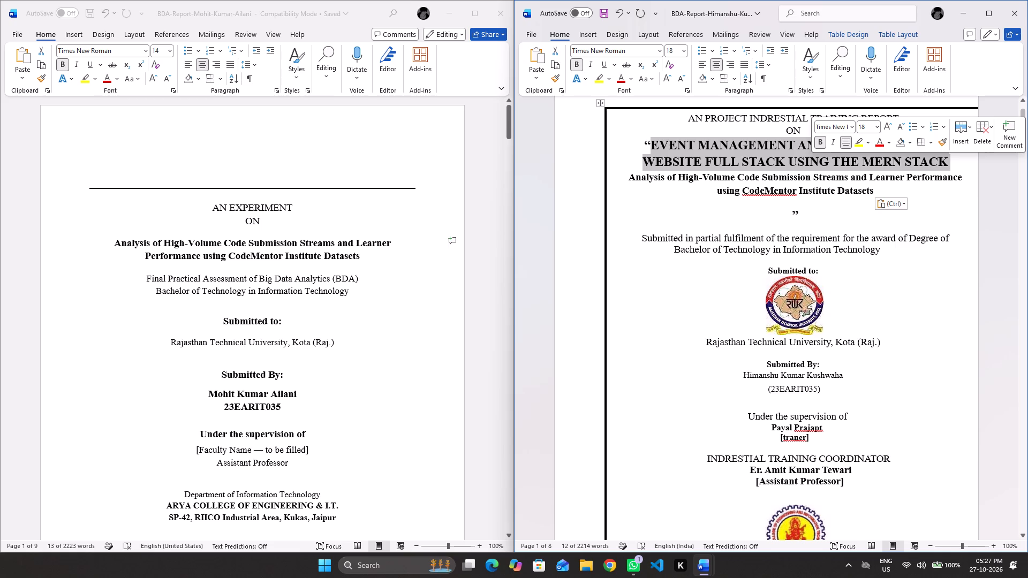
pyautogui.moveTo(628, 176); pyautogui.dragTo(864, 191)
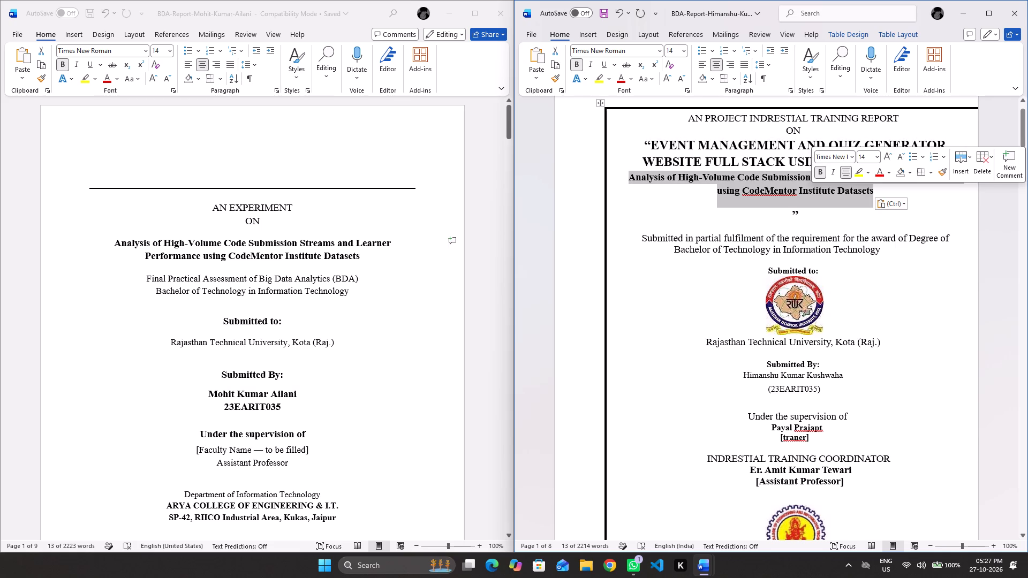
pyautogui.moveTo(684, 139); pyautogui.dragTo(788, 144)
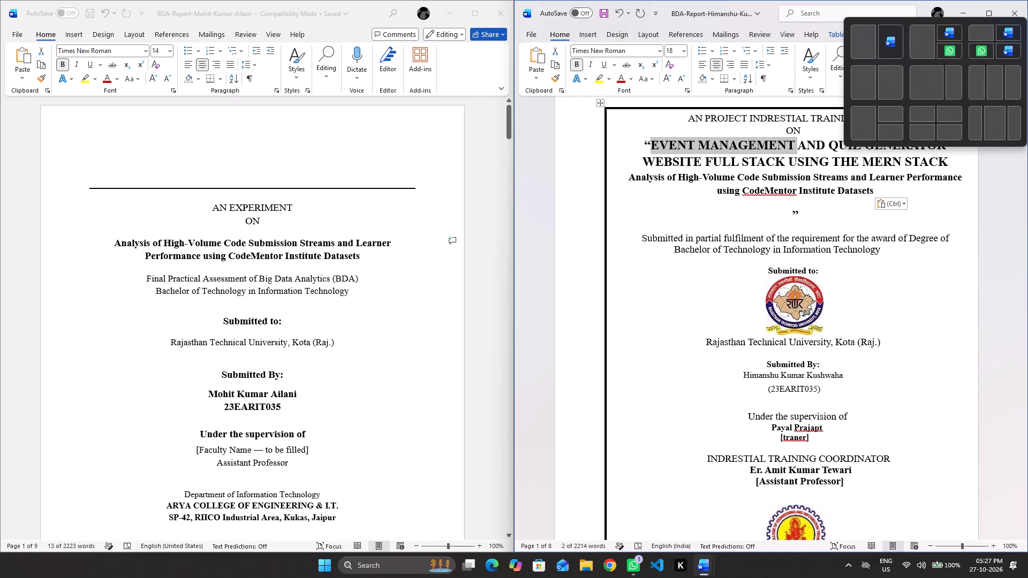
pyautogui.click(793, 168)
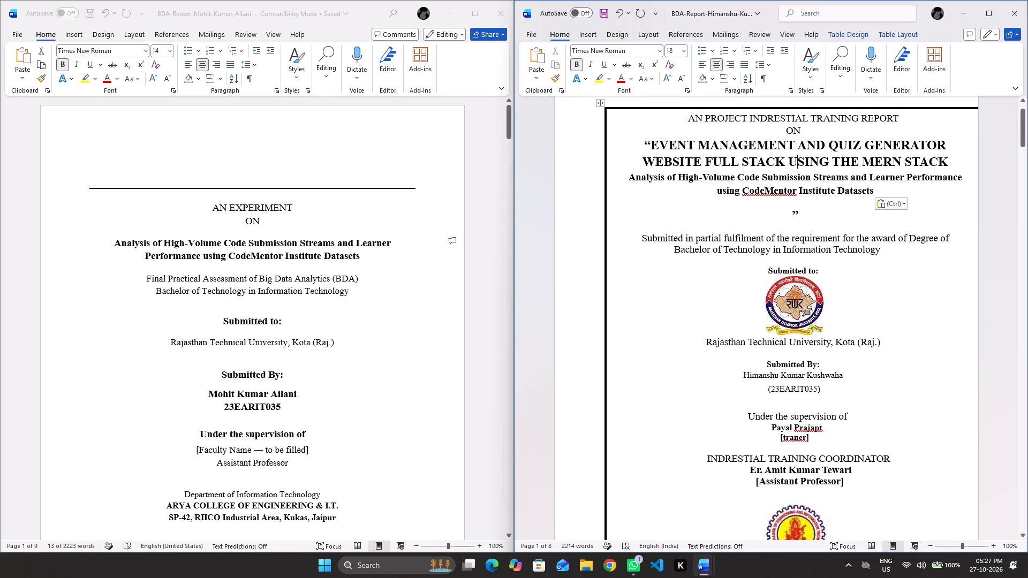
pyautogui.moveTo(698, 146); pyautogui.dragTo(793, 141)
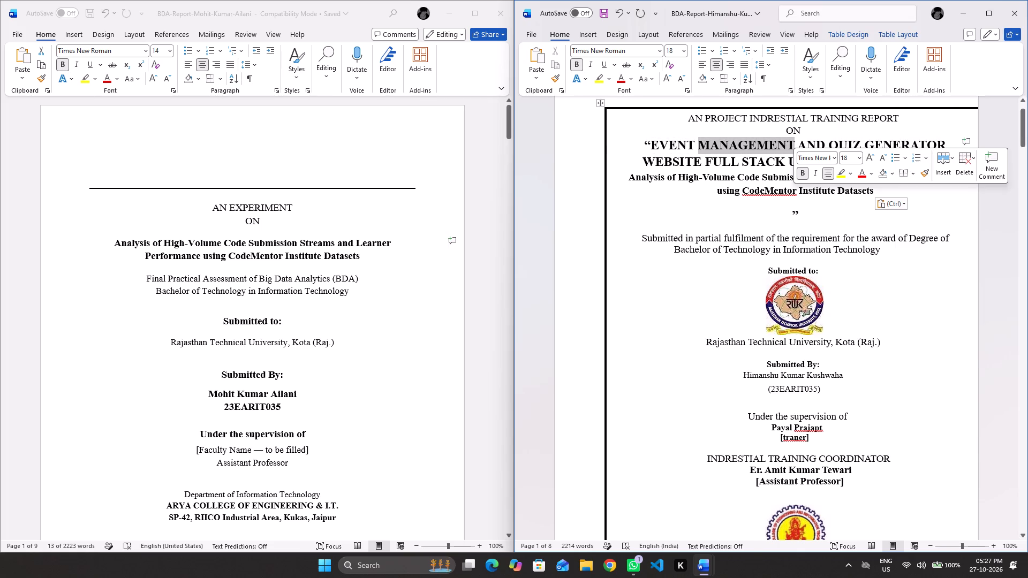
pyautogui.click(860, 159)
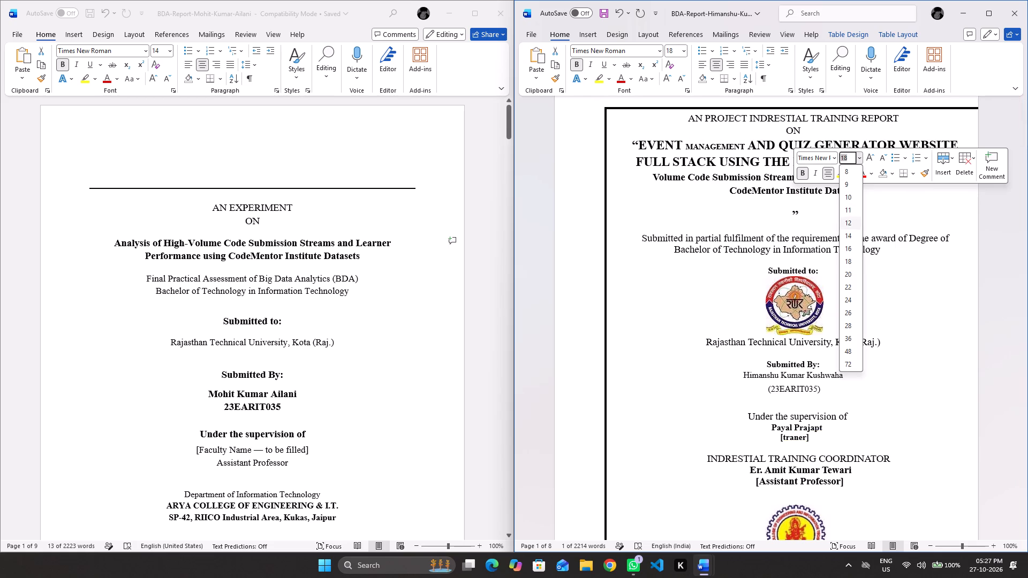
pyautogui.click(849, 267)
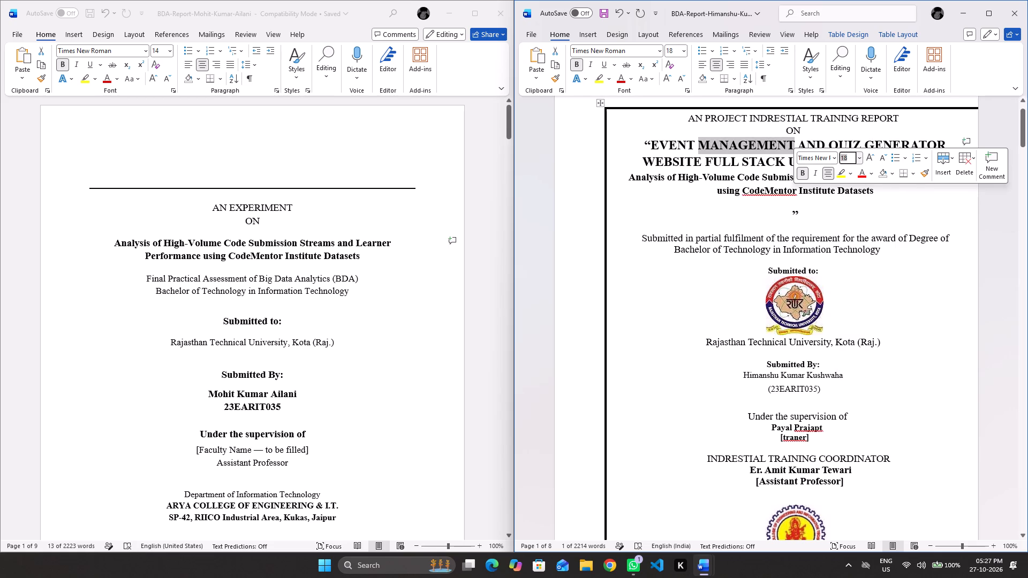
pyautogui.click(629, 176)
pyautogui.moveTo(629, 176); pyautogui.dragTo(867, 189)
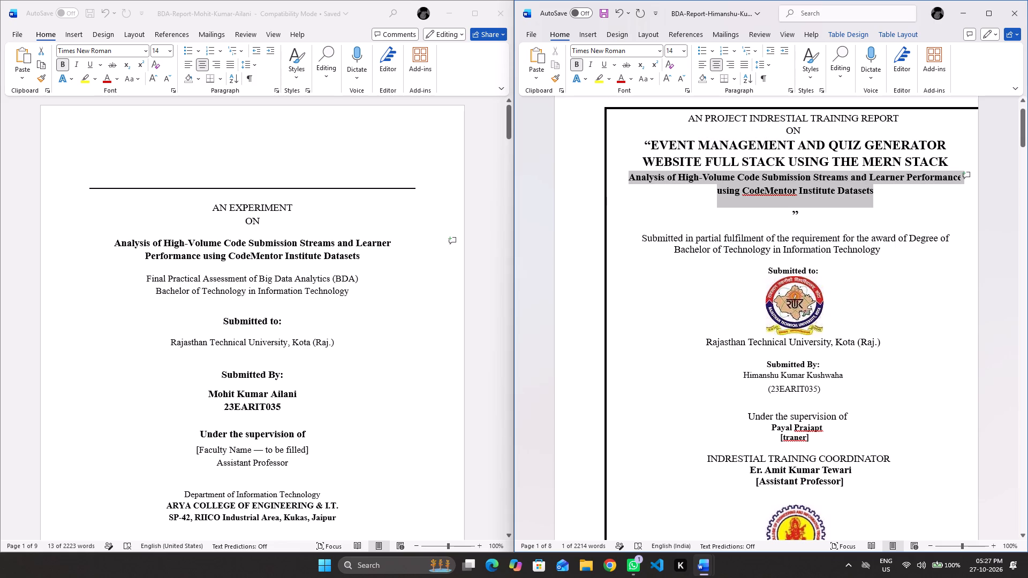
pyautogui.moveTo(867, 189); pyautogui.dragTo(868, 189)
pyautogui.click(877, 157)
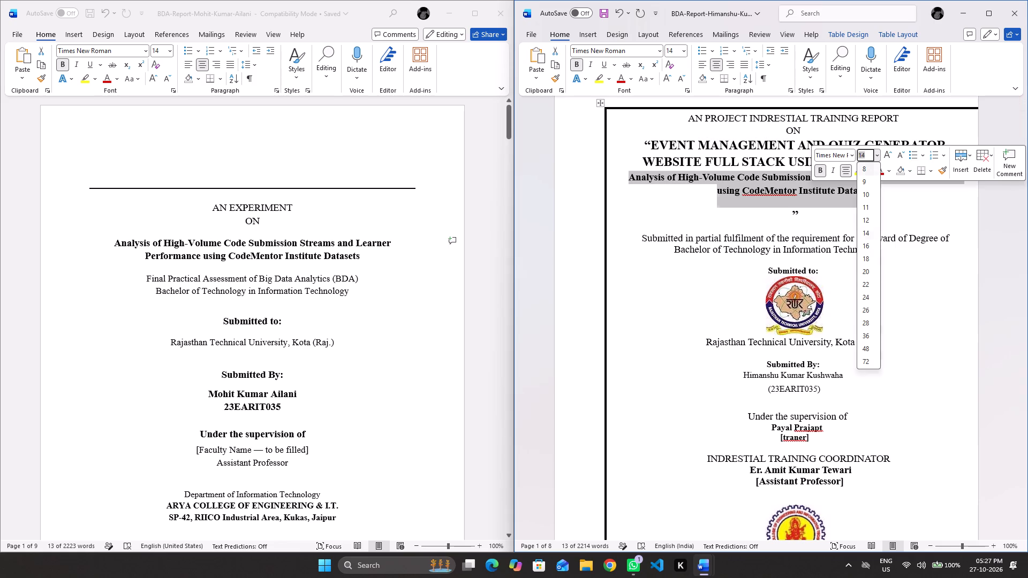
pyautogui.click(871, 260)
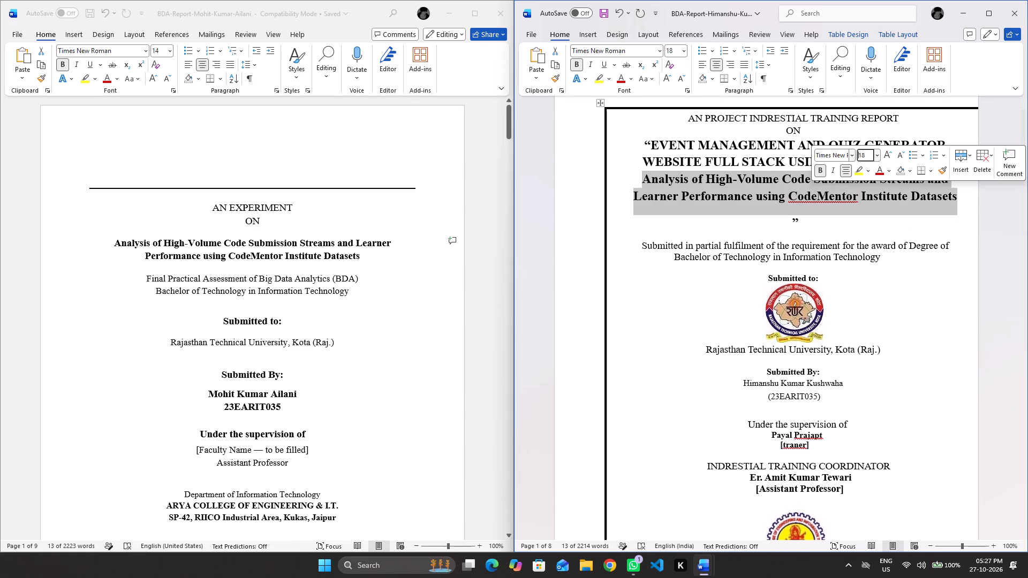
# Apply the old cover title's Times New Roman font to the pasted Analysis title.
pyautogui.click(986, 12)
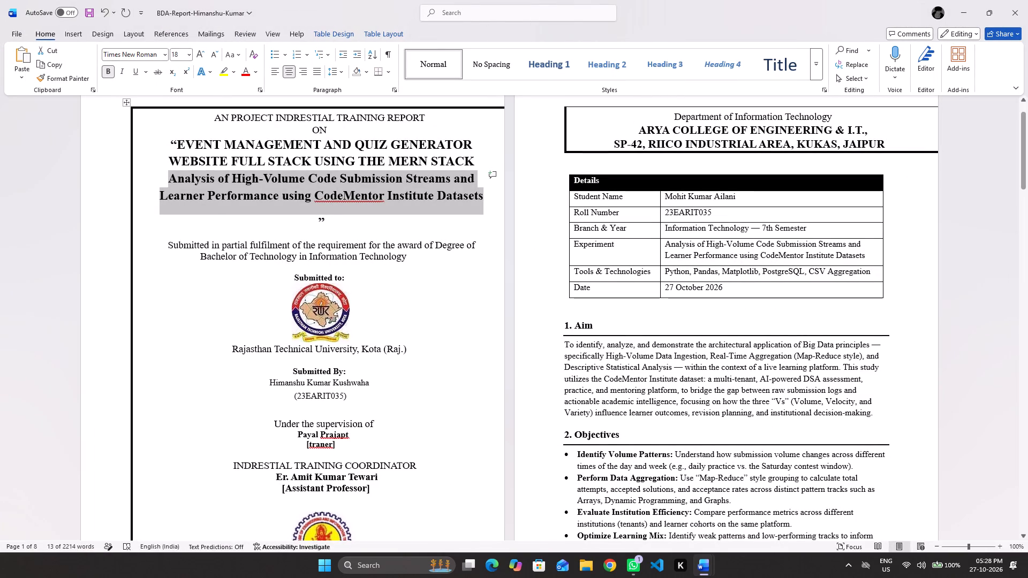
pyautogui.moveTo(178, 145); pyautogui.dragTo(276, 157)
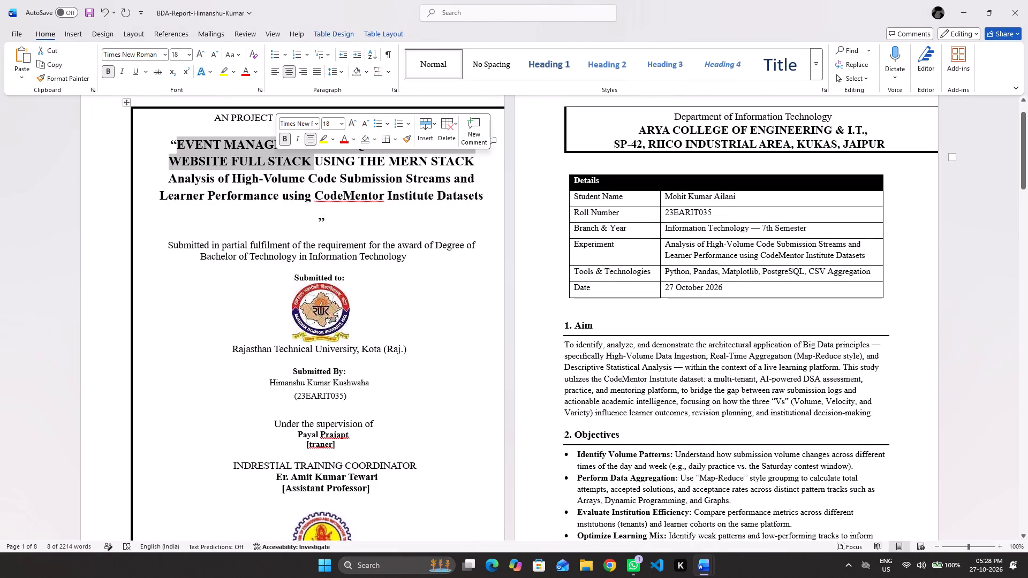
pyautogui.click(314, 123)
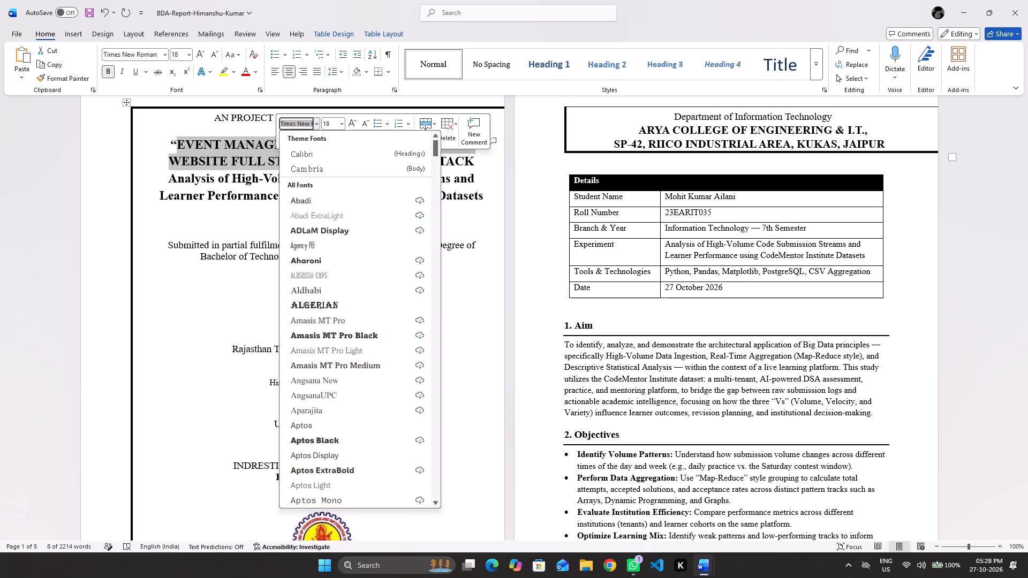
pyautogui.scroll(-4, 323, 282)
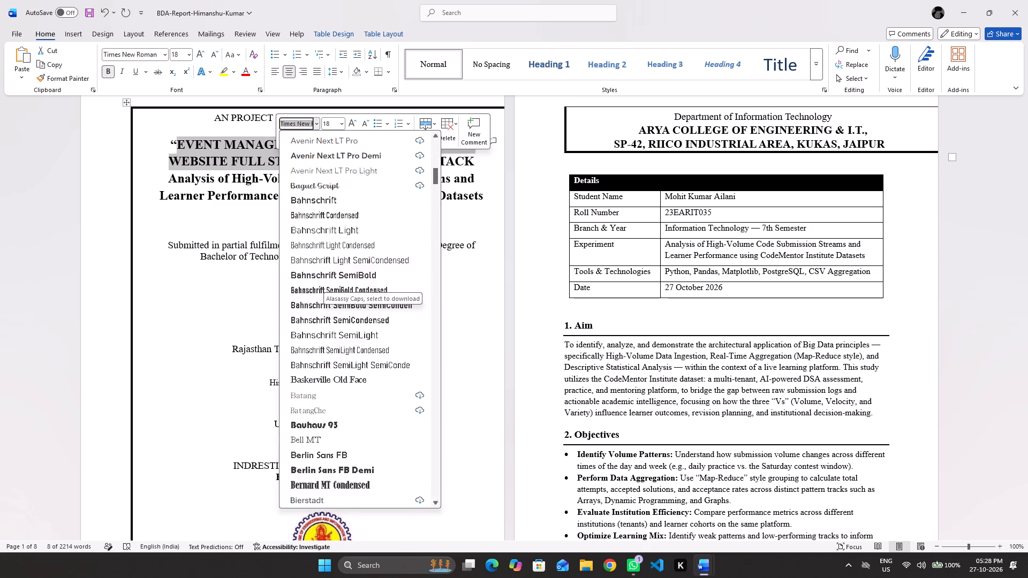
pyautogui.scroll(-4, 323, 282)
pyautogui.scroll(10, 323, 282)
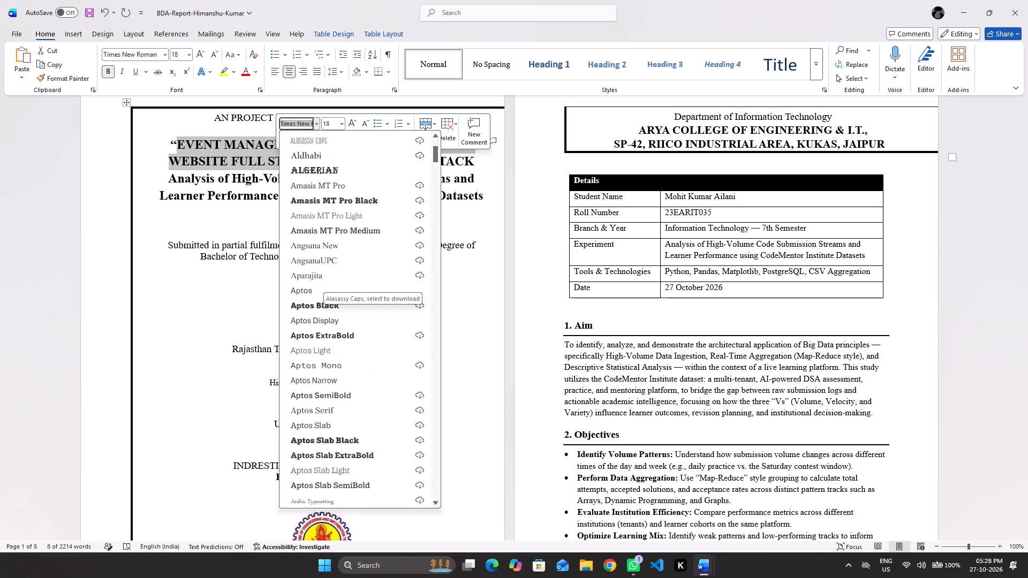
pyautogui.click(301, 124)
pyautogui.click(301, 124)
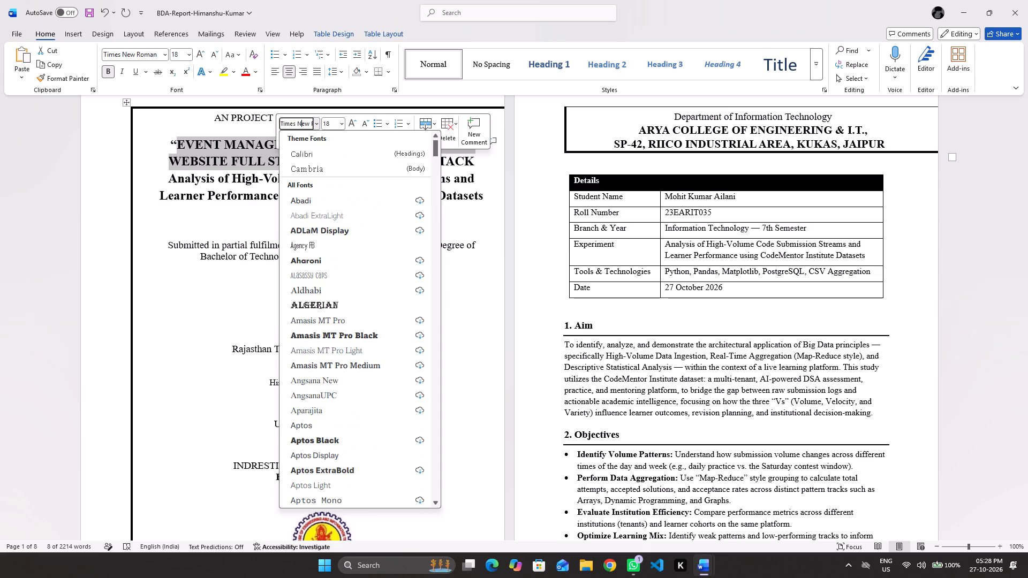
pyautogui.hotkey('ctrl', 'a')
pyautogui.hotkey('ctrl', 'c')
pyautogui.click(206, 179)
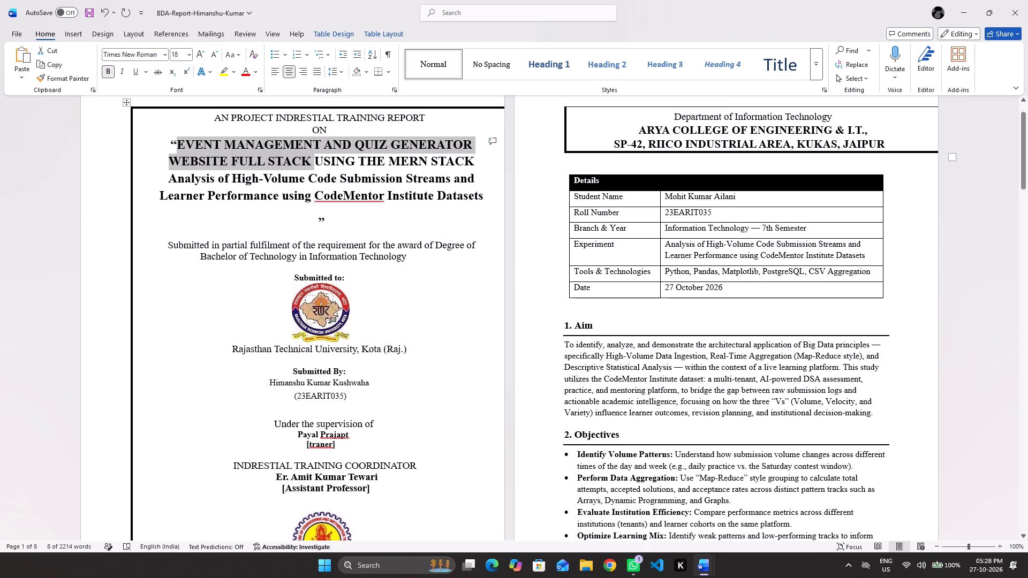
pyautogui.moveTo(169, 180); pyautogui.dragTo(404, 180)
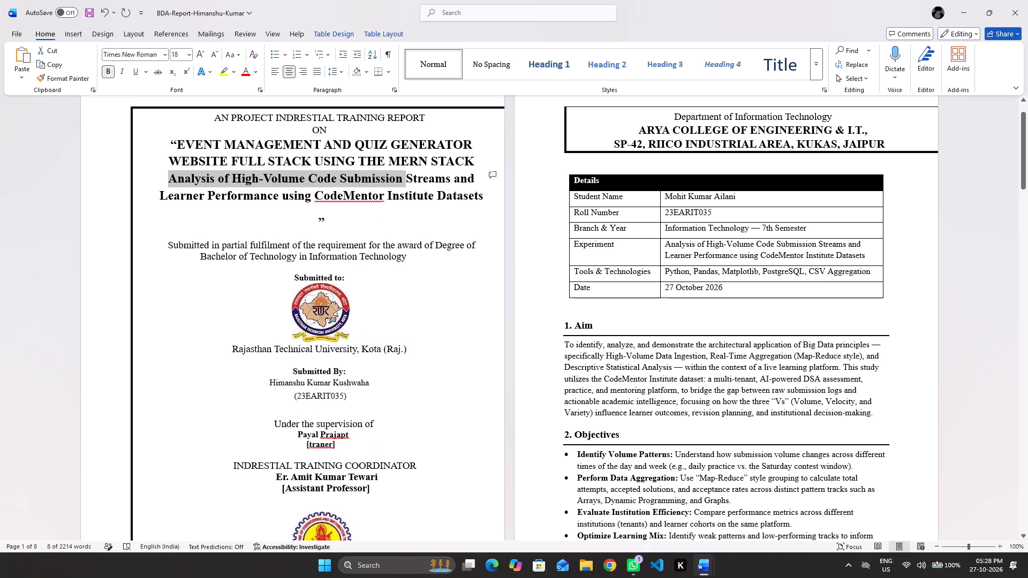
pyautogui.moveTo(404, 180); pyautogui.dragTo(463, 195)
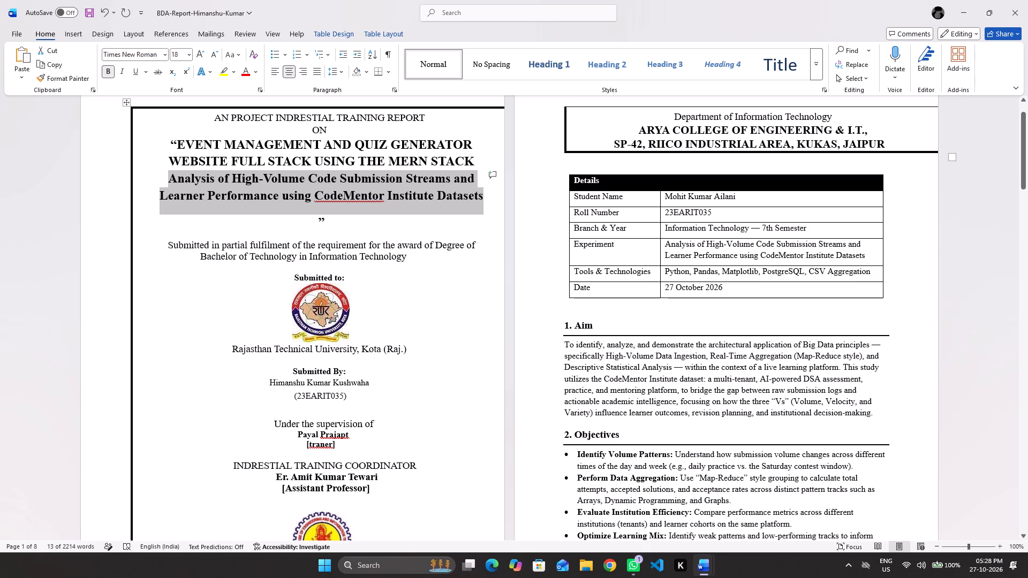
pyautogui.click(163, 54)
pyautogui.click(141, 57)
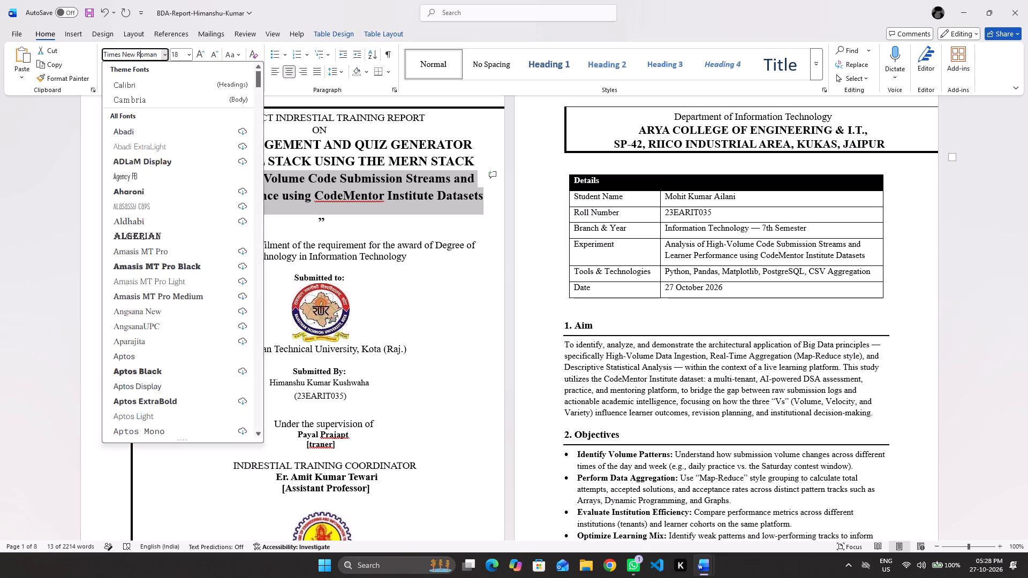
pyautogui.hotkey('ctrl', 'a')
pyautogui.press('BackSpace')
pyautogui.hotkey('ctrl', 'v')
pyautogui.press('Return')
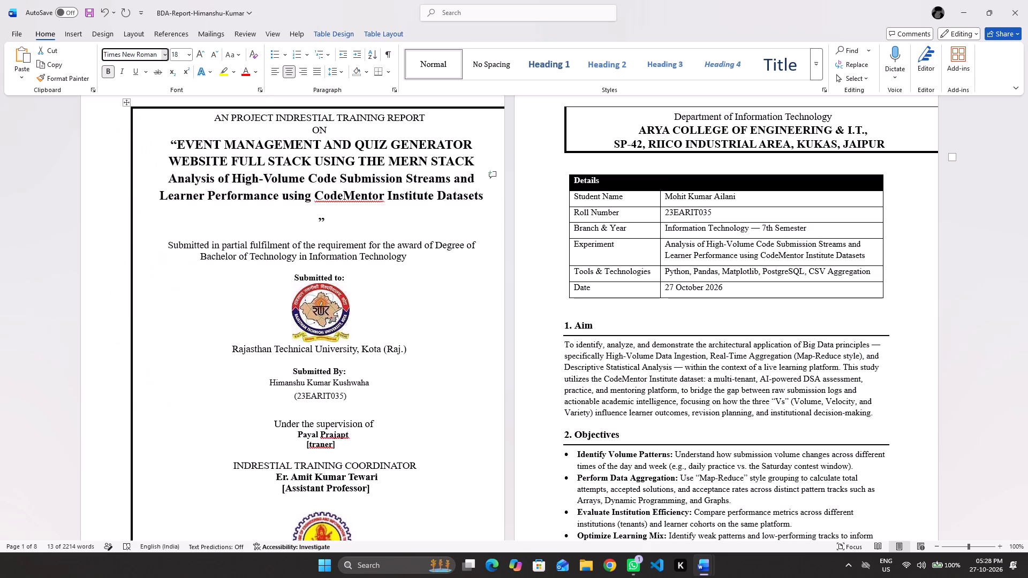
# Delete the old title "EVENT MANAGEMENT AND QUIZ GENERATOR WEBSITE FULL STACK USING THE MERN STACK" from the cover.
pyautogui.moveTo(176, 142); pyautogui.dragTo(462, 158)
pyautogui.press('BackSpace')
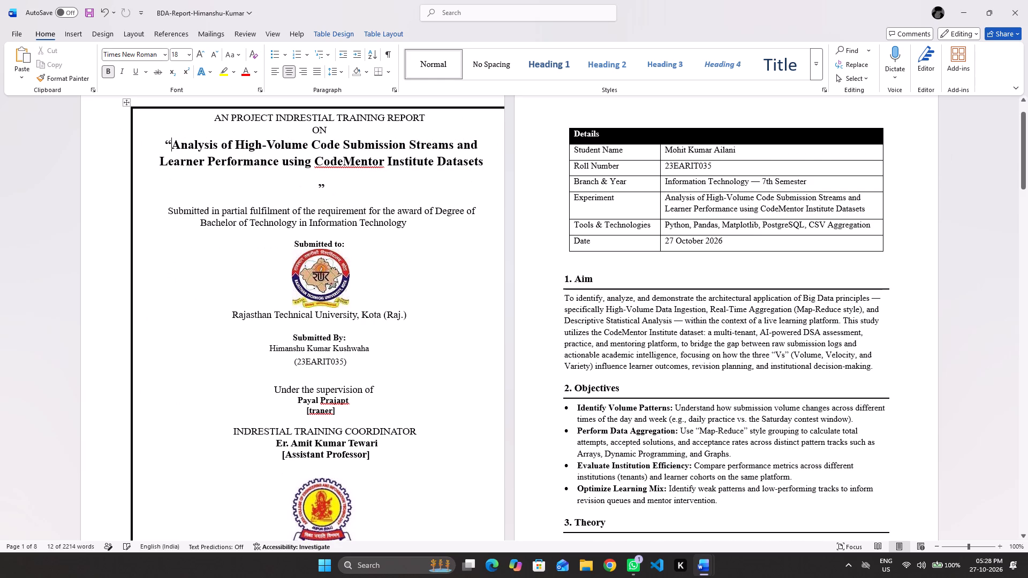
# Replace "CodeMentor" in the cover title with the spelling suggestion "Code Mentor".
pyautogui.click(343, 162)
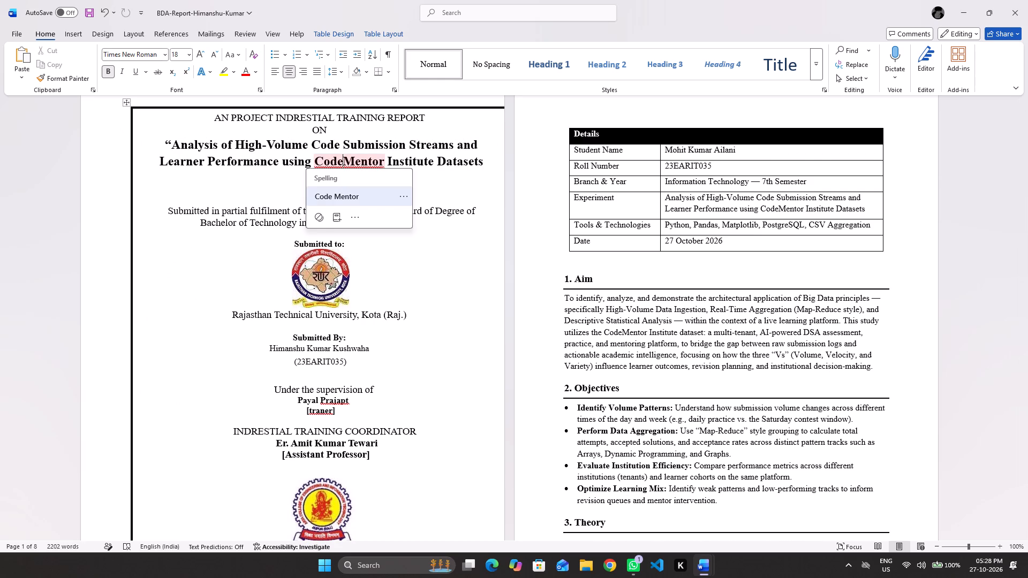
pyautogui.click(339, 192)
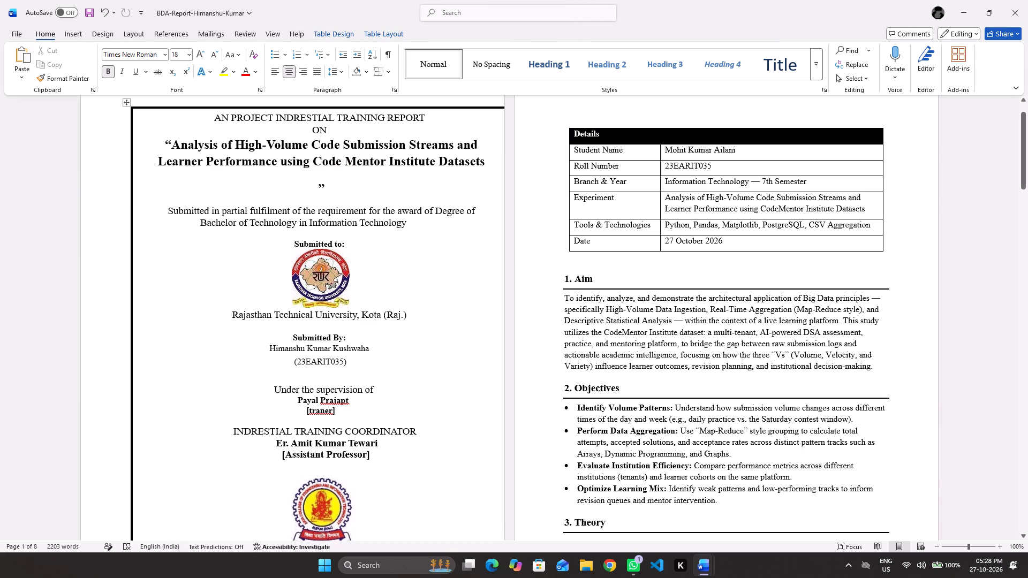
# Remove the line break after "Datasets" so the closing quotation mark directly follows the cover title.
pyautogui.click(483, 161)
pyautogui.press('Delete')
pyautogui.click(416, 179)
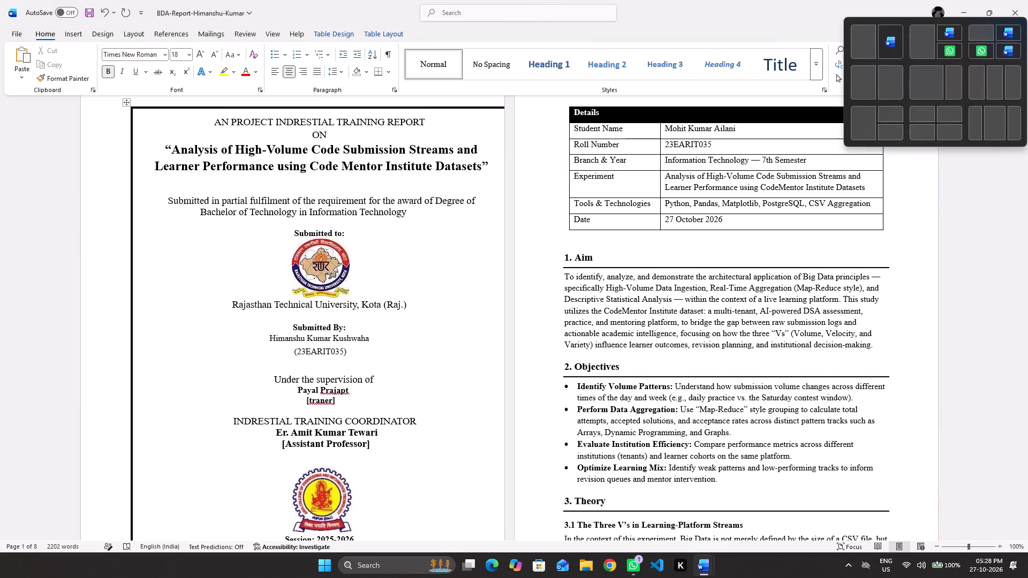
# Place the bordered BDA report and the original BDA experiment report side by side.
pyautogui.click(875, 32)
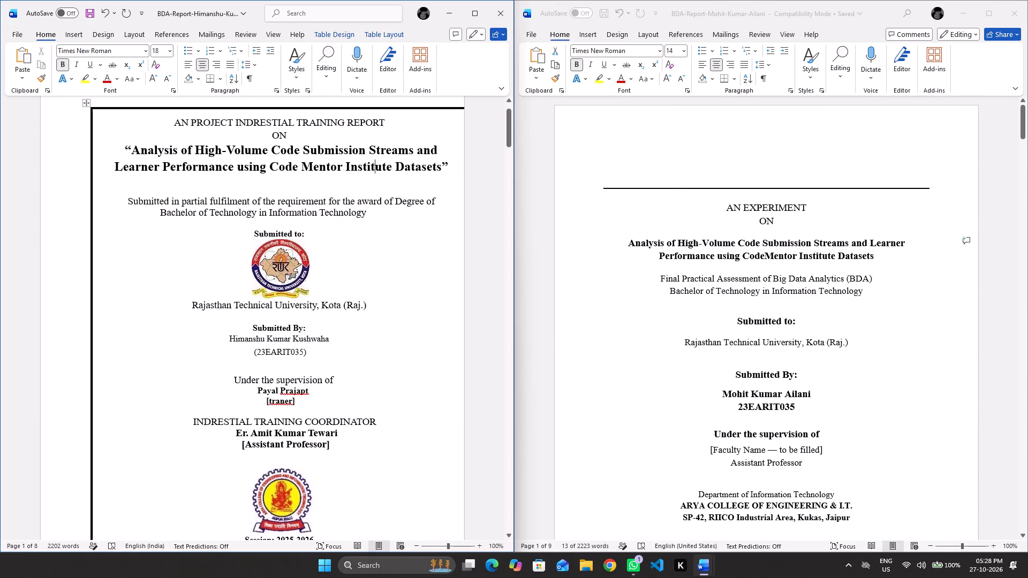
# Copy the "Final Practical Assessment of Big Data Analytics (BDA)" and "Bachelor of Technology" lines from the original cover after the bordered cover's degree statement.
pyautogui.scroll(-1, 729, 307)
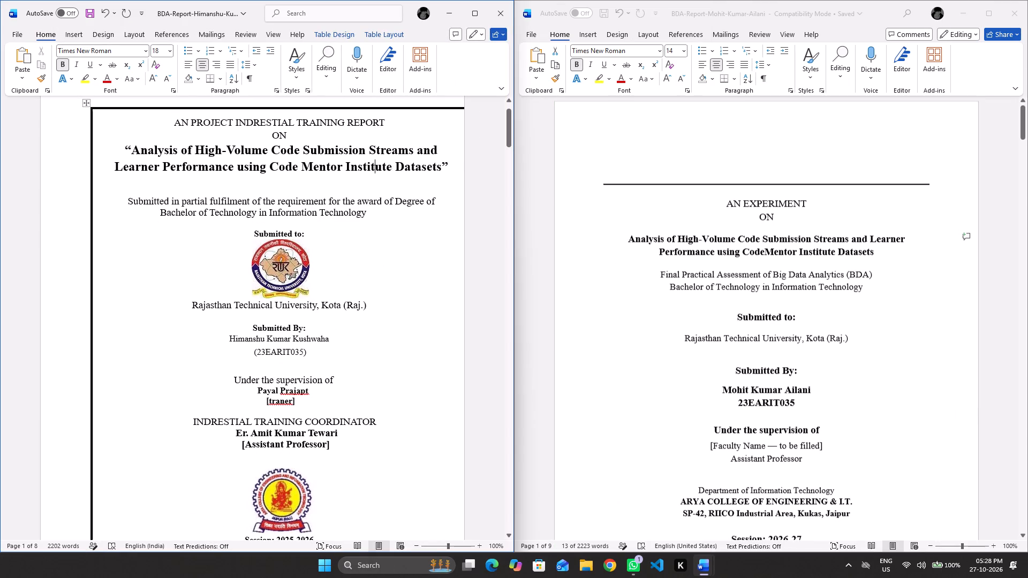
pyautogui.scroll(-1, 729, 307)
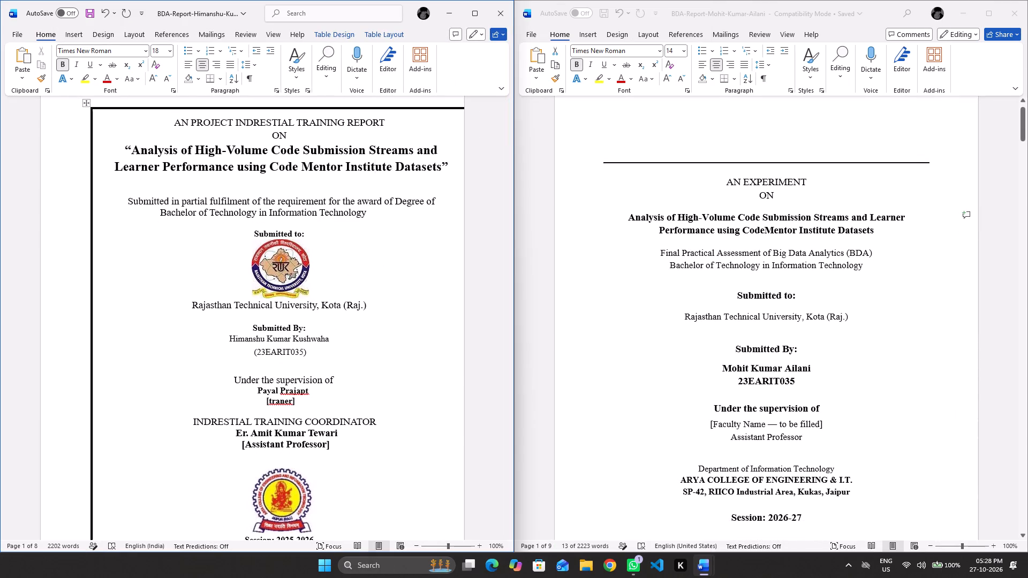
pyautogui.moveTo(661, 252); pyautogui.dragTo(871, 267)
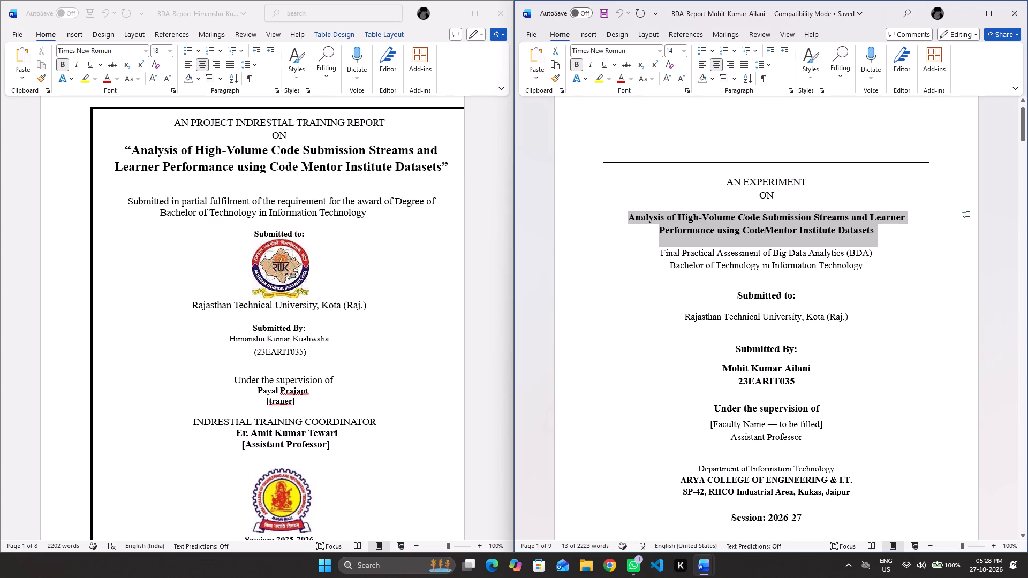
pyautogui.click(871, 267)
pyautogui.moveTo(871, 267); pyautogui.dragTo(664, 258)
pyautogui.hotkey('ctrl', 'c')
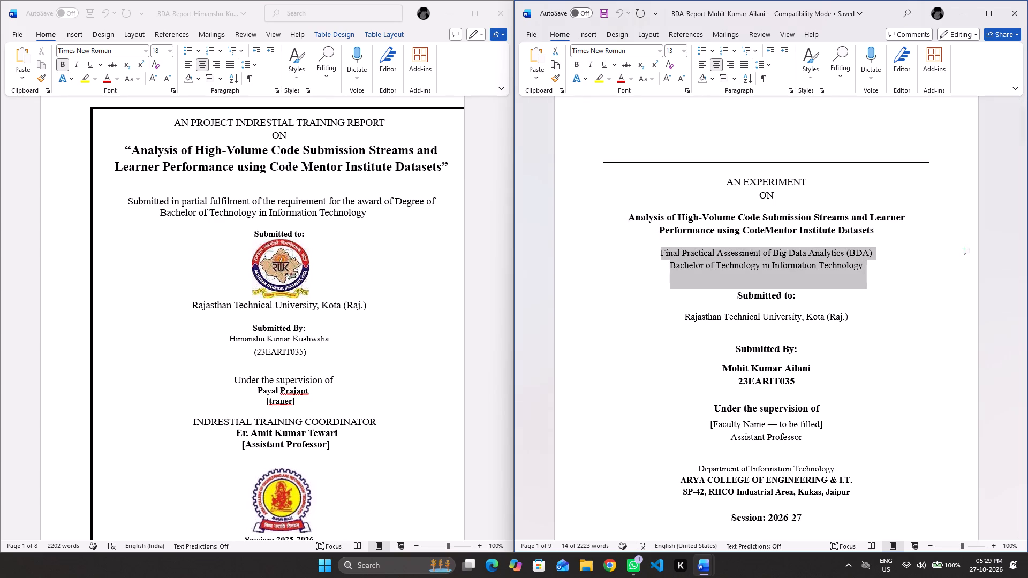
pyautogui.click(368, 213)
pyautogui.click(368, 213)
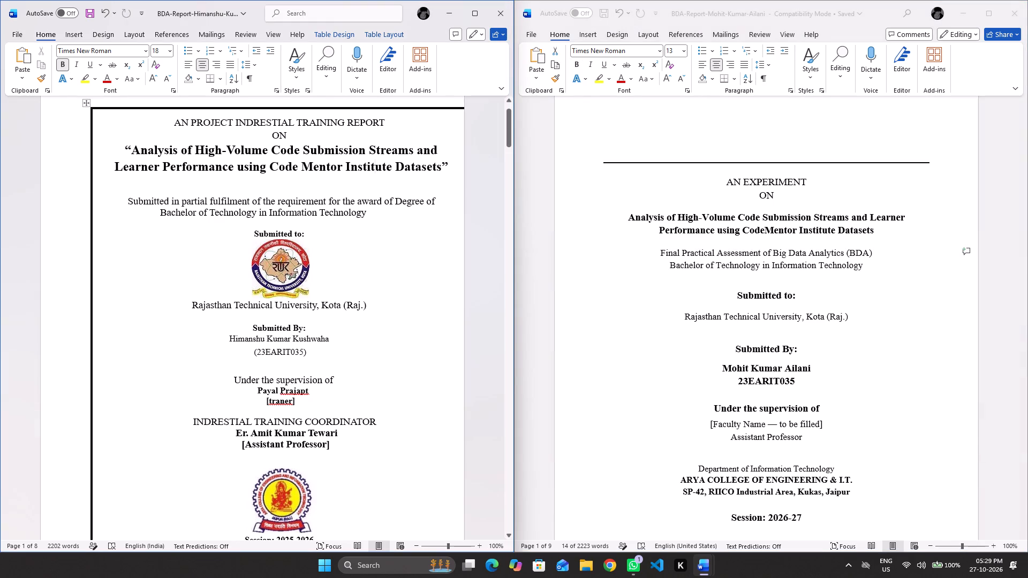
pyautogui.hotkey('ctrl', 'v')
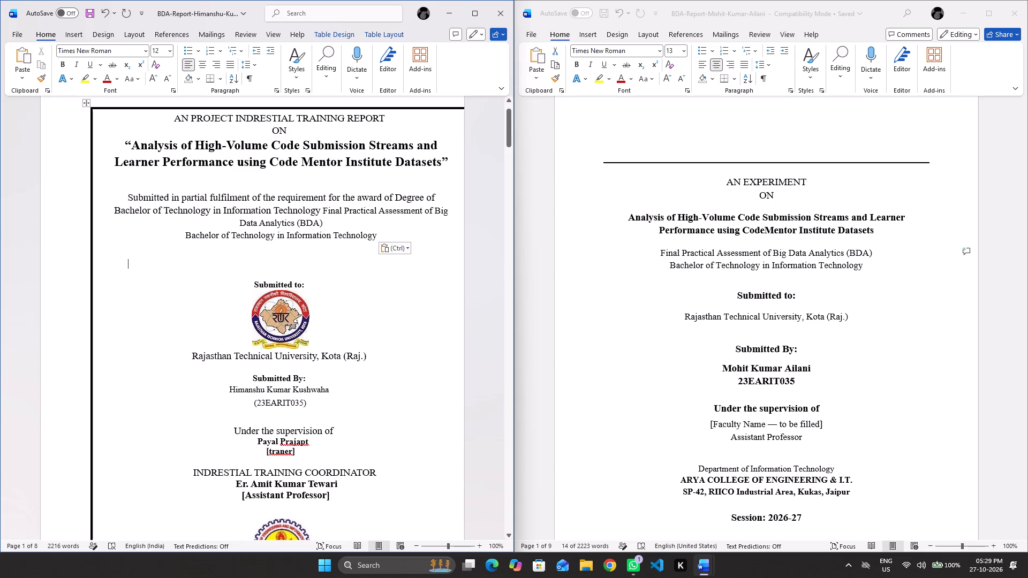
# Delete the old "Submitted in partial fulfilment of the requirement for the award of Degree of Bachelor of Technology in Information Technology" text.
pyautogui.moveTo(323, 209); pyautogui.dragTo(143, 200)
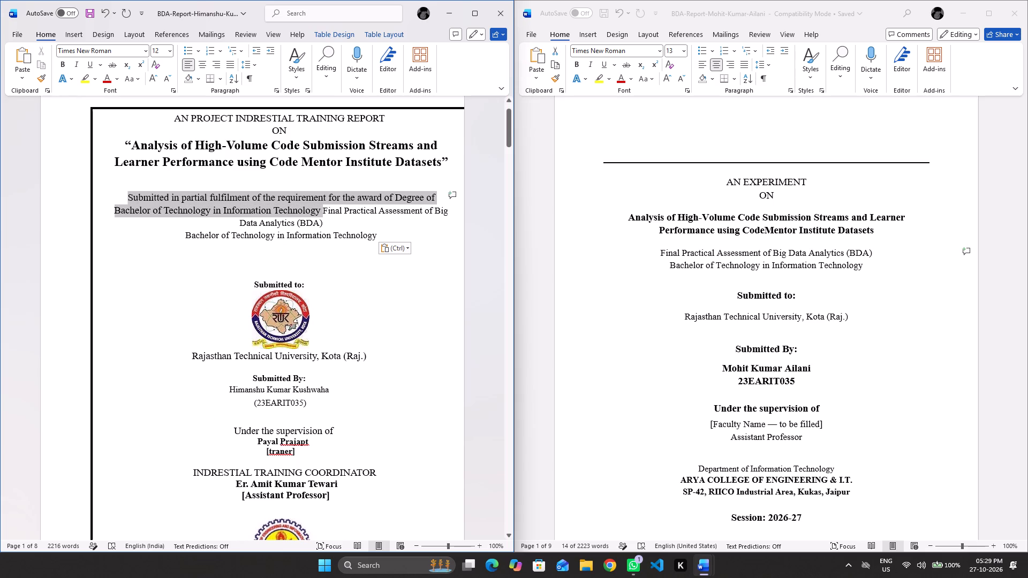
pyautogui.moveTo(143, 200); pyautogui.dragTo(134, 199)
pyautogui.press('BackSpace')
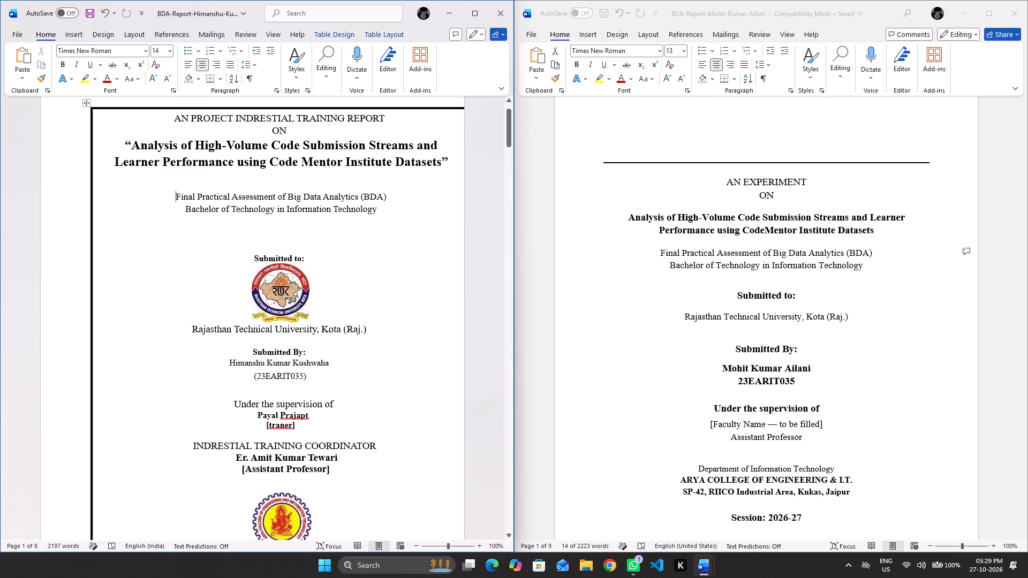
# Set the font size of the pasted assessment and Bachelor of Technology lines to 14.
pyautogui.moveTo(175, 199); pyautogui.dragTo(362, 217)
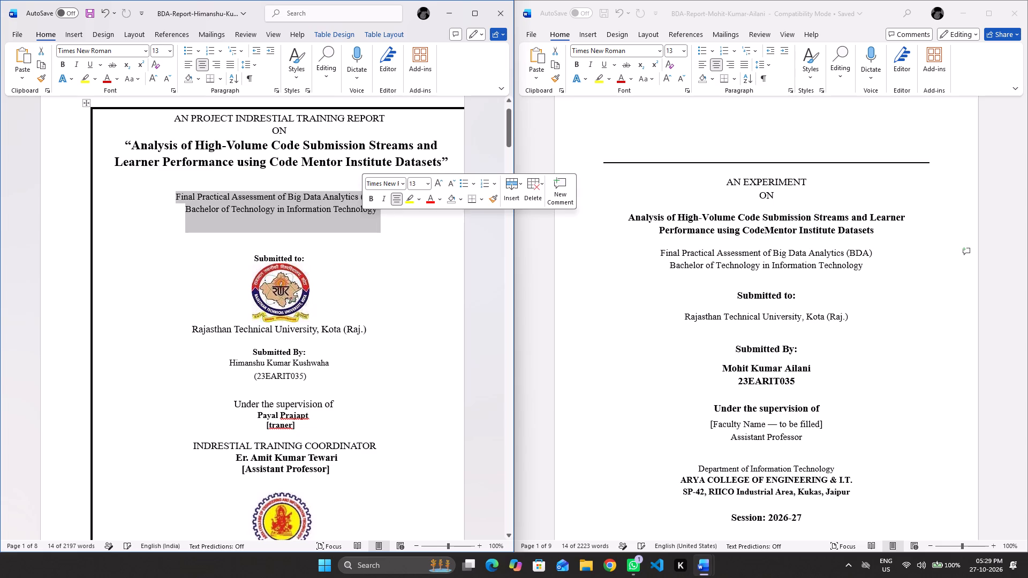
pyautogui.click(428, 179)
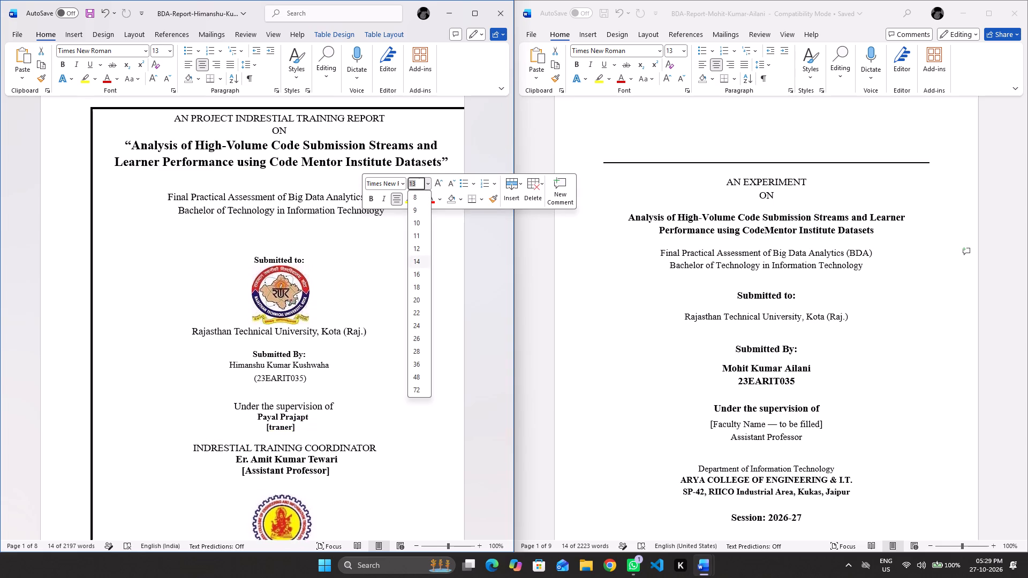
pyautogui.click(424, 260)
# Remove the extra blank line between the cover title and the "Final Practical Assessment" line.
pyautogui.click(239, 185)
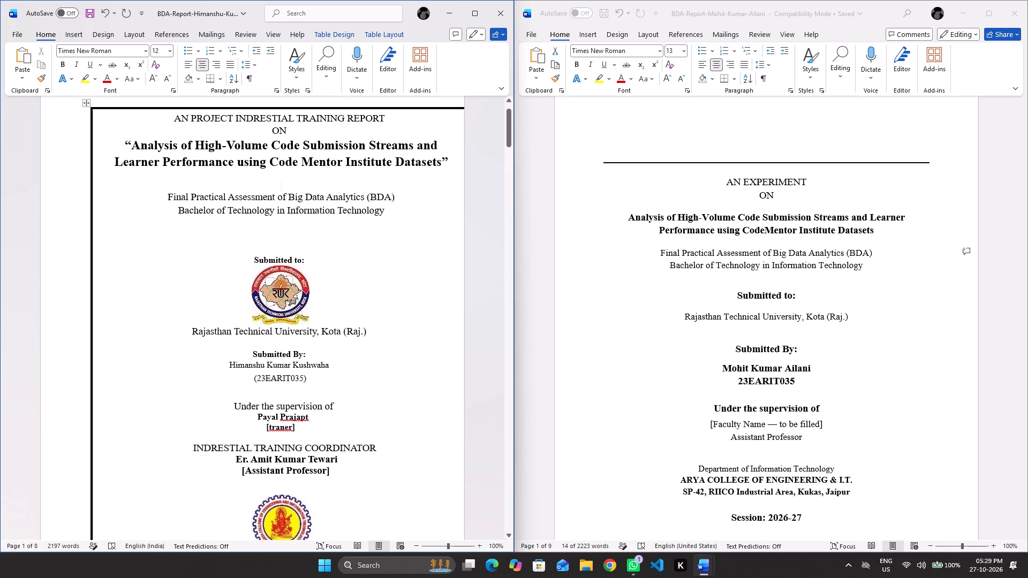
pyautogui.press('BackSpace')
pyautogui.press('BackSpace')
pyautogui.press('BackSpace')
# Remove the extra blank lines between the Bachelor of Technology line and "Submitted to:", keeping the two on separate lines.
pyautogui.click(253, 231)
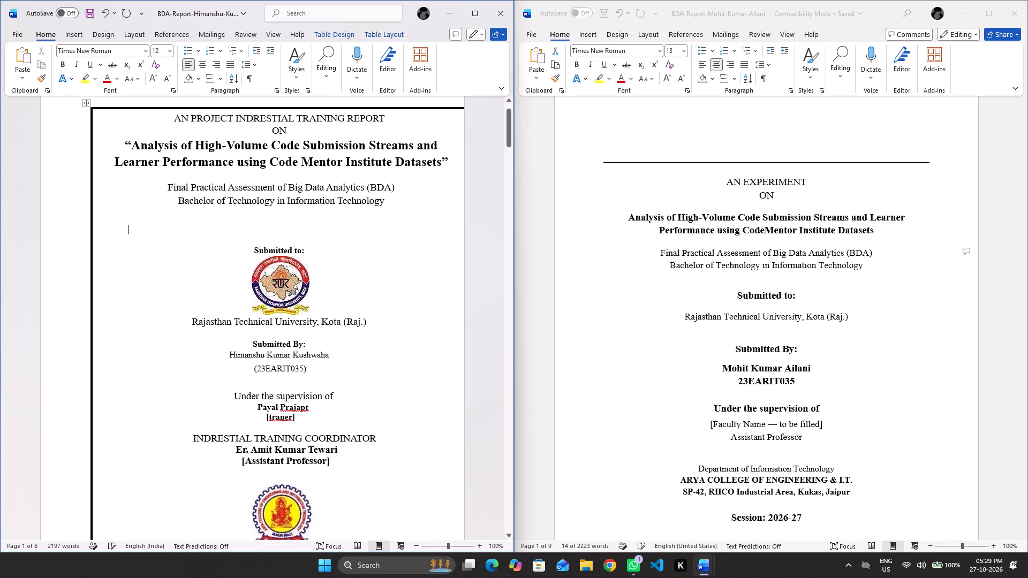
pyautogui.press('BackSpace')
pyautogui.press('BackSpace')
pyautogui.press('BackSpace')
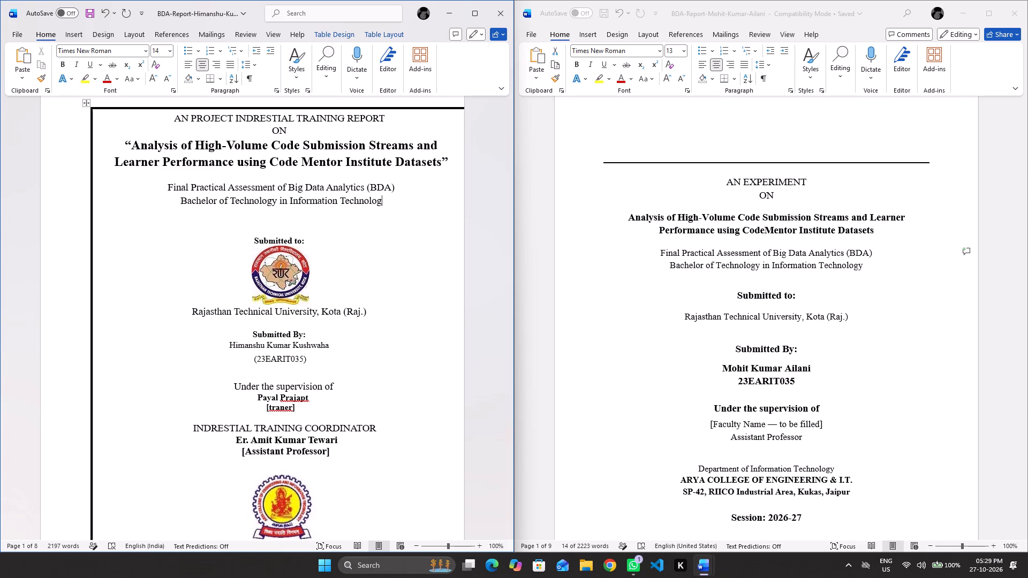
pyautogui.press('y')
pyautogui.press('Delete')
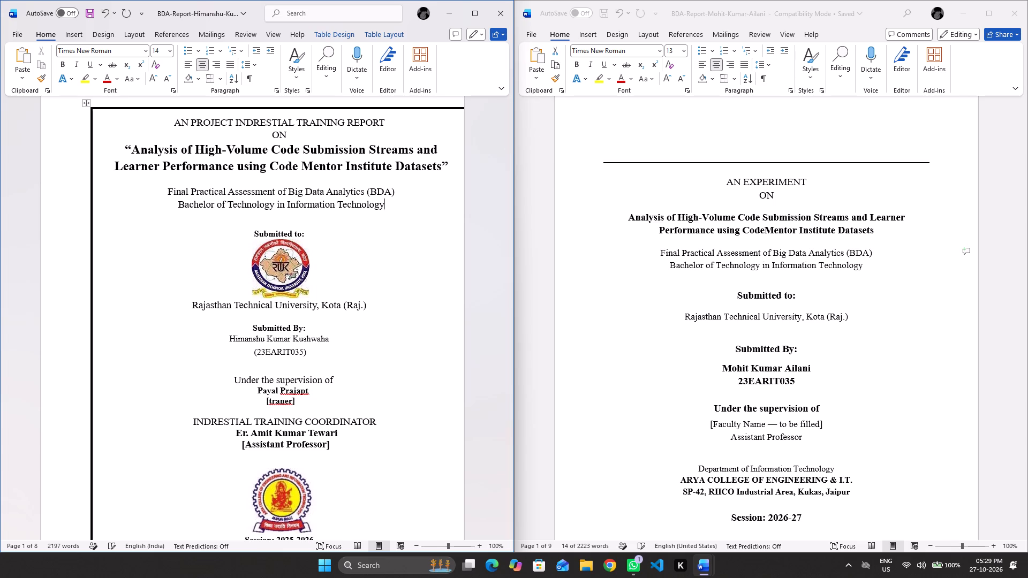
pyautogui.press('Delete')
pyautogui.press('Delete')
pyautogui.press('Return')
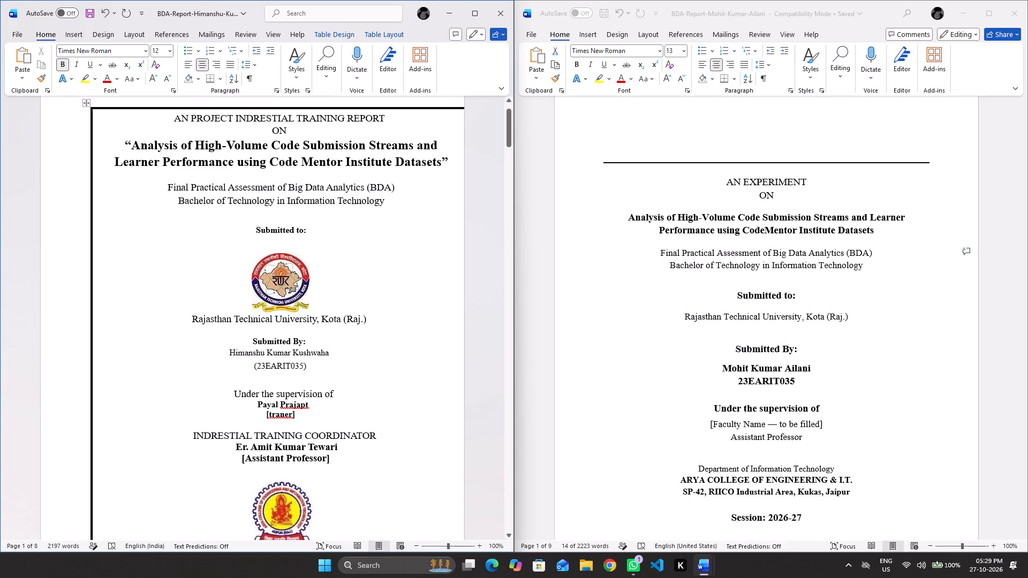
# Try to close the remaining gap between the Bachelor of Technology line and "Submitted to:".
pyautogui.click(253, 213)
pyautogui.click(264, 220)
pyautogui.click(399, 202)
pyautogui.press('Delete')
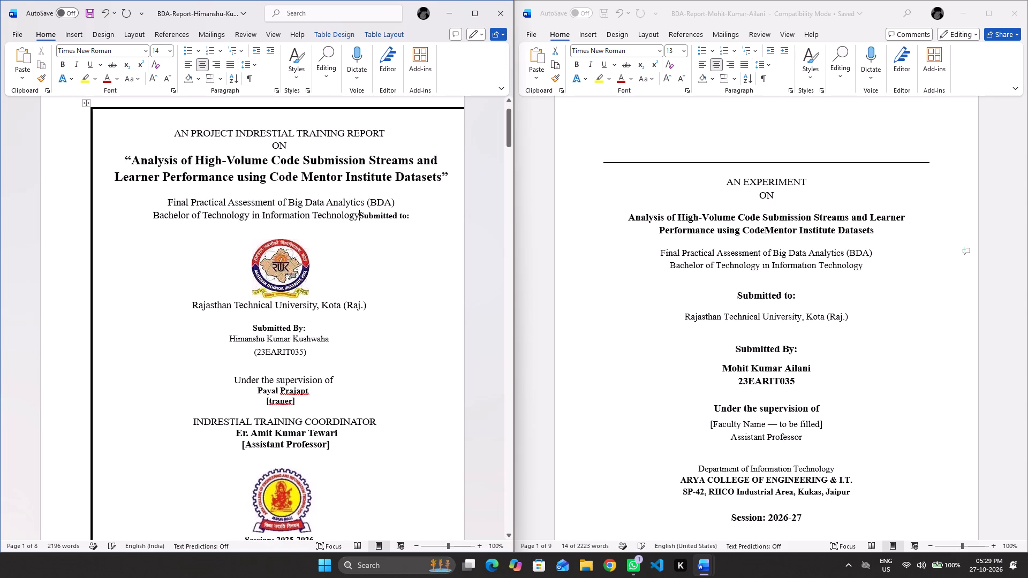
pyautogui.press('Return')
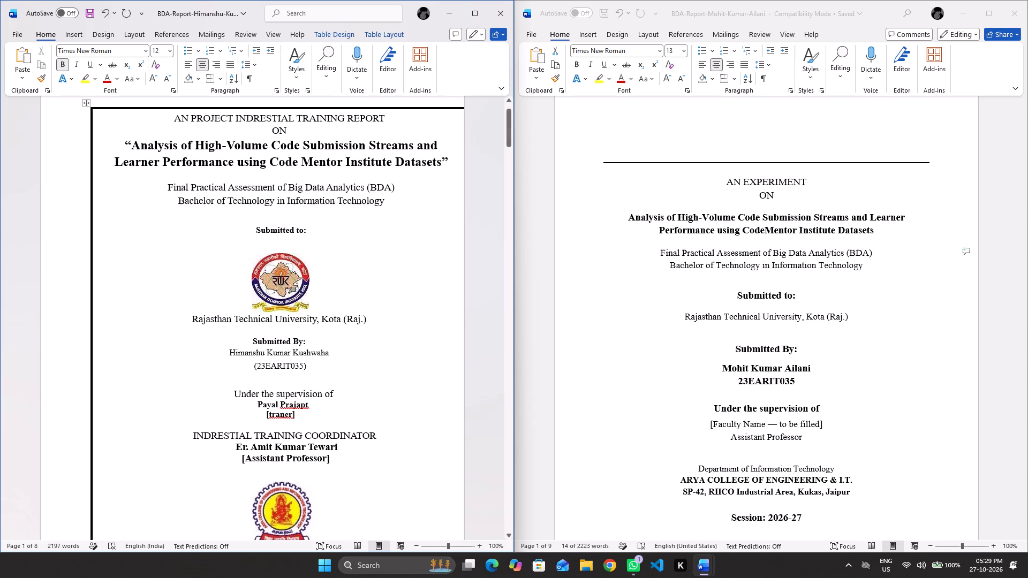
# Add a blank line after "Submitted to:" above the Rajasthan Technical University logo.
pyautogui.click(285, 243)
pyautogui.click(308, 240)
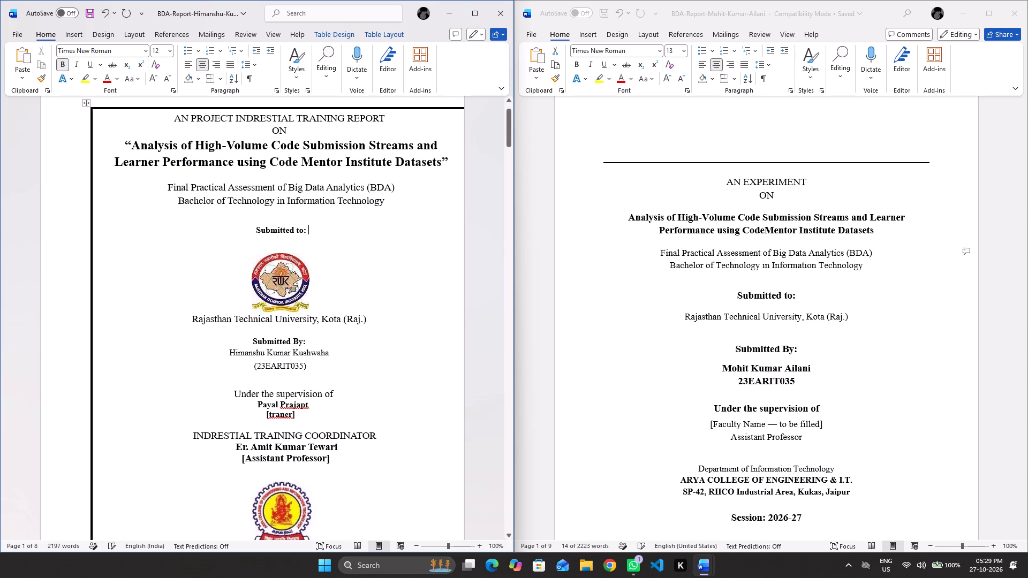
pyautogui.click(332, 230)
pyautogui.press('Return')
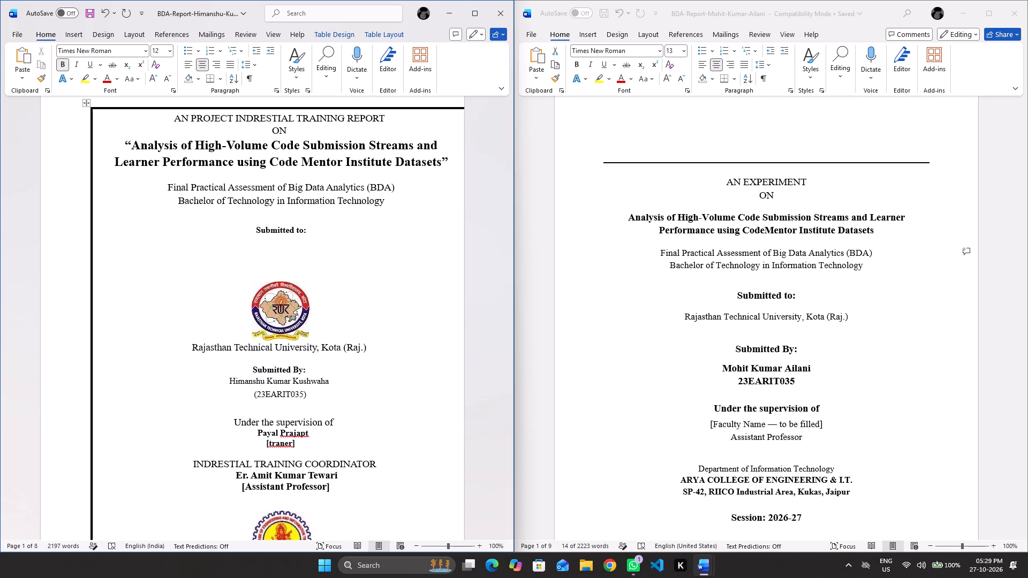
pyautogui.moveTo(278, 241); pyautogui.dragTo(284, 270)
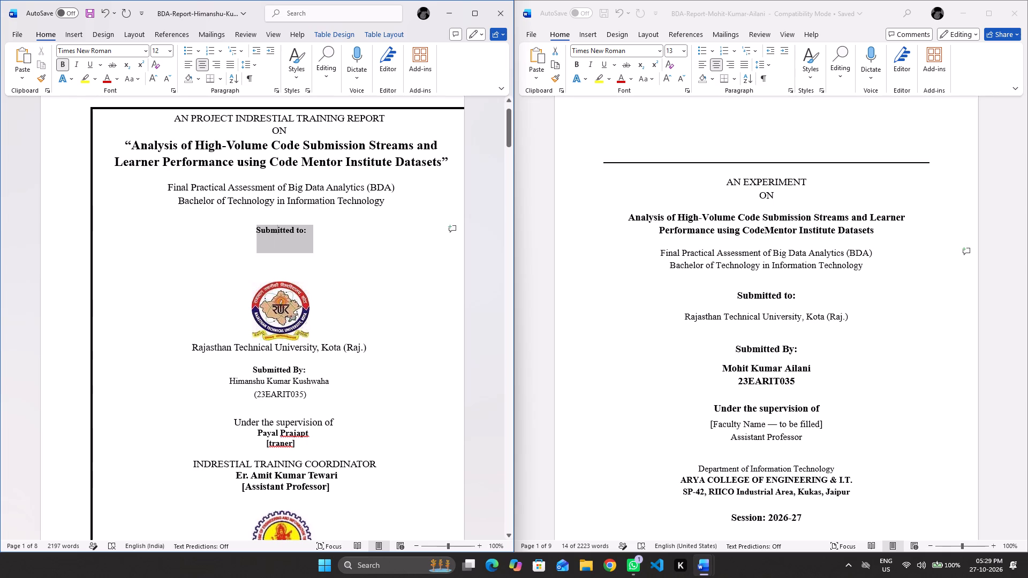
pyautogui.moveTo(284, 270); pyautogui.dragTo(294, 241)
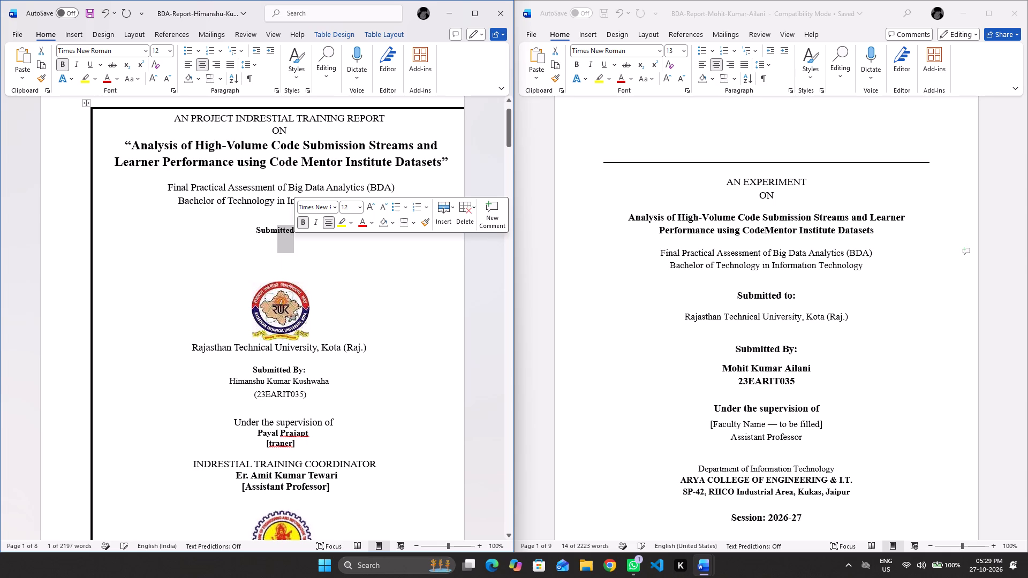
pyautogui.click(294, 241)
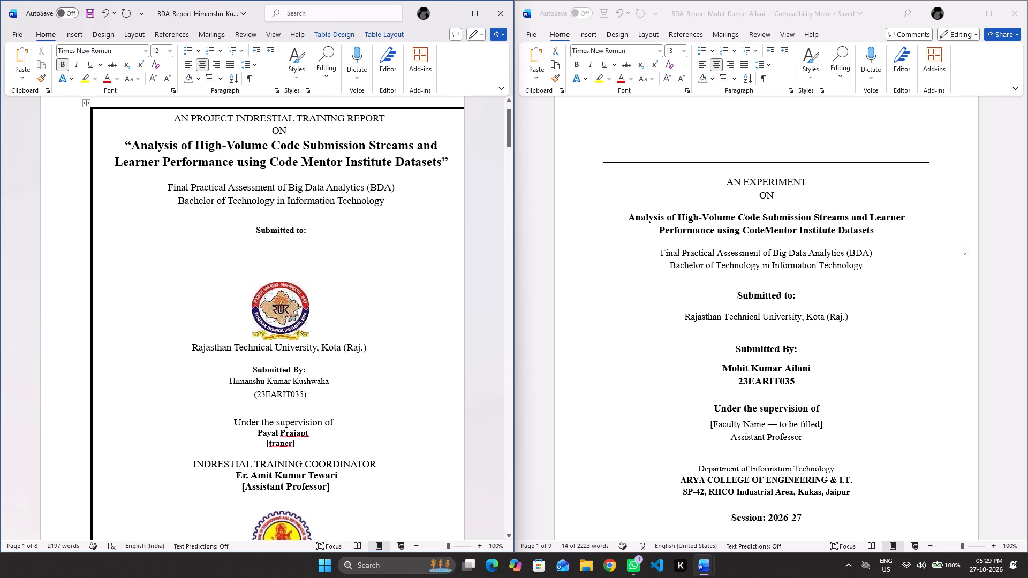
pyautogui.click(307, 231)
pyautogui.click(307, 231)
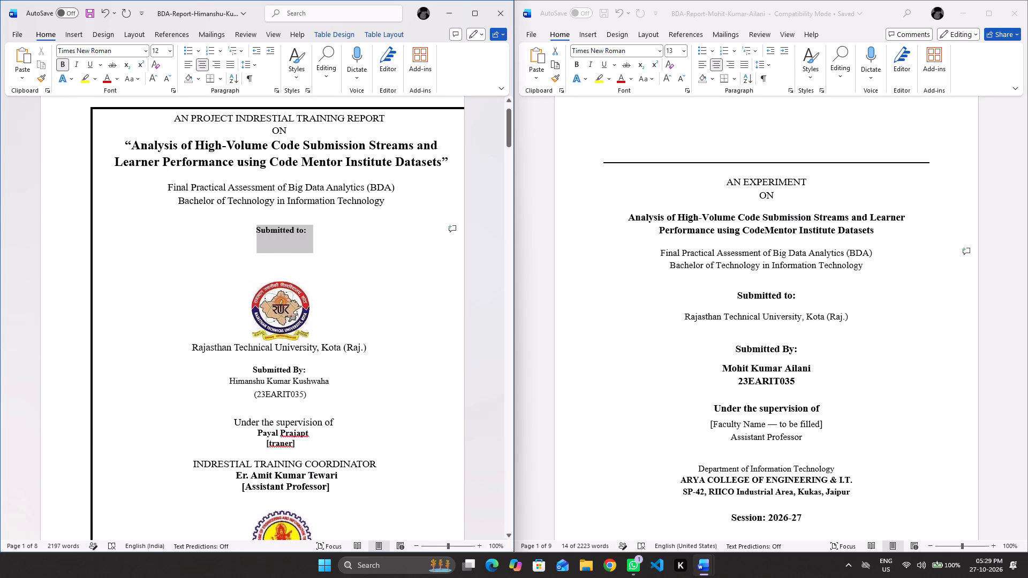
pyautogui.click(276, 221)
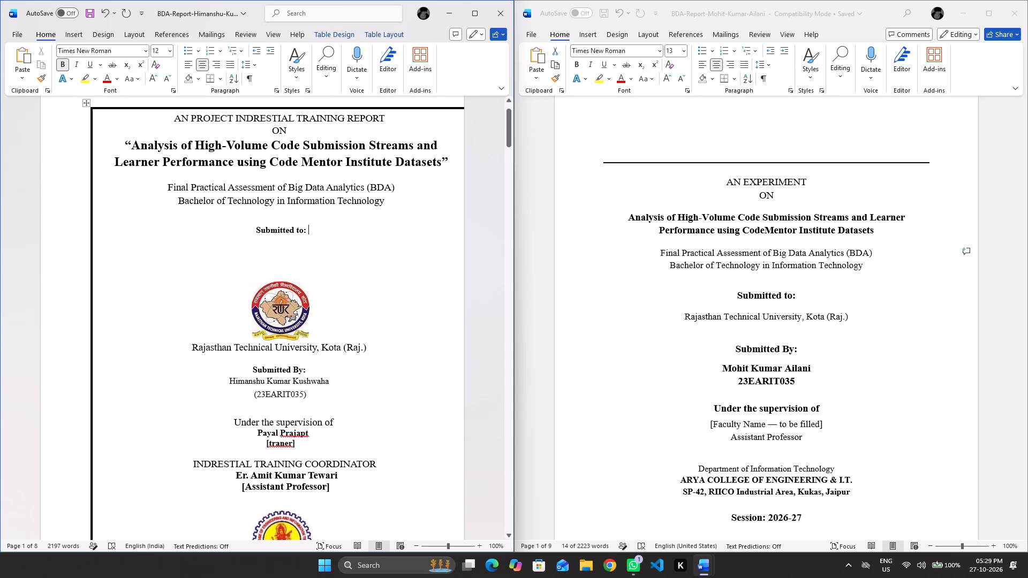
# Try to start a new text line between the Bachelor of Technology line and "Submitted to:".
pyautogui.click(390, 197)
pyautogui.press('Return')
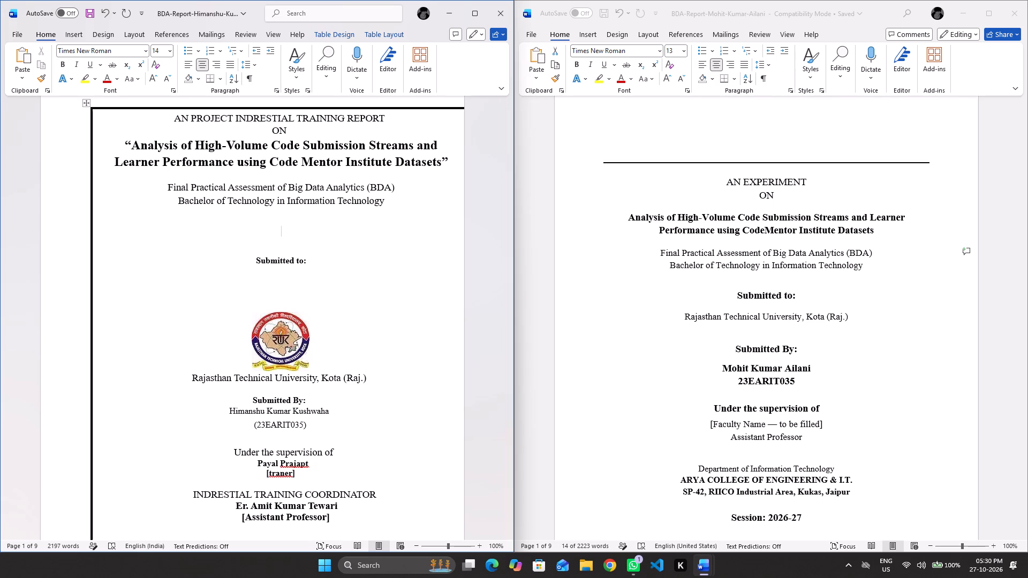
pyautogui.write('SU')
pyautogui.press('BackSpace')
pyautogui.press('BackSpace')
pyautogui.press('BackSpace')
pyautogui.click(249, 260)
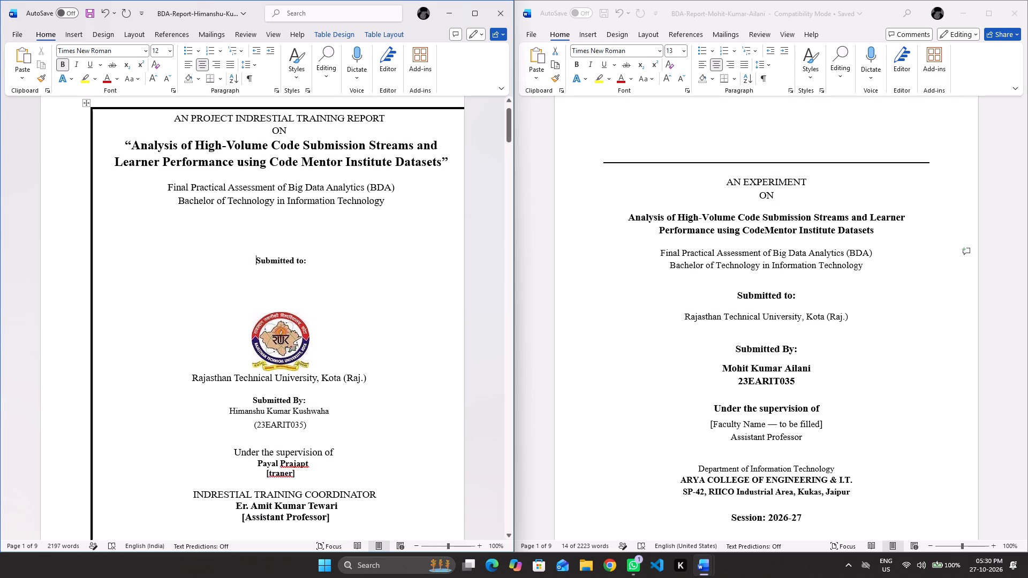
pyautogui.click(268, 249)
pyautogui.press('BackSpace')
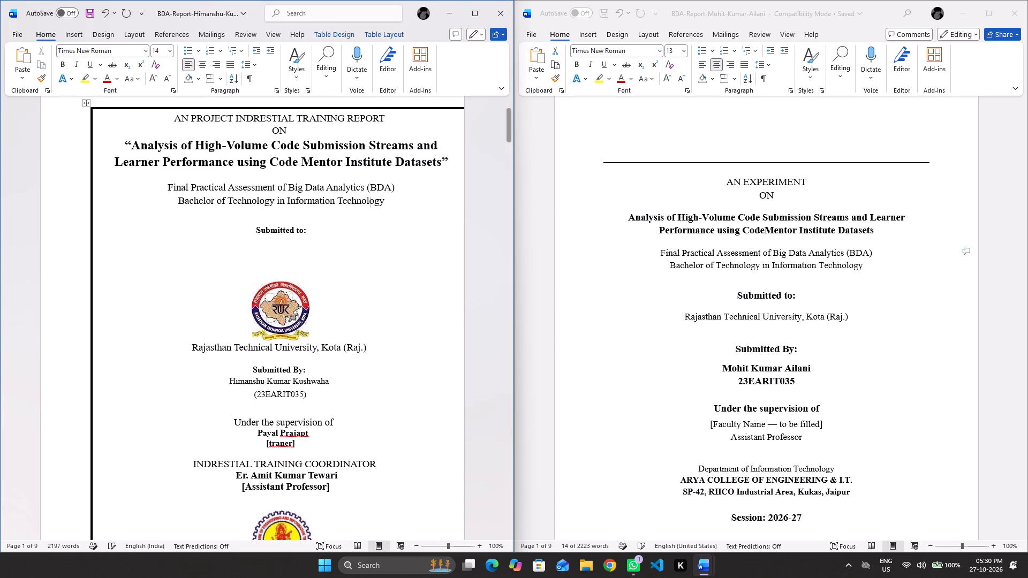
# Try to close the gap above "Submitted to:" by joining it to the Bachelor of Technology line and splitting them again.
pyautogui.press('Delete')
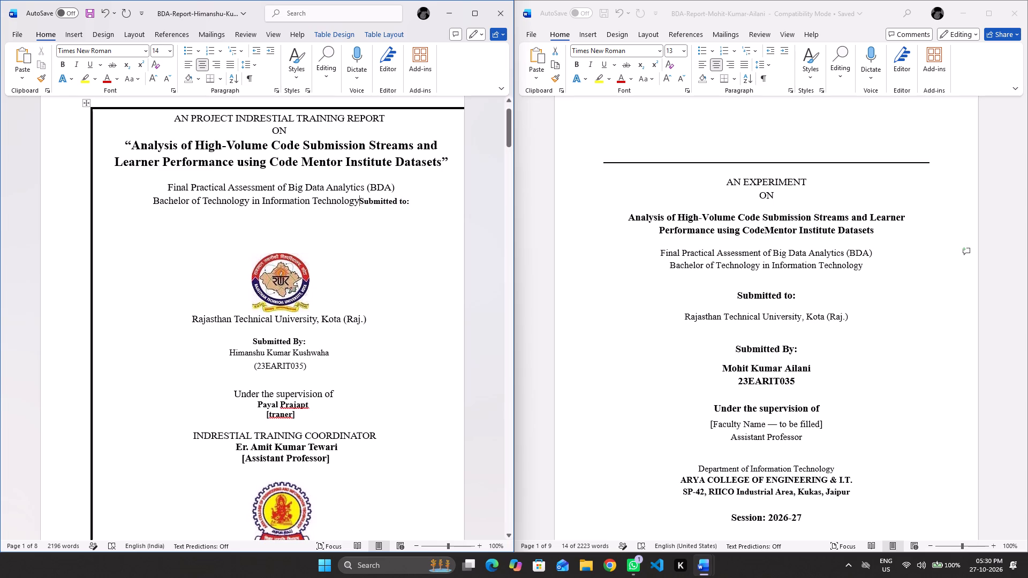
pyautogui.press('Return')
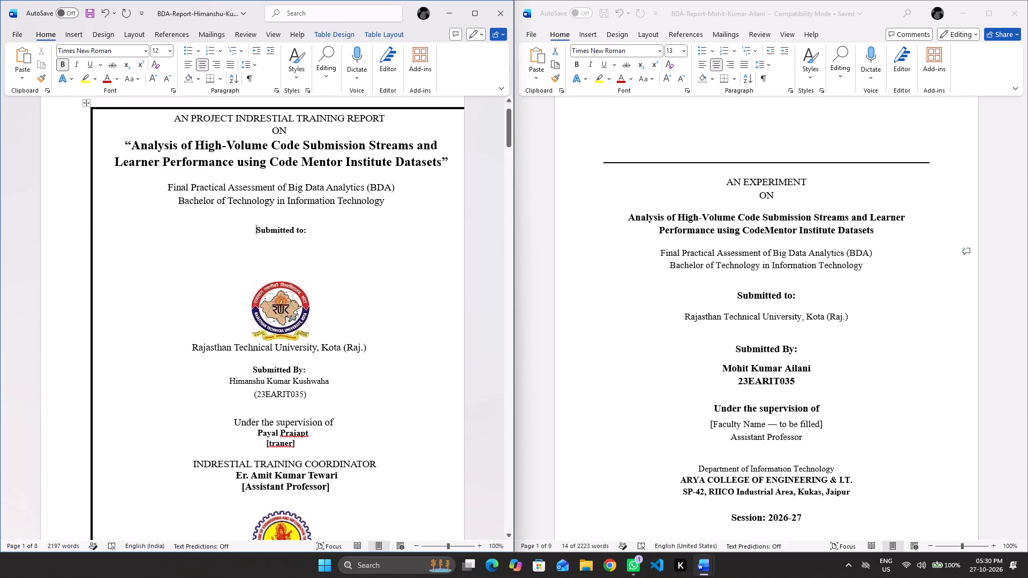
# Remove one blank line between "Submitted to:" and the Rajasthan Technical University logo, keeping the logo on its own line.
pyautogui.click(267, 248)
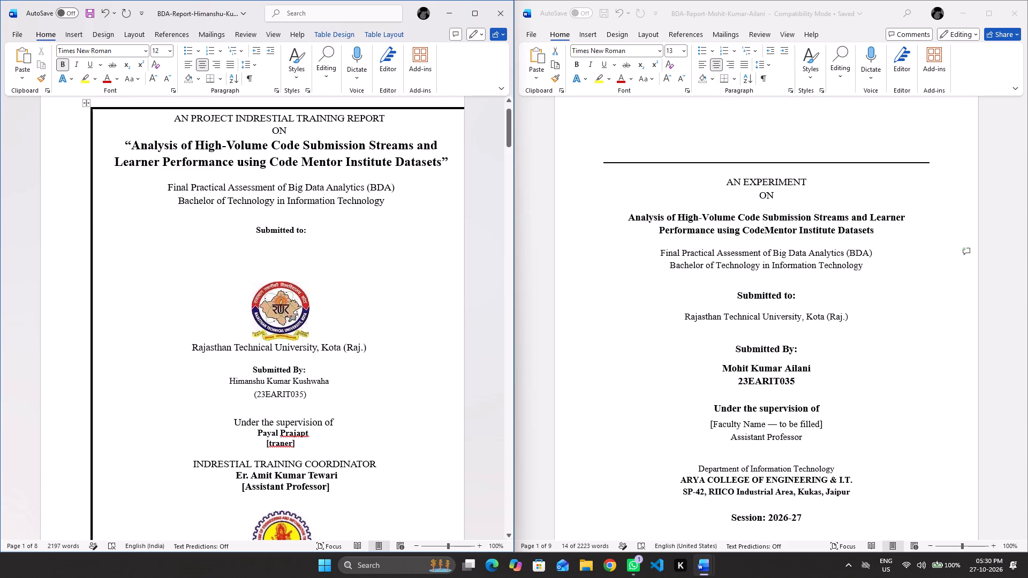
pyautogui.click(318, 233)
pyautogui.press('Delete')
pyautogui.press('Delete')
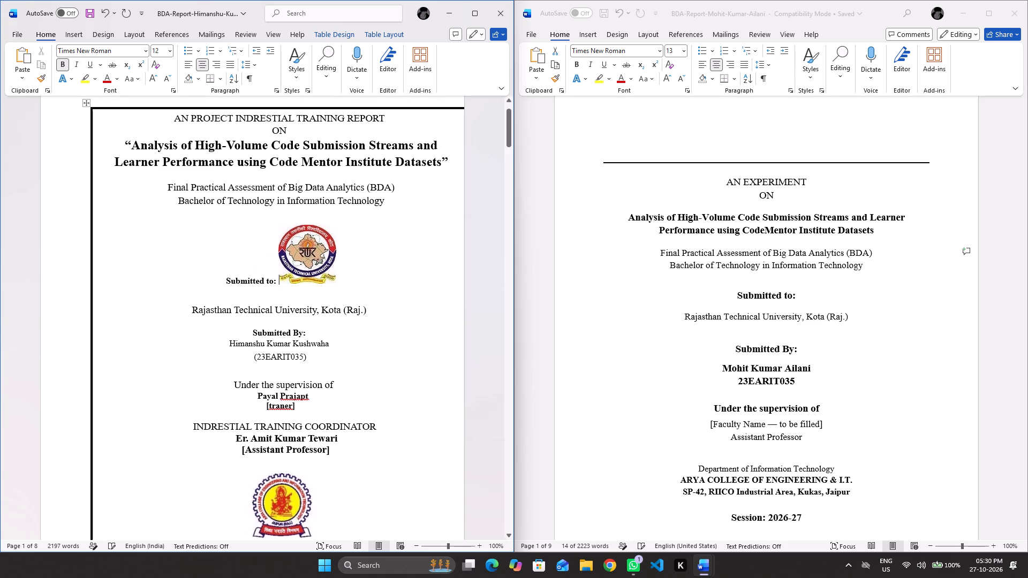
pyautogui.hotkey('ctrl', 'z')
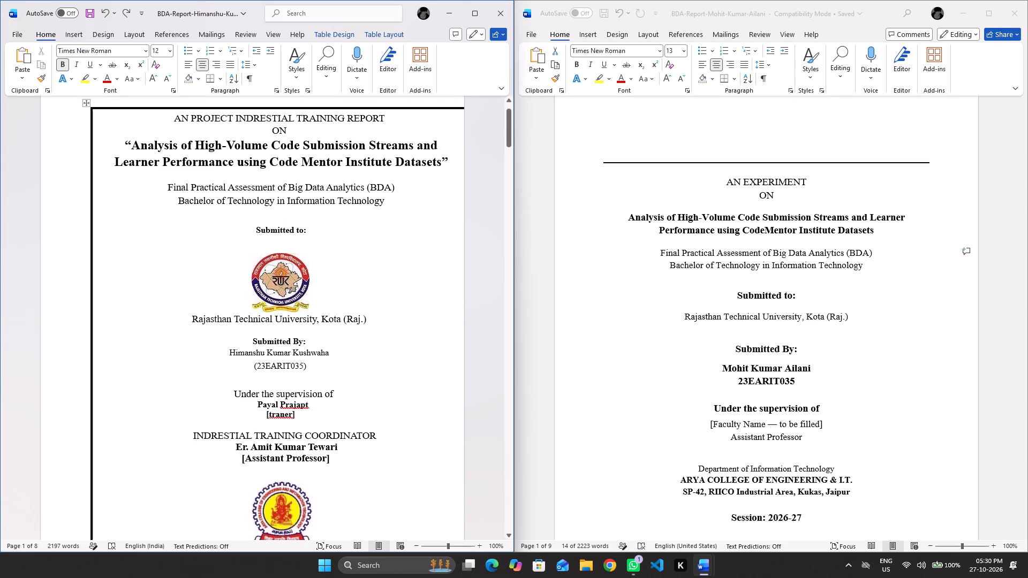
# Move the bordered cover table sideways so both of its side borders fit within the page, and check the whole cover.
pyautogui.click(164, 119)
pyautogui.hscroll(-2, 164, 119)
pyautogui.keyDown('ctrl'); pyautogui.scroll(-1, 164, 119); pyautogui.keyUp('ctrl')
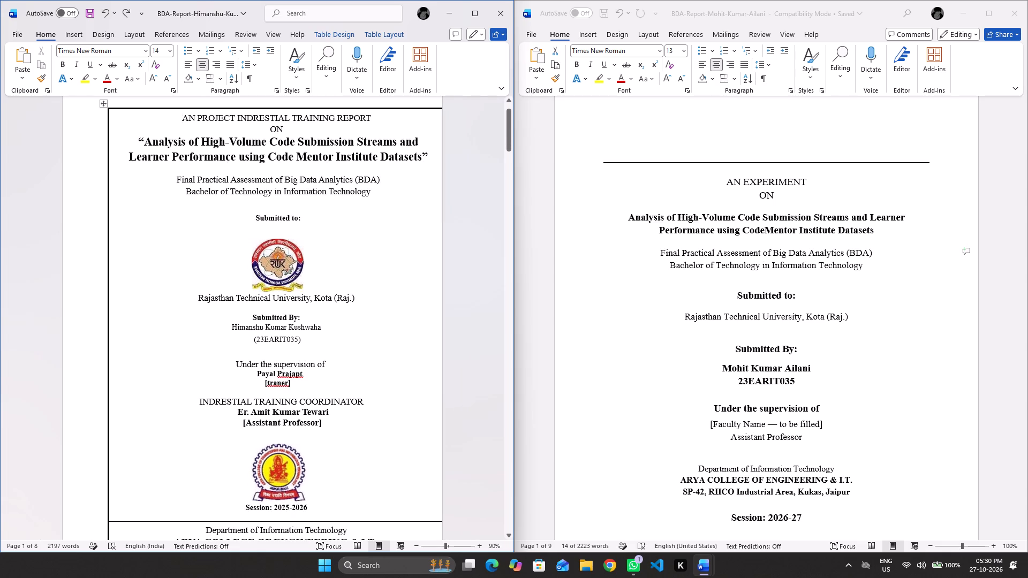
pyautogui.moveTo(103, 107); pyautogui.dragTo(77, 101)
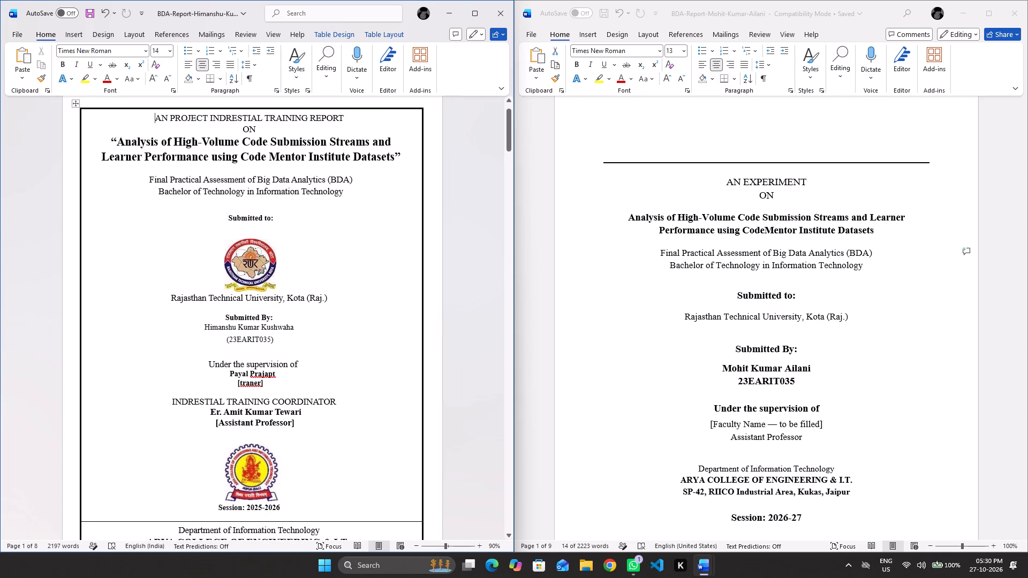
pyautogui.click(433, 164)
pyautogui.scroll(-2, 433, 164)
pyautogui.scroll(2, 433, 164)
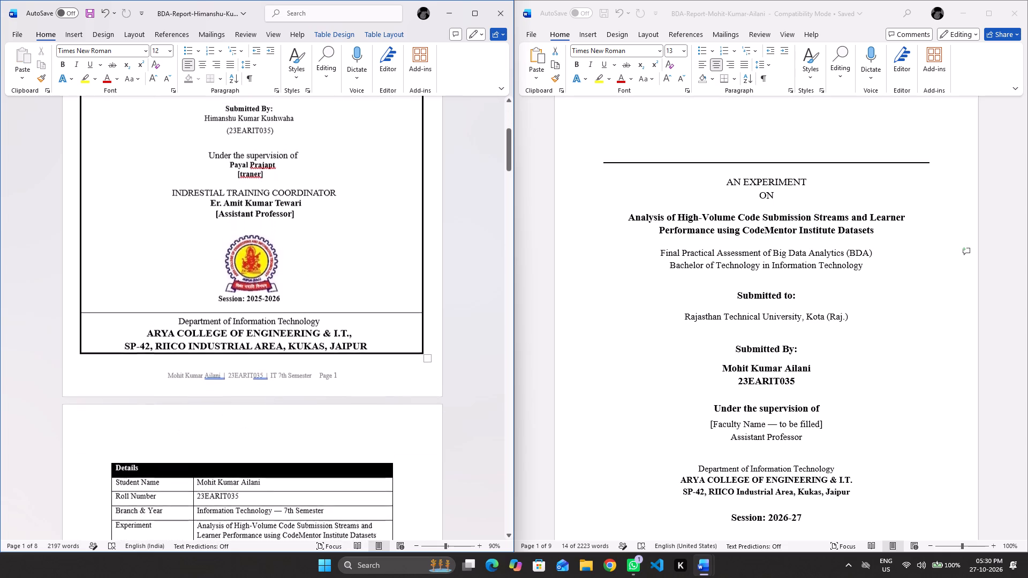
pyautogui.scroll(1, 433, 164)
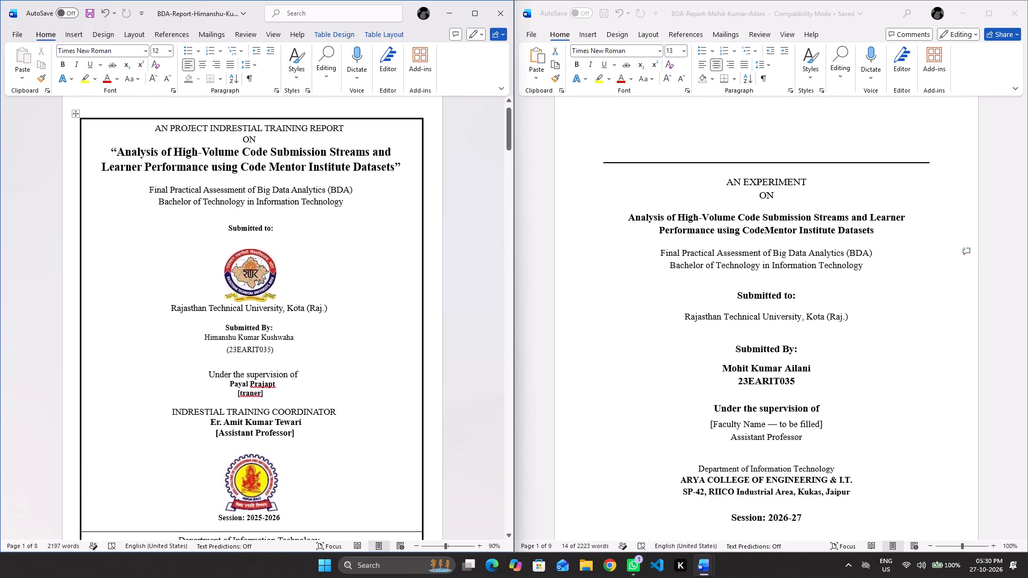
# Set the line spacing to multiple 1 for the lines from "Final Practical Assessment" through "Submitted to:".
pyautogui.moveTo(147, 193); pyautogui.dragTo(279, 247)
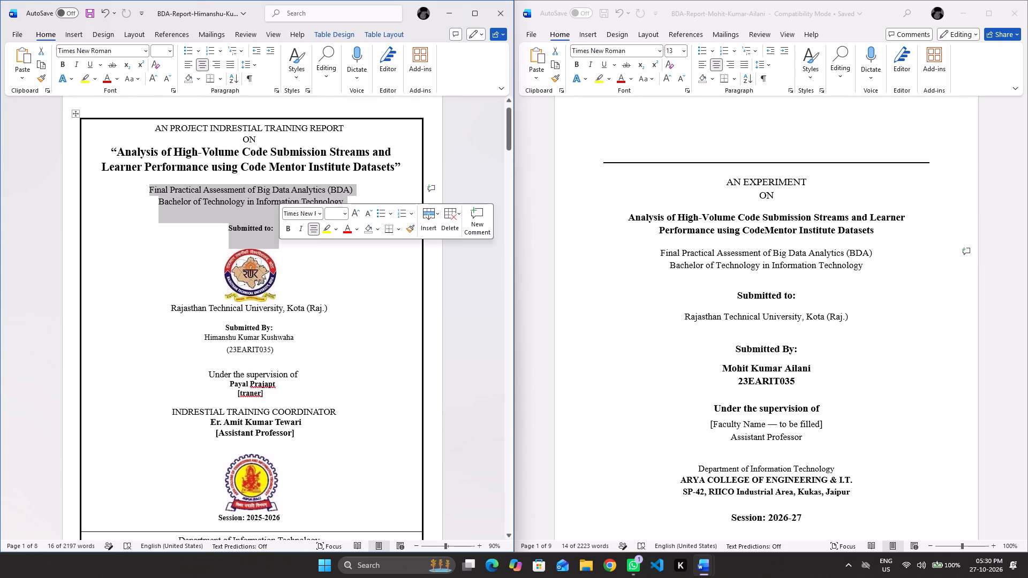
pyautogui.click(279, 90)
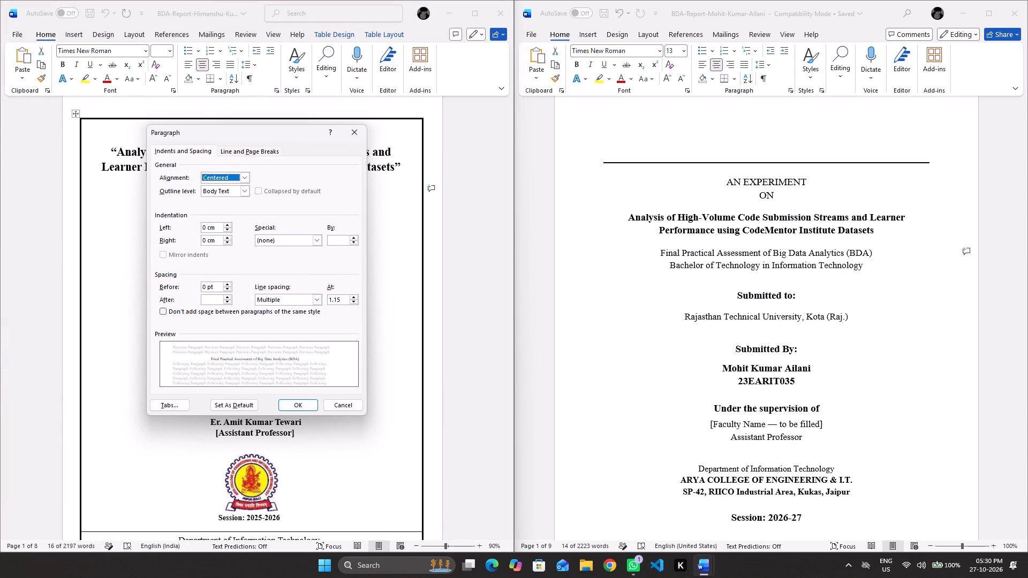
pyautogui.click(354, 303)
pyautogui.click(300, 404)
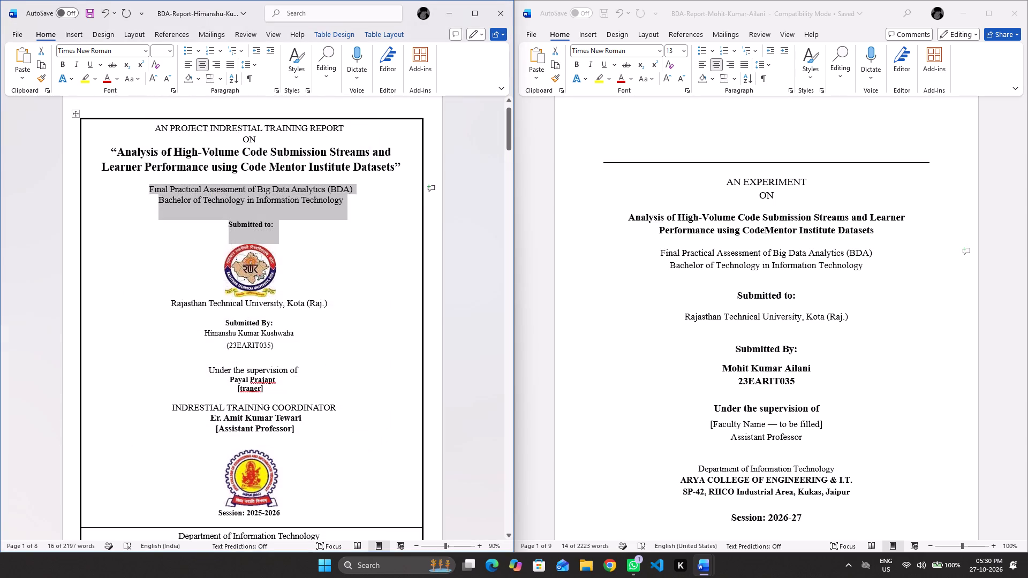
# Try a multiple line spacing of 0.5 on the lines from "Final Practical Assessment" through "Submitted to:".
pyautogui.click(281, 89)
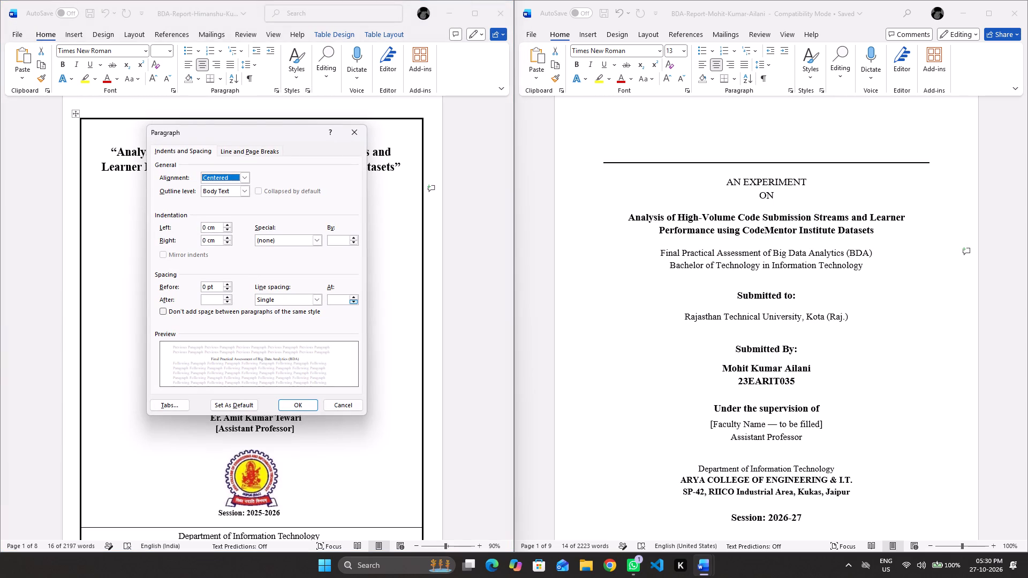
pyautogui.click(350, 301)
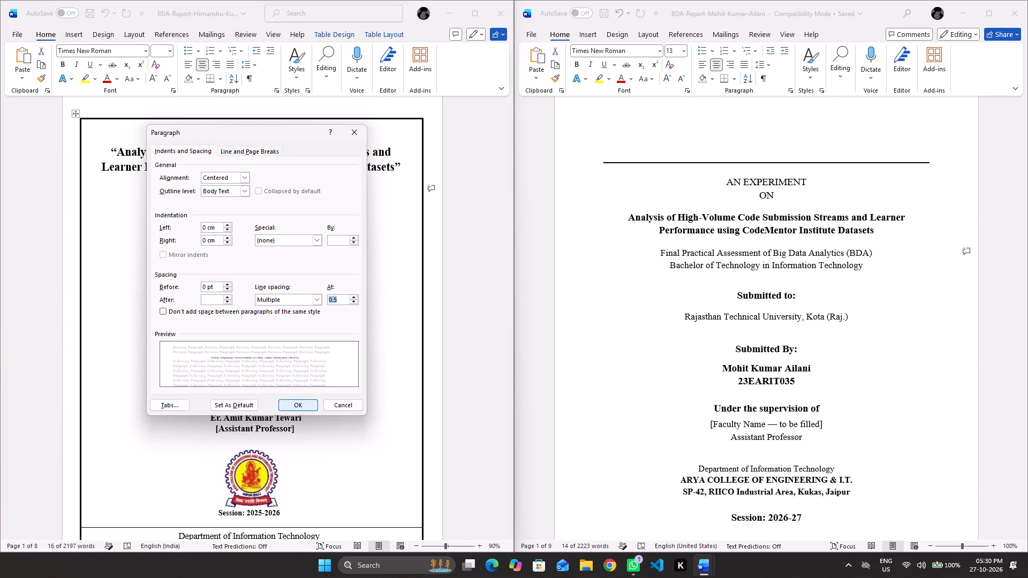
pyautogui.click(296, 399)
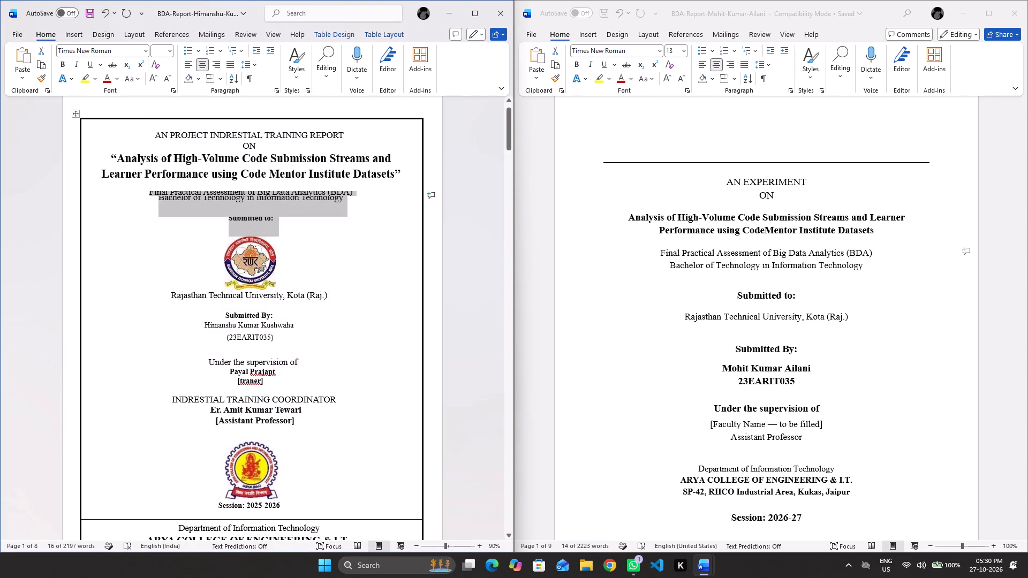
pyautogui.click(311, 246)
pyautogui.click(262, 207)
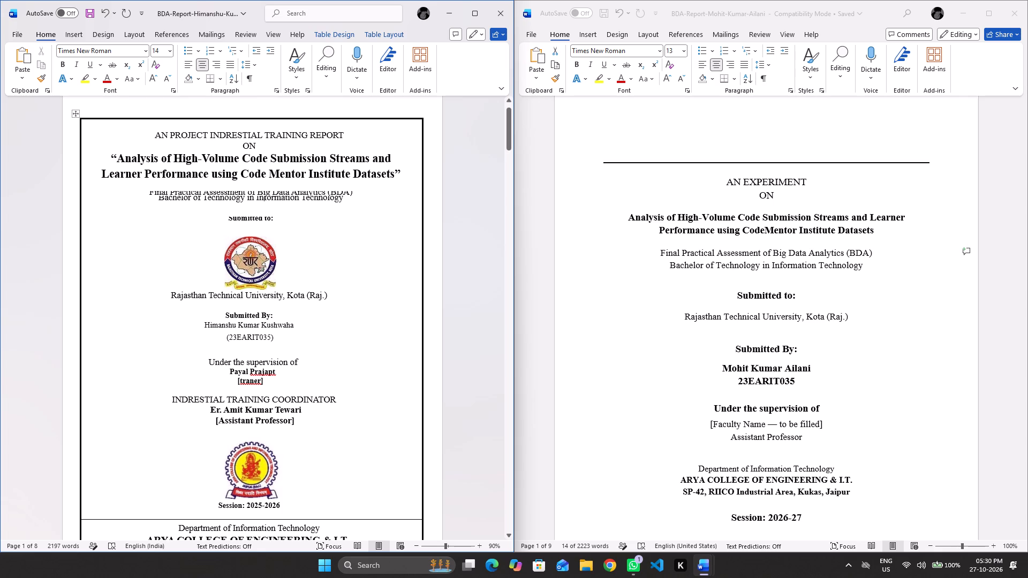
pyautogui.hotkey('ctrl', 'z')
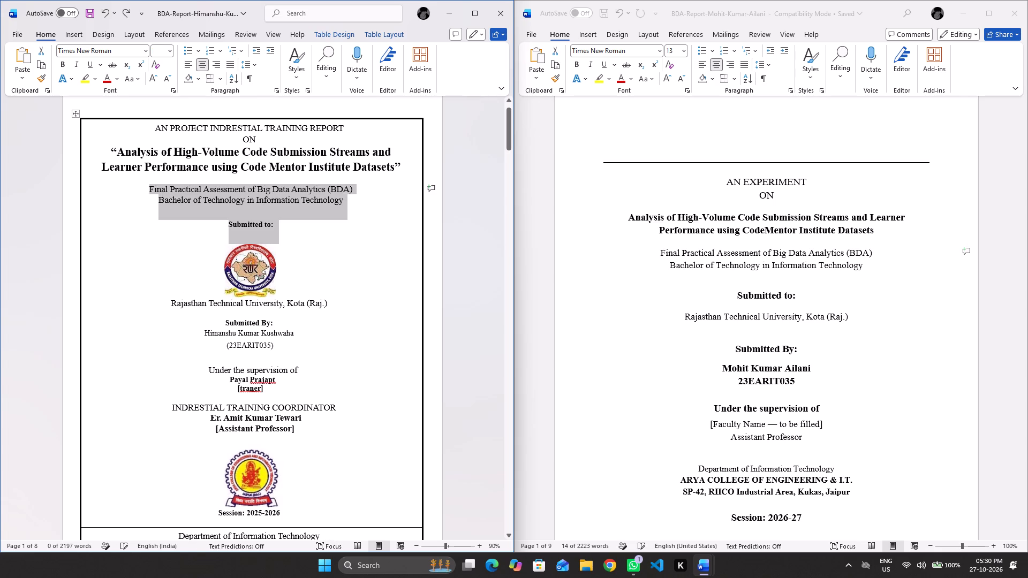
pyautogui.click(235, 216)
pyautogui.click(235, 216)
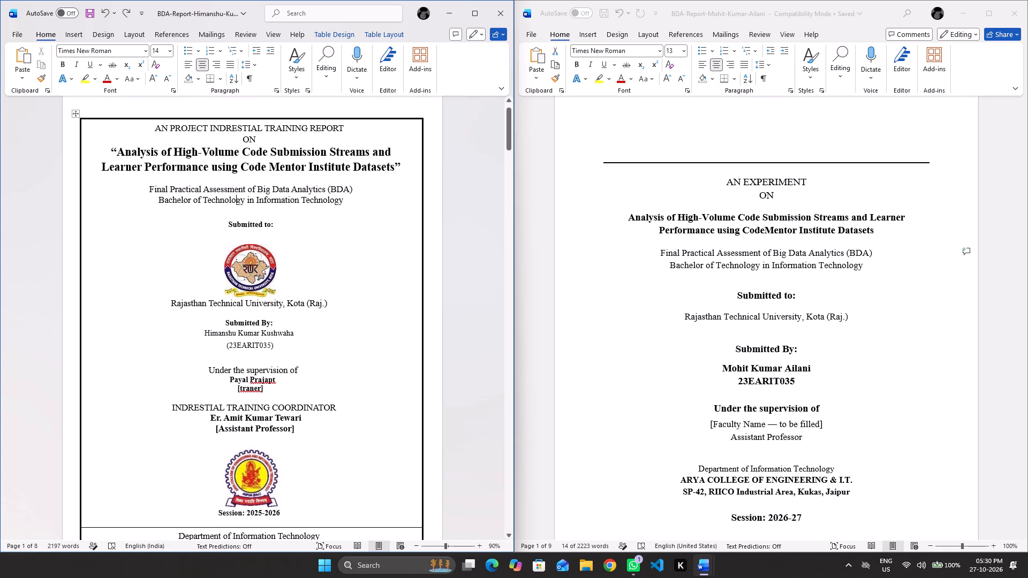
# Copy the Final Practical Assessment and Bachelor of Technology lines from the original experiment cover.
pyautogui.moveTo(144, 184); pyautogui.dragTo(335, 226)
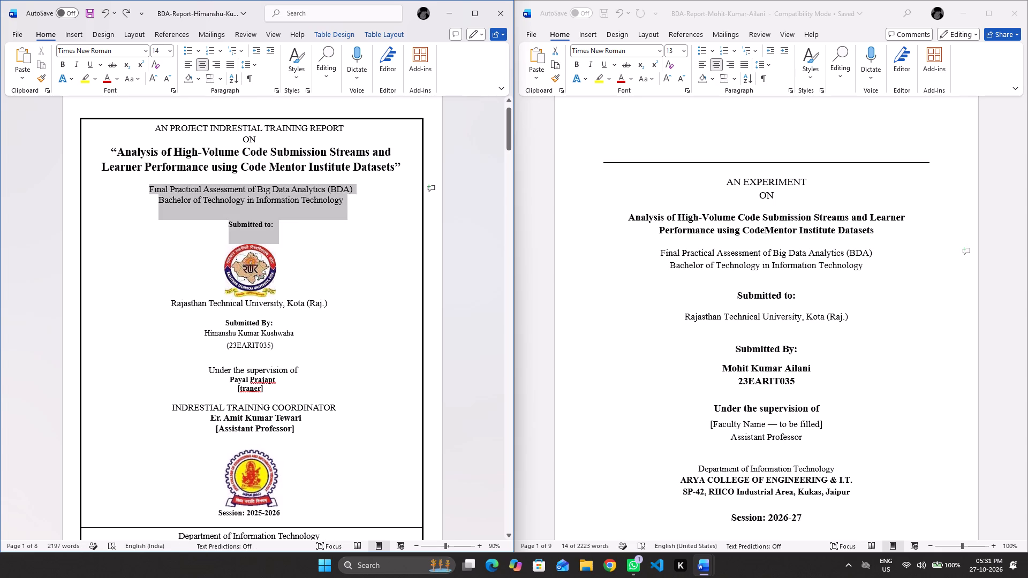
pyautogui.moveTo(335, 226); pyautogui.dragTo(337, 226)
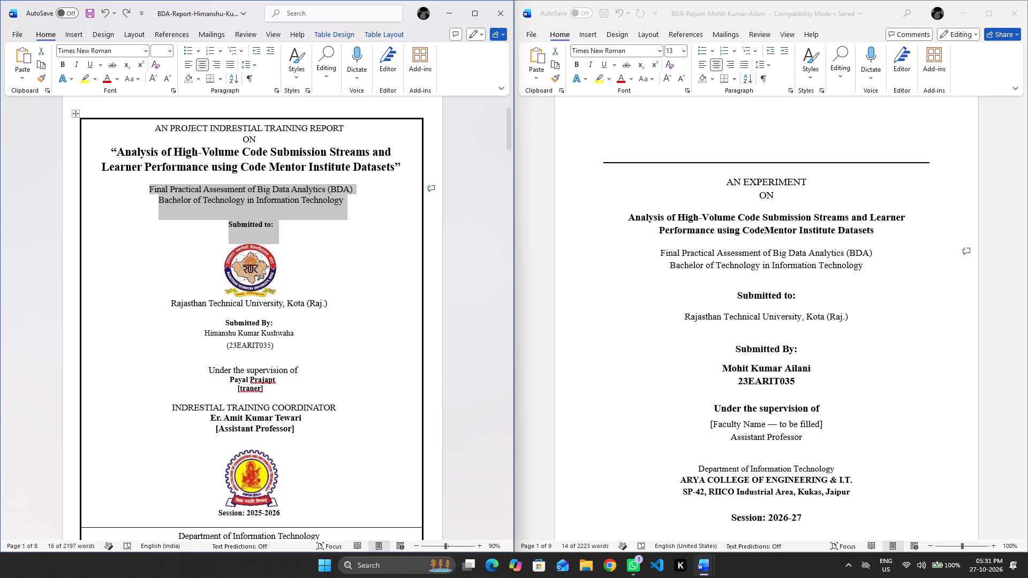
pyautogui.click(659, 250)
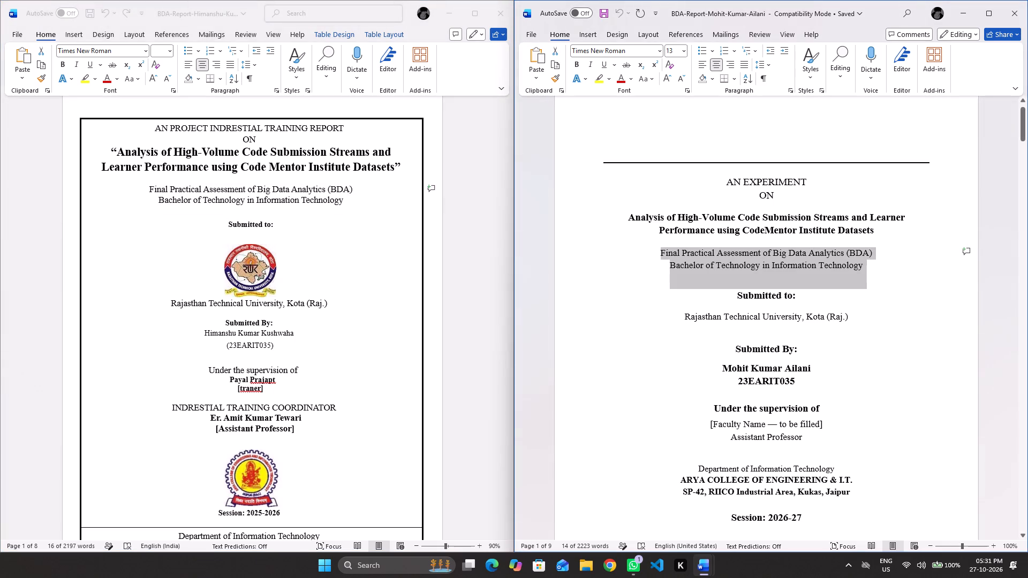
pyautogui.hotkey('ctrl', 'c')
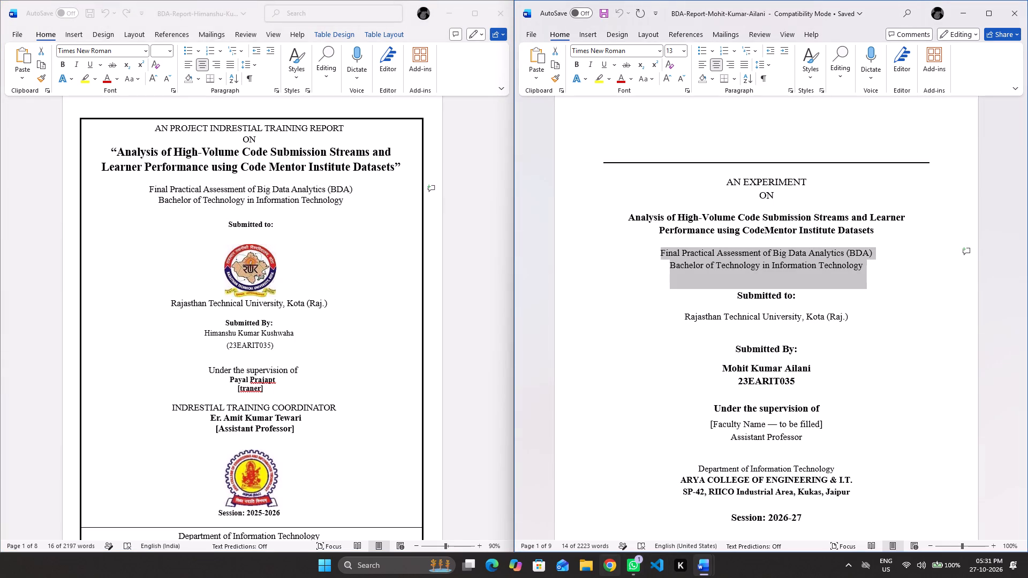
# Switch to Chrome, paste the copied lines into the address bar, and copy them back as plain text.
pyautogui.click(611, 565)
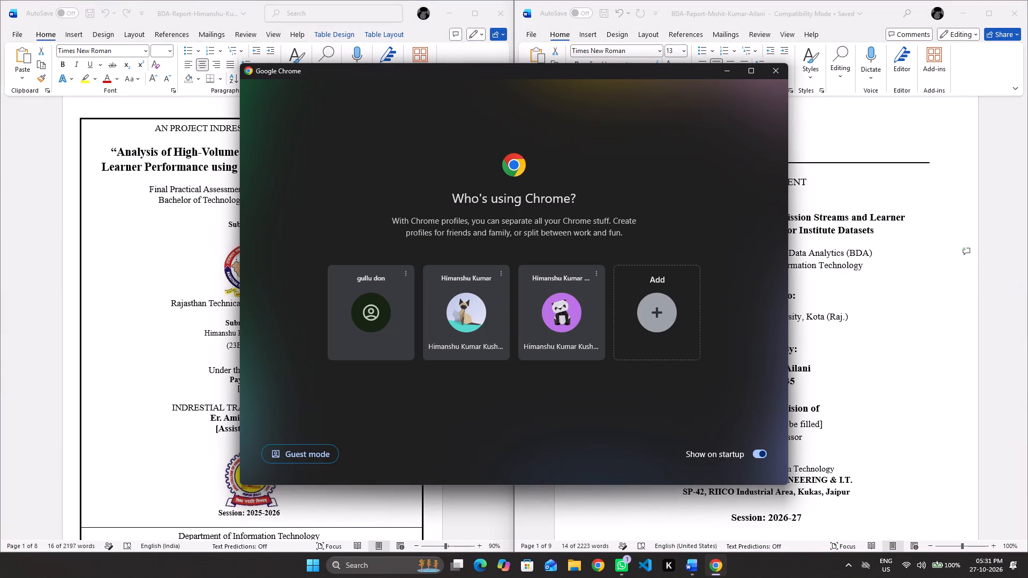
pyautogui.click(550, 333)
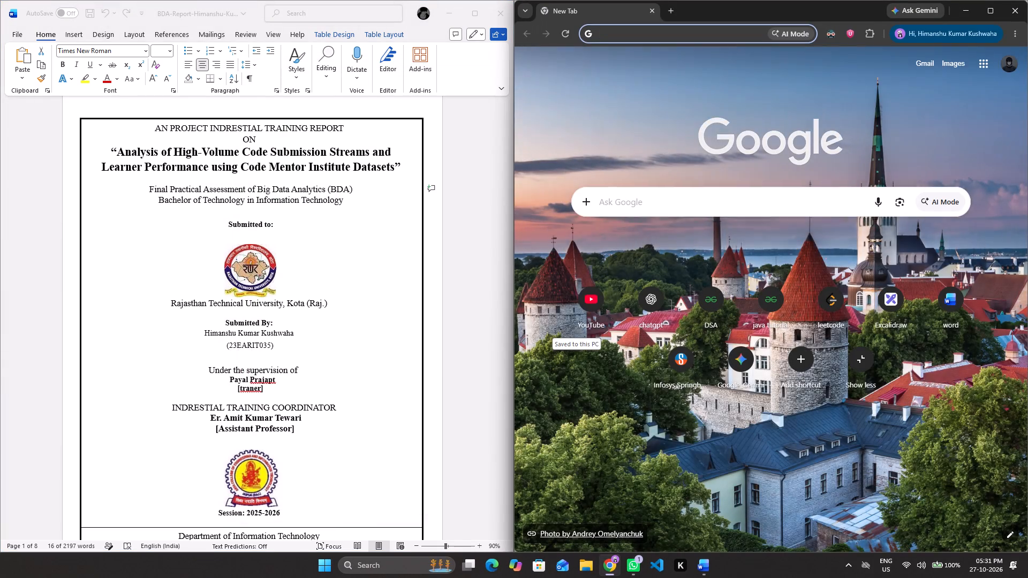
pyautogui.click(632, 41)
pyautogui.hotkey('ctrl', 'v')
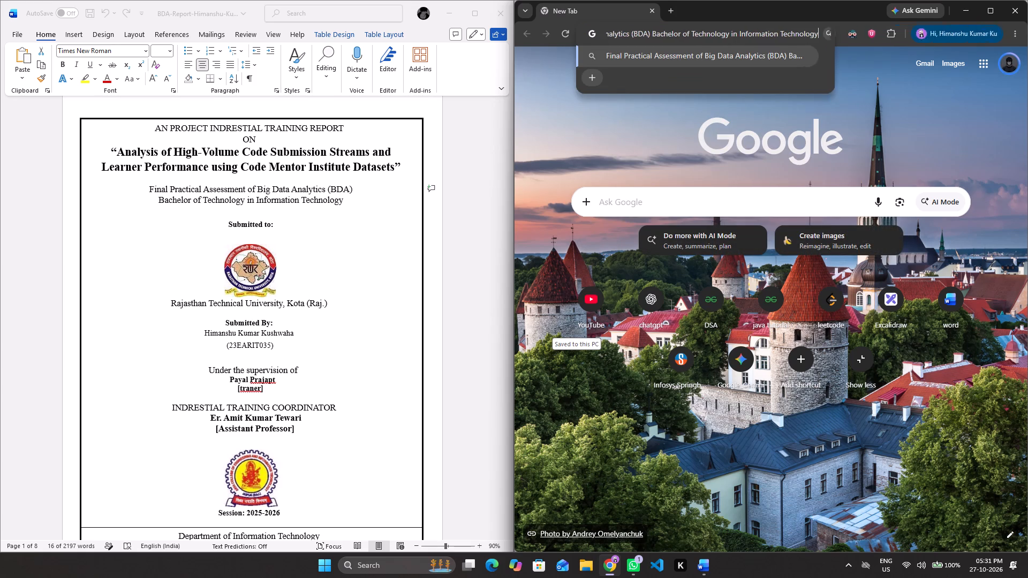
pyautogui.click(670, 29)
pyautogui.hotkey('ctrl', 'a')
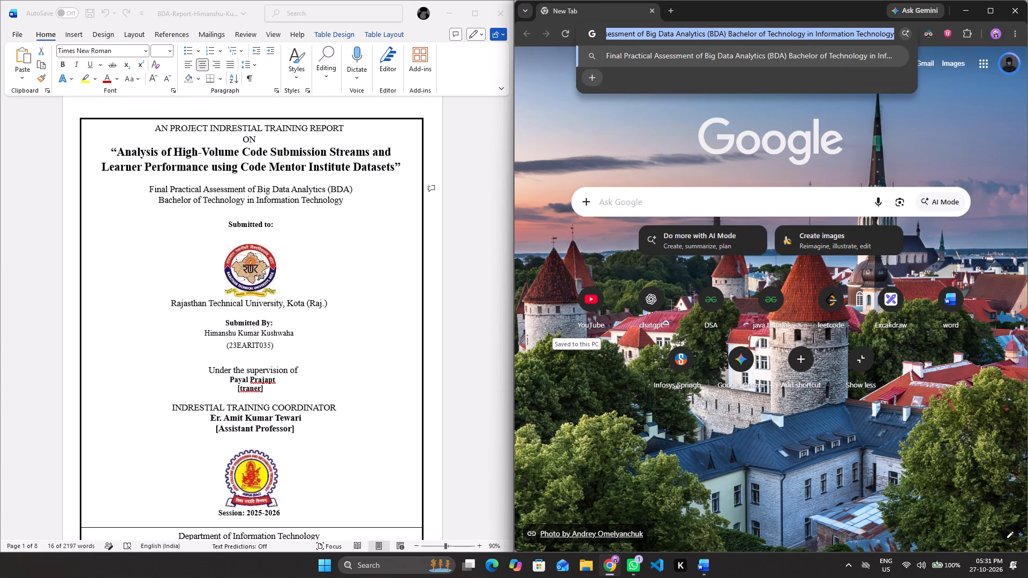
pyautogui.hotkey('ctrl', 'c')
# In Word, replace the bordered cover's assessment and Bachelor of Technology lines with the plain text, keeping "Submitted to:" on its own line.
pyautogui.click(149, 186)
pyautogui.click(149, 186)
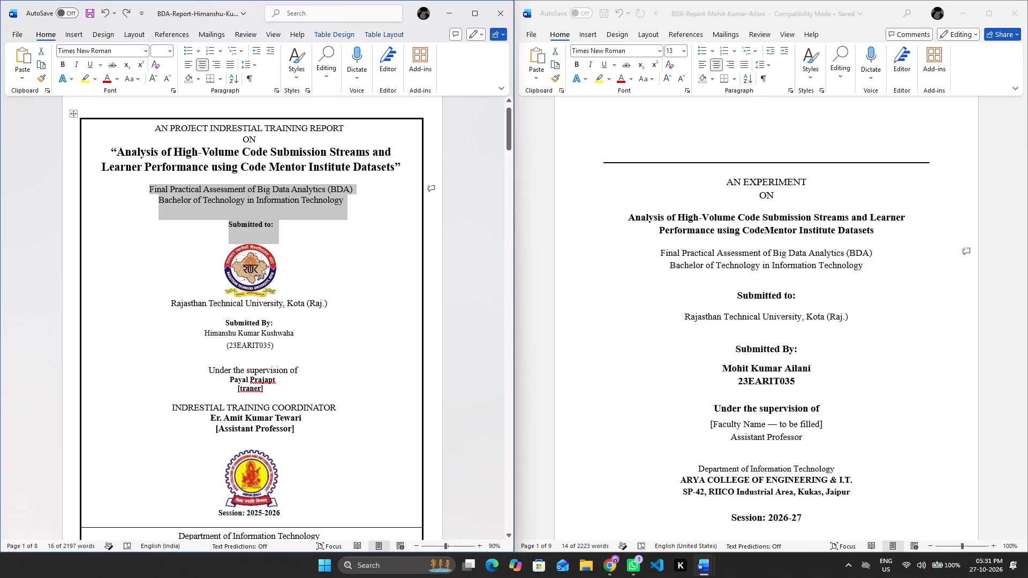
pyautogui.moveTo(149, 186); pyautogui.dragTo(334, 197)
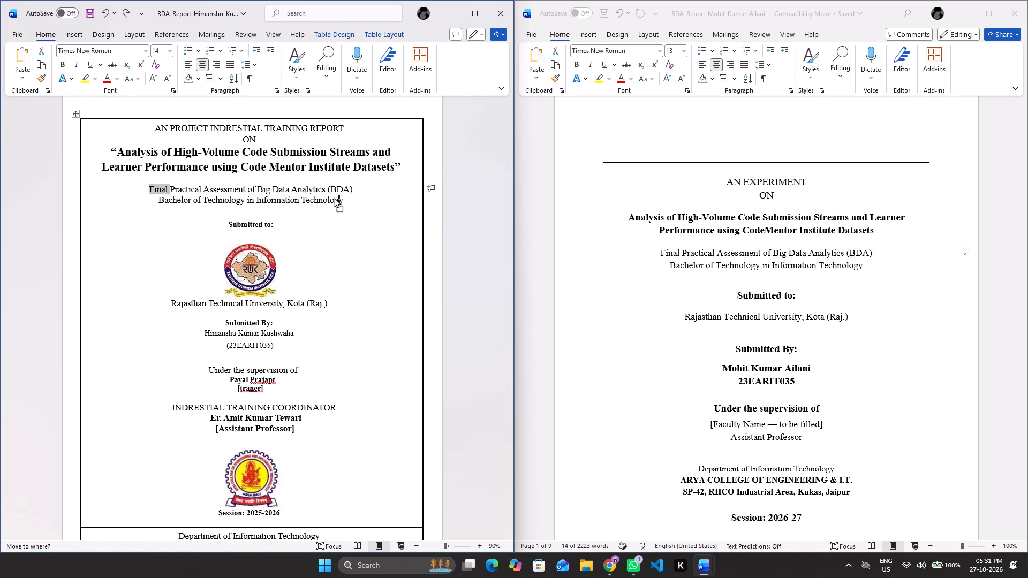
pyautogui.moveTo(334, 197); pyautogui.dragTo(342, 196)
pyautogui.doubleClick(342, 196)
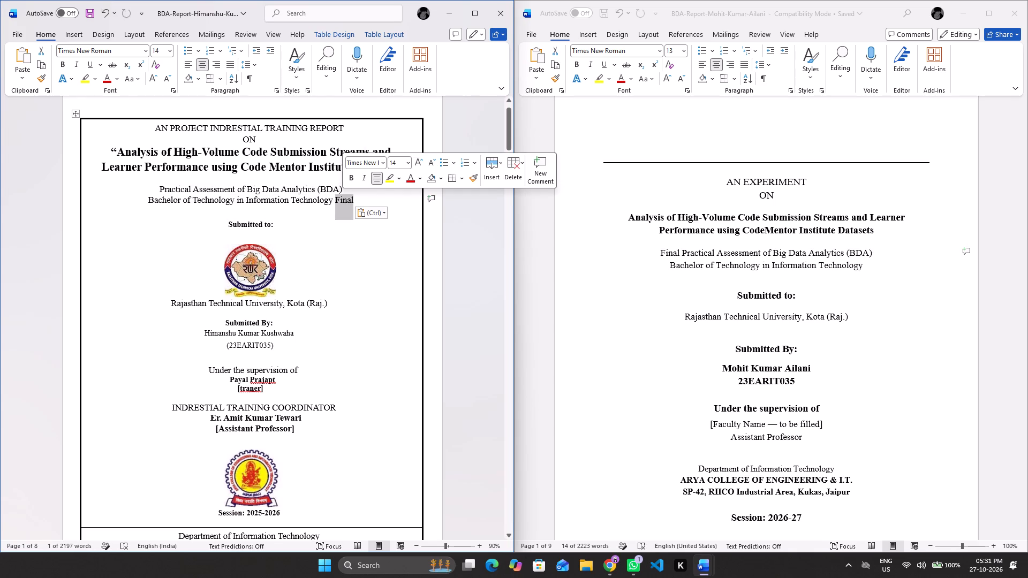
pyautogui.click(361, 196)
pyautogui.moveTo(361, 196); pyautogui.dragTo(158, 191)
pyautogui.press('BackSpace')
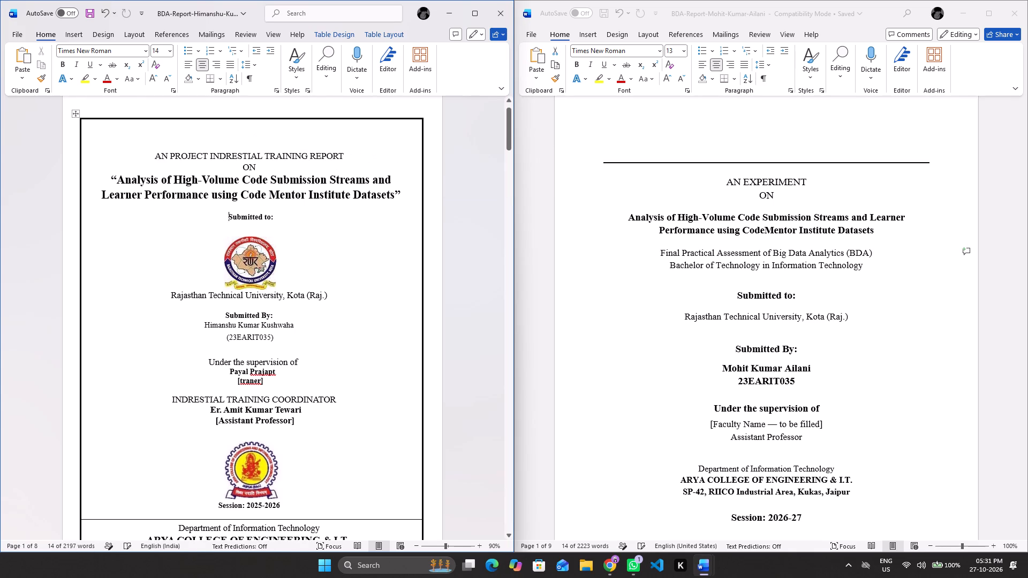
pyautogui.hotkey('ctrl', 'v')
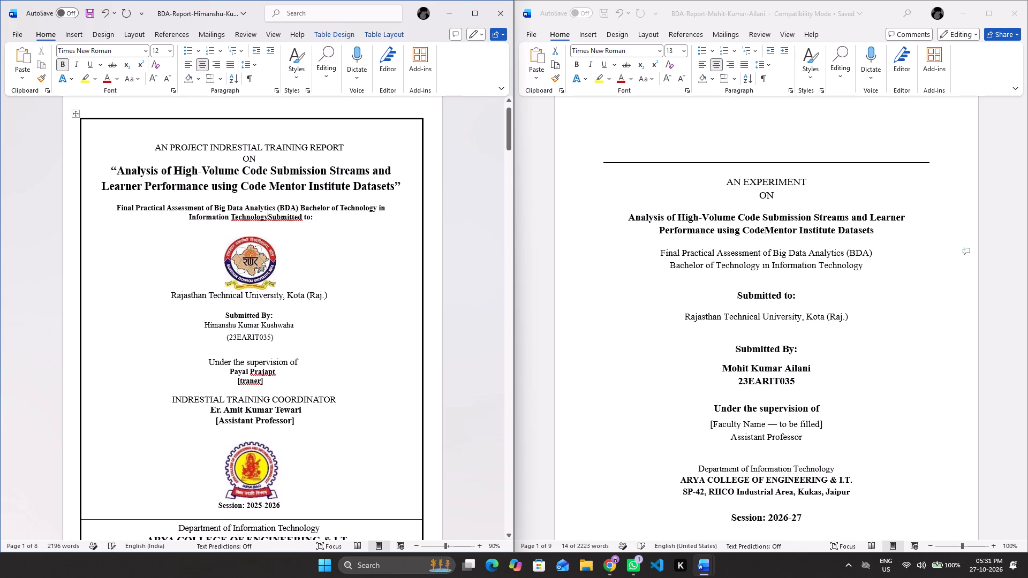
pyautogui.press('Return')
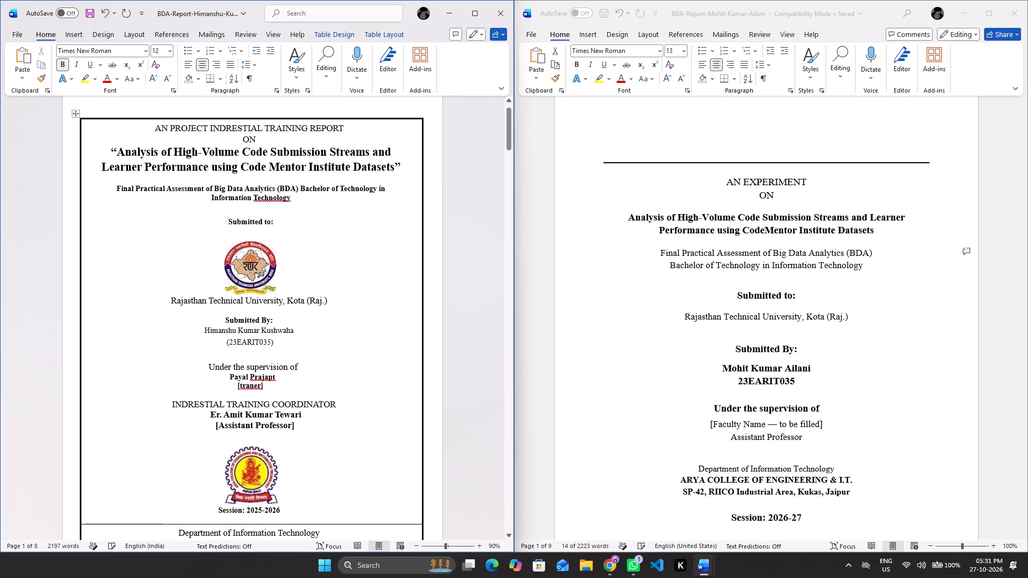
# Select the pasted assessment and Bachelor of Technology text on the bordered cover.
pyautogui.moveTo(111, 187); pyautogui.dragTo(318, 196)
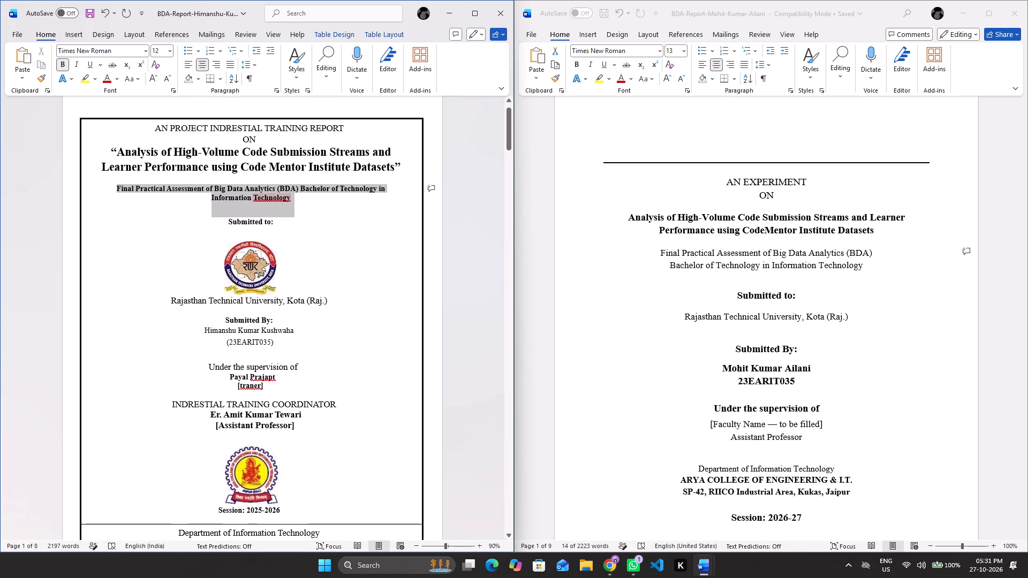
pyautogui.moveTo(318, 196); pyautogui.dragTo(292, 198)
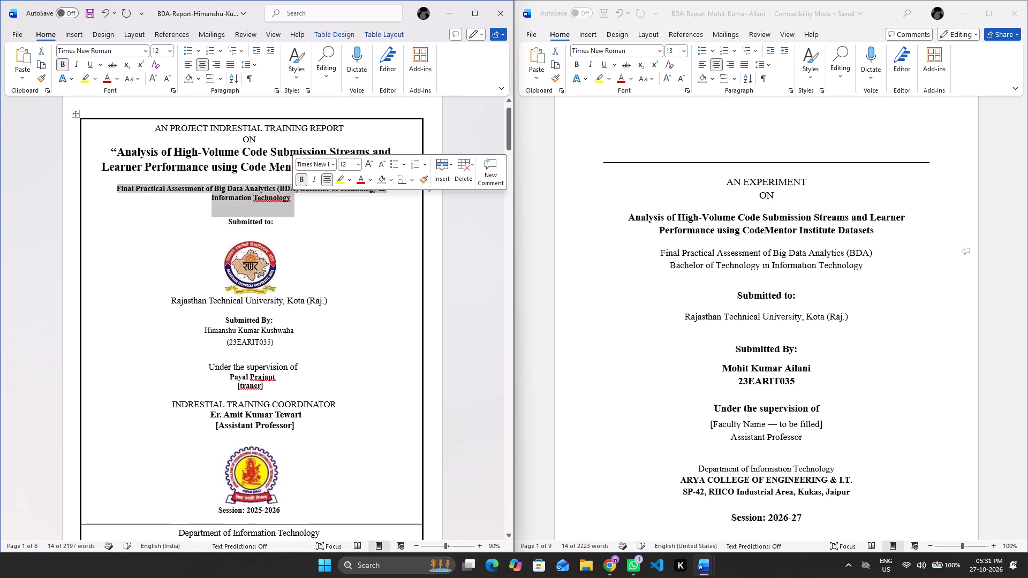
# Set the pasted assessment and Bachelor of Technology text on the bordered cover to size 14 and remove its bold formatting.
pyautogui.click(356, 166)
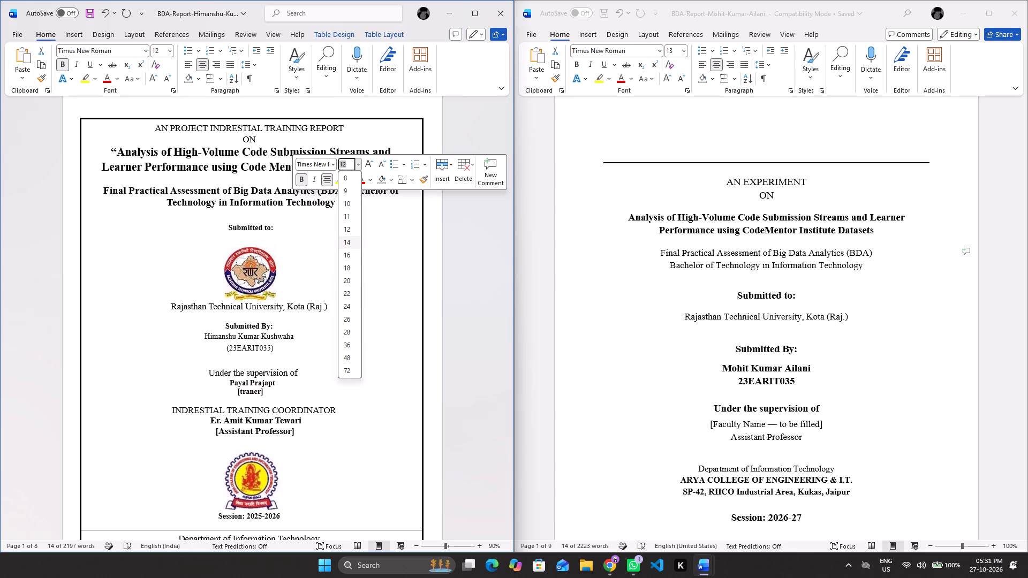
pyautogui.click(353, 246)
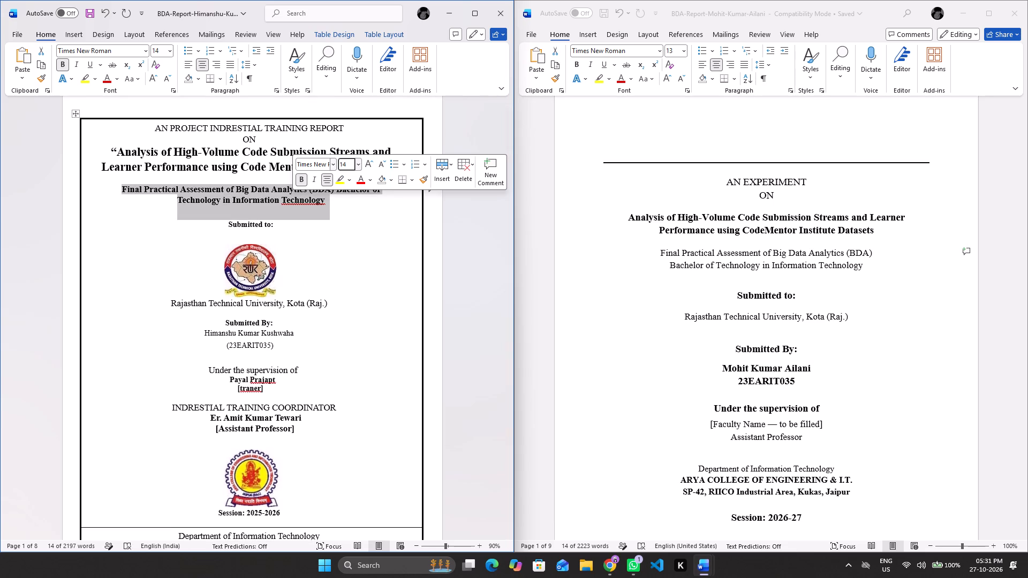
pyautogui.click(301, 180)
pyautogui.click(331, 204)
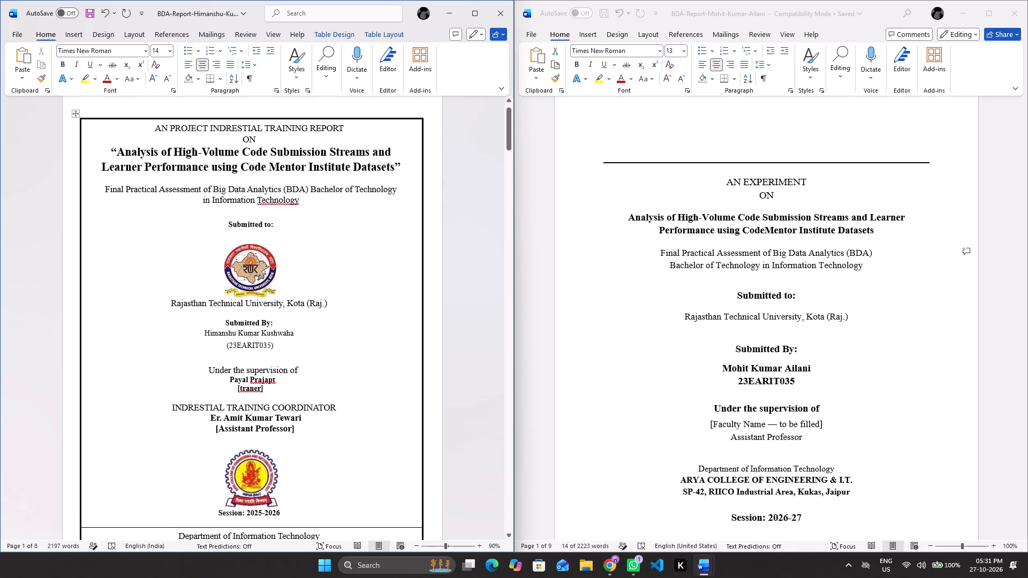
# Copy the "Submitted to:" line from the bordered cover.
pyautogui.moveTo(220, 212); pyautogui.dragTo(283, 229)
pyautogui.click(283, 229)
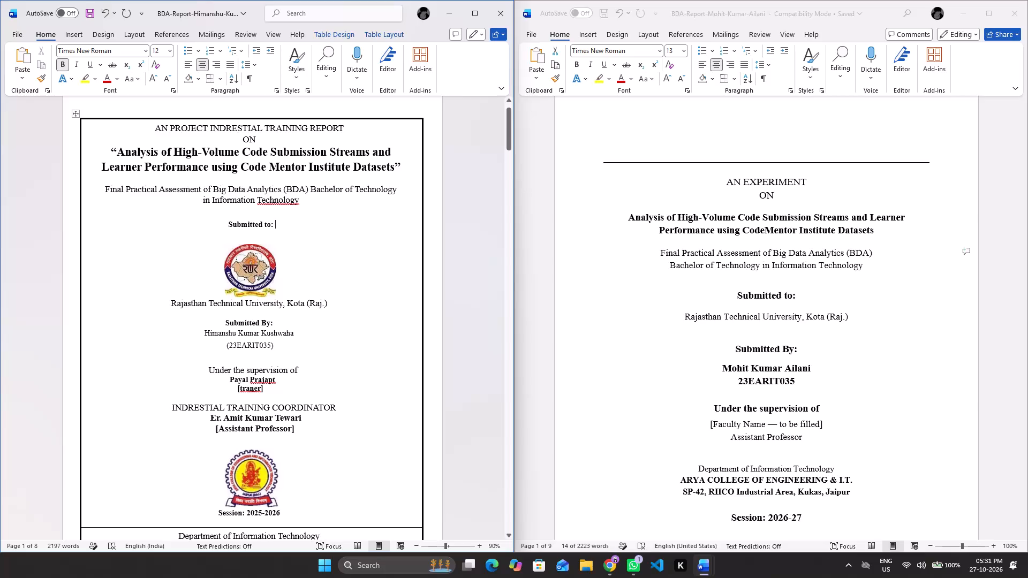
pyautogui.moveTo(273, 227); pyautogui.dragTo(232, 223)
pyautogui.hotkey('ctrl', 'c')
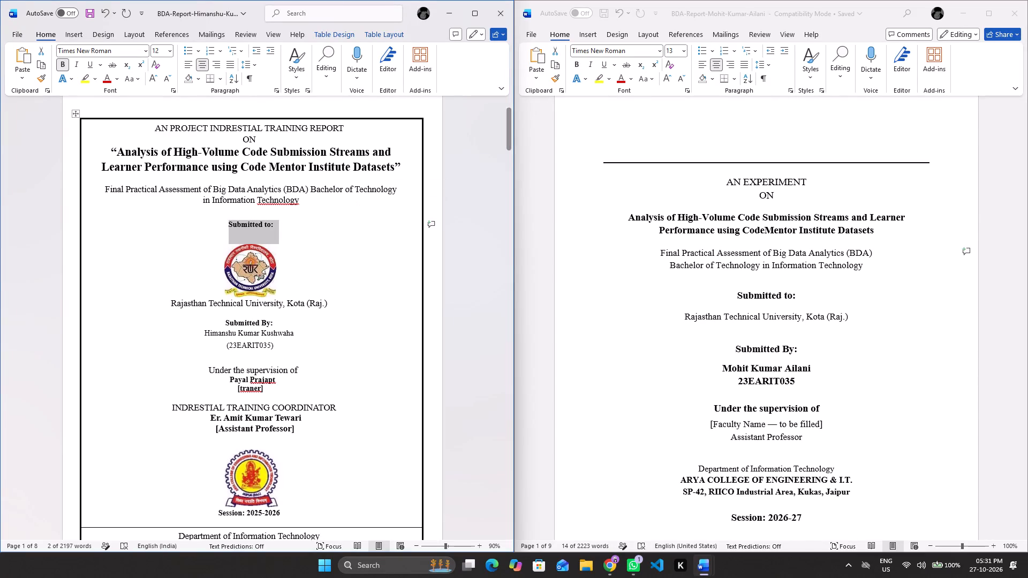
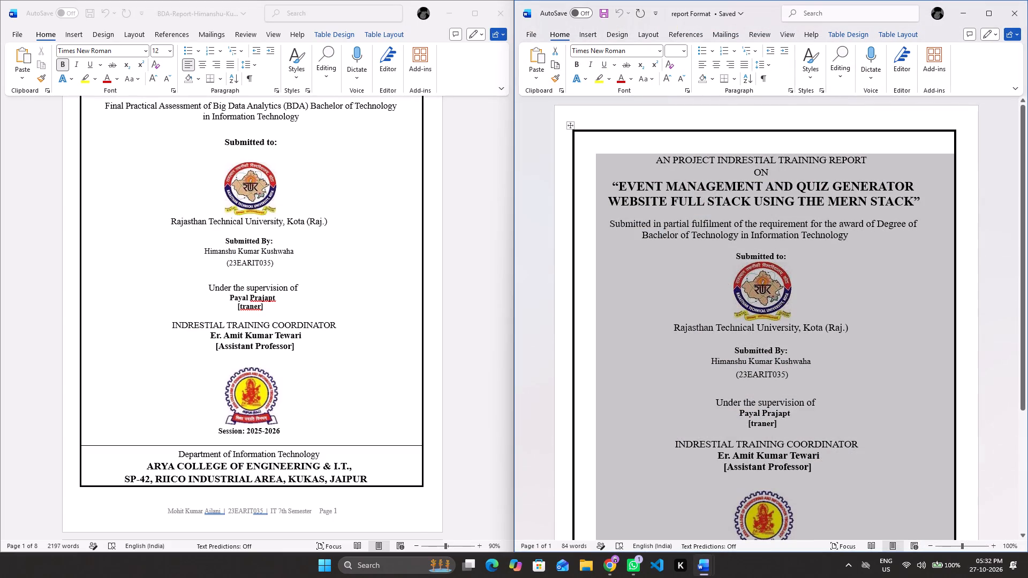
pyautogui.click(1011, 13)
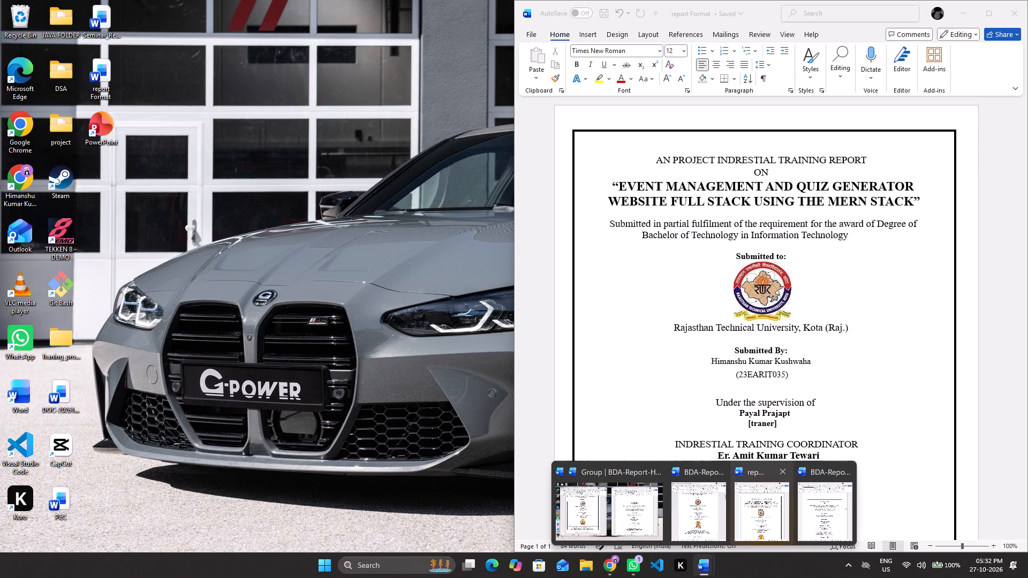
pyautogui.click(808, 526)
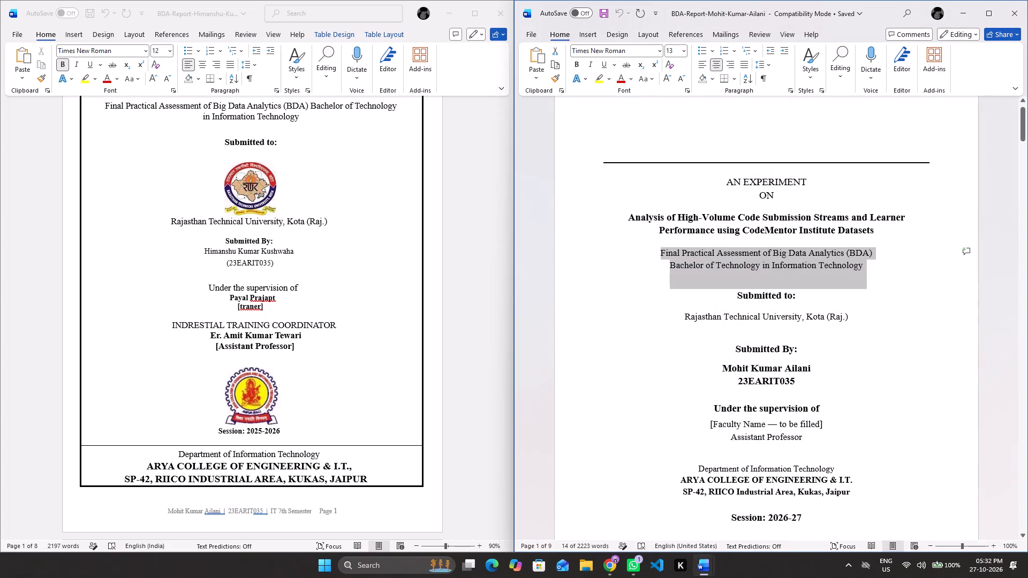
pyautogui.click(957, 10)
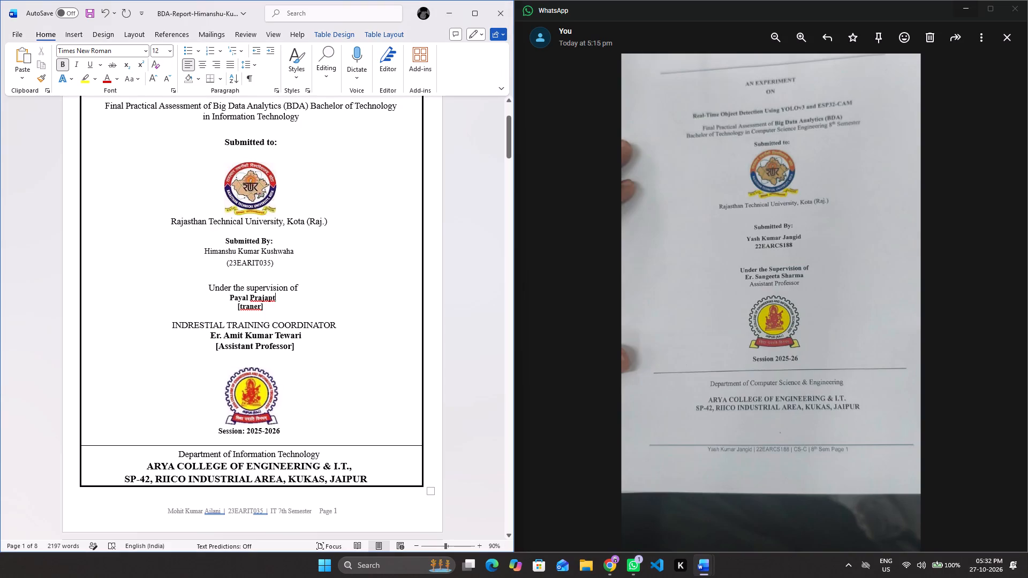
# Replace the training coordinator's name on the cover with the supervisor's name from the WhatsApp photo, keeping the "Er." prefix.
pyautogui.click(305, 332)
pyautogui.press('BackSpace')
pyautogui.press('BackSpace')
pyautogui.press('BackSpace')
pyautogui.press('BackSpace')
pyautogui.press('BackSpace')
pyautogui.press('BackSpace')
pyautogui.press('BackSpace')
pyautogui.press('BackSpace')
pyautogui.press('BackSpace')
pyautogui.press('BackSpace')
pyautogui.press('BackSpace')
pyautogui.press('BackSpace')
pyautogui.press('BackSpace')
pyautogui.press('BackSpace')
pyautogui.press('BackSpace')
pyautogui.press('BackSpace')
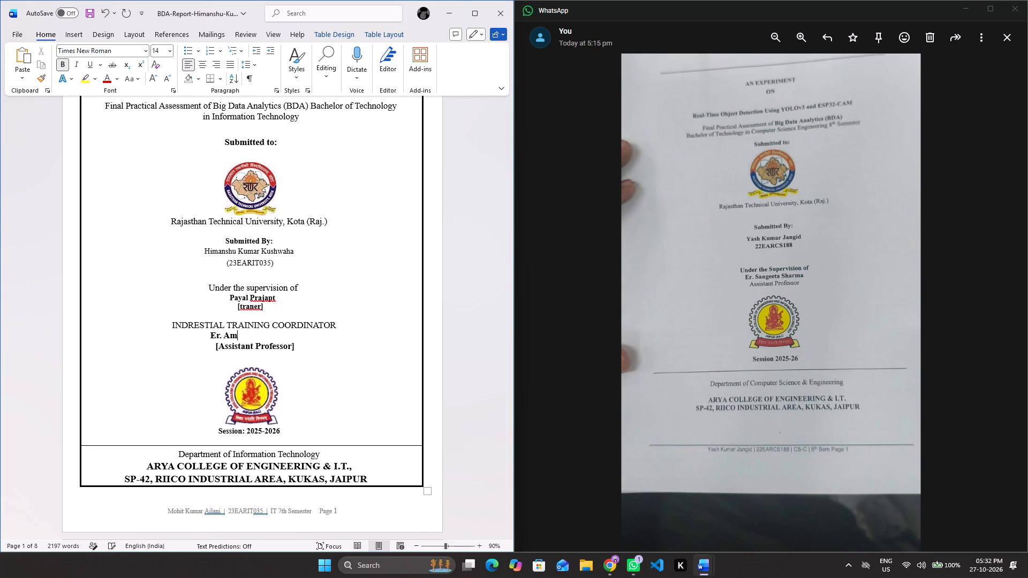
pyautogui.press('BackSpace')
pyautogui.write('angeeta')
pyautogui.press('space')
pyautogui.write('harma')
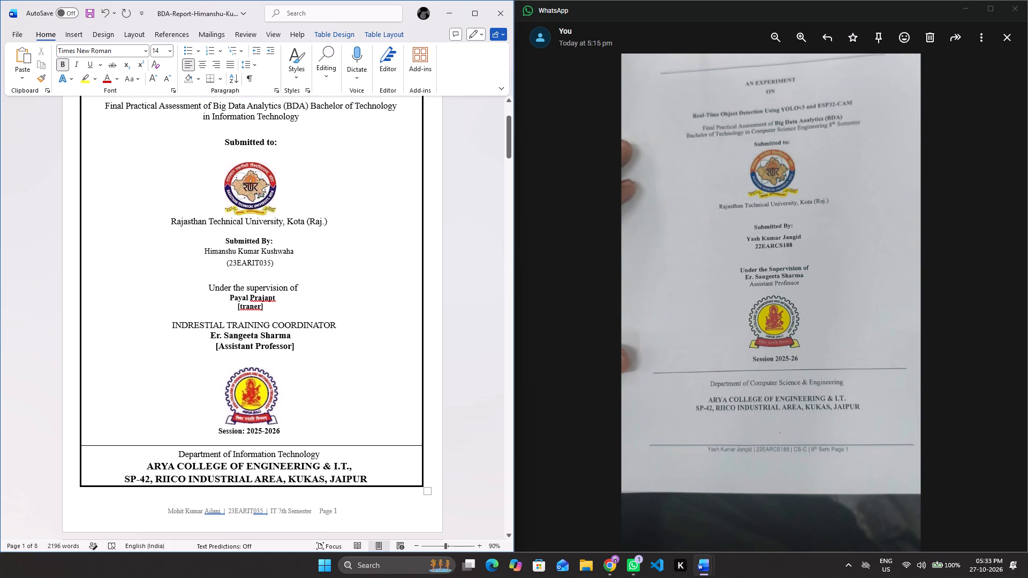
# Remove bold formatting from the "[Assistant Professor]" line on the cover.
pyautogui.moveTo(297, 349); pyautogui.dragTo(214, 349)
pyautogui.click(223, 332)
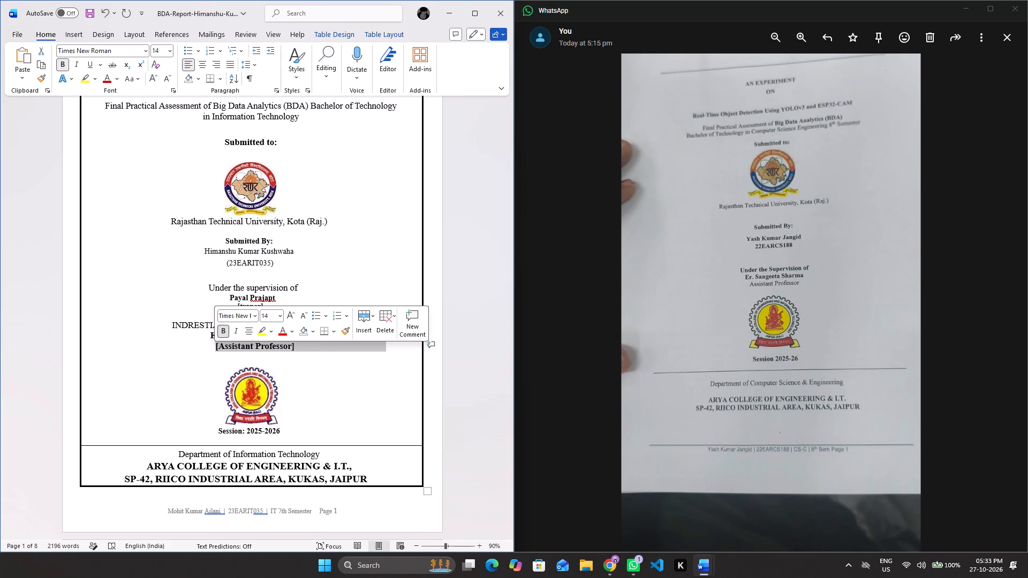
pyautogui.click(319, 351)
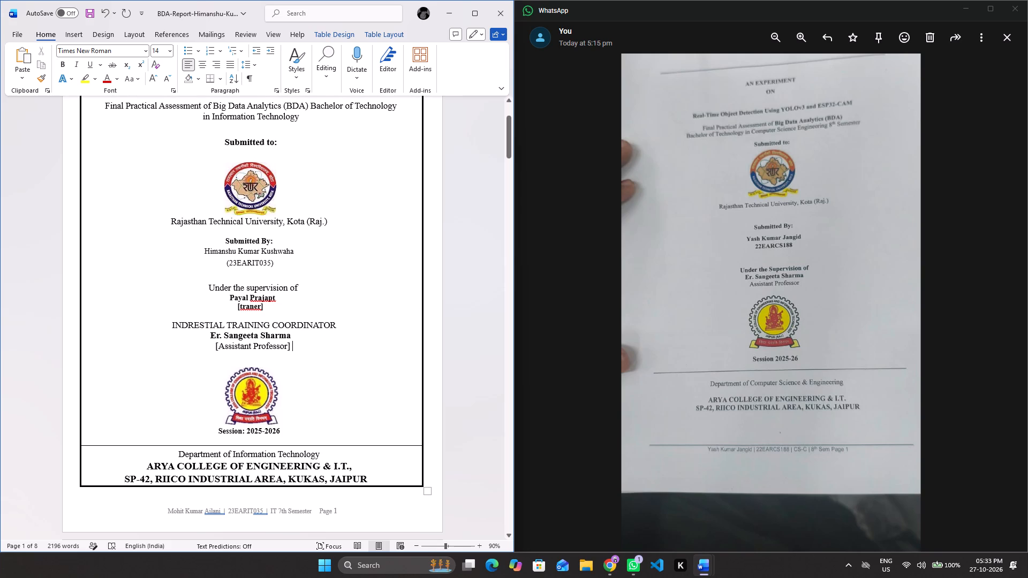
# Delete the "Under the supervision of" block from the cover, including the trainer's name and the "[traner]" line.
pyautogui.moveTo(208, 287); pyautogui.dragTo(297, 305)
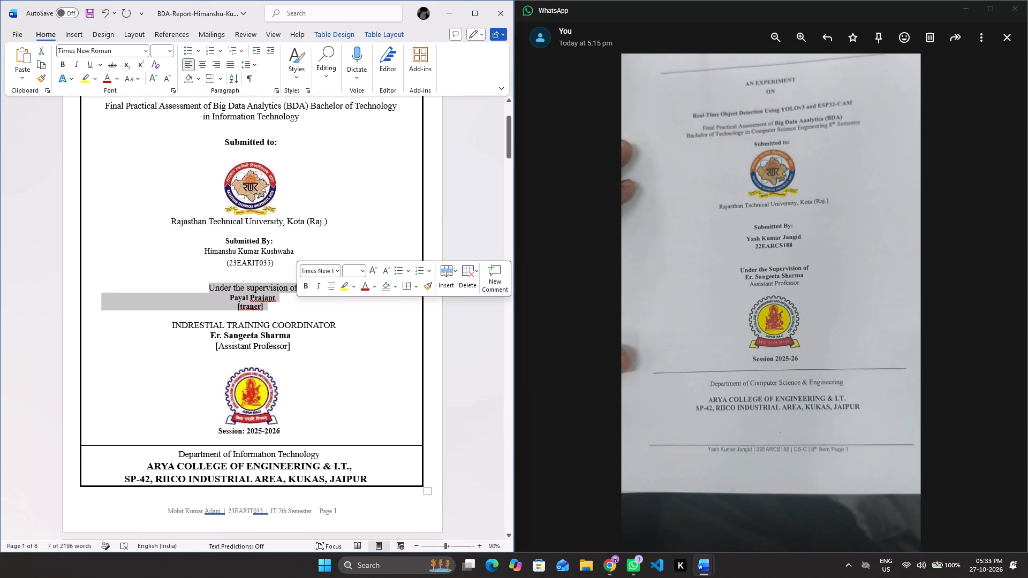
pyautogui.press('BackSpace')
pyautogui.press('BackSpace')
pyautogui.press('BackSpace')
pyautogui.press('BackSpace')
pyautogui.press('BackSpace')
pyautogui.press('BackSpace')
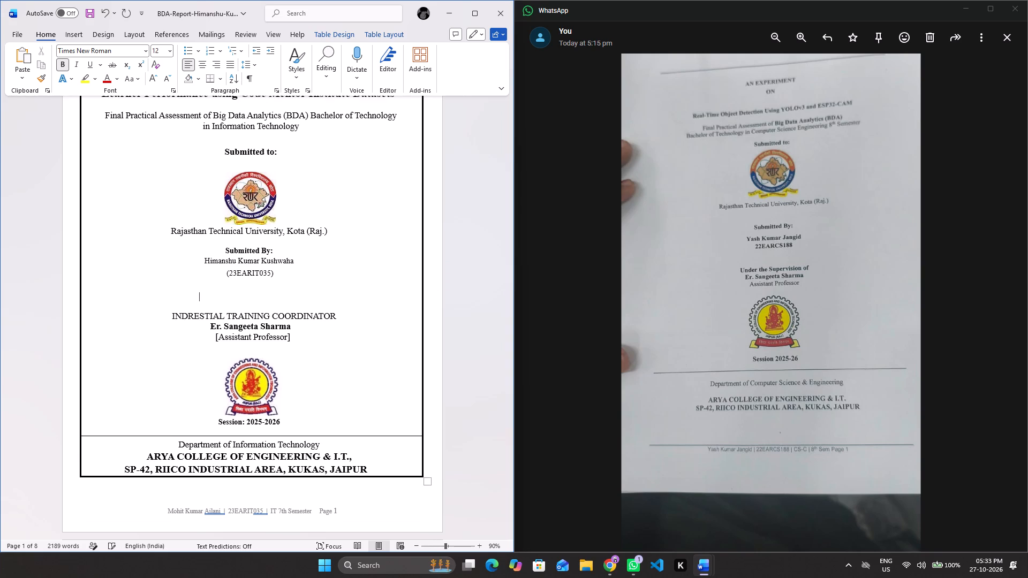
pyautogui.press('BackSpace')
pyautogui.press('BackSpace')
pyautogui.press('BackSpace')
pyautogui.press('BackSpace')
pyautogui.press('BackSpace')
pyautogui.press('BackSpace')
pyautogui.press('BackSpace')
pyautogui.press('BackSpace')
pyautogui.press('BackSpace')
pyautogui.press('BackSpace')
pyautogui.press('BackSpace')
pyautogui.press('BackSpace')
pyautogui.press('BackSpace')
pyautogui.press('BackSpace')
pyautogui.press('BackSpace')
pyautogui.press('BackSpace')
pyautogui.press('BackSpace')
pyautogui.press('BackSpace')
pyautogui.press('BackSpace')
pyautogui.press('BackSpace')
pyautogui.press('BackSpace')
pyautogui.press('BackSpace')
pyautogui.press('BackSpace')
pyautogui.press('BackSpace')
pyautogui.press('BackSpace')
pyautogui.press('BackSpace')
pyautogui.press('BackSpace')
pyautogui.press('BackSpace')
pyautogui.press('BackSpace')
pyautogui.press('BackSpace')
pyautogui.press('BackSpace')
pyautogui.press('BackSpace')
pyautogui.hotkey('ctrl', 'a')
pyautogui.click(256, 280)
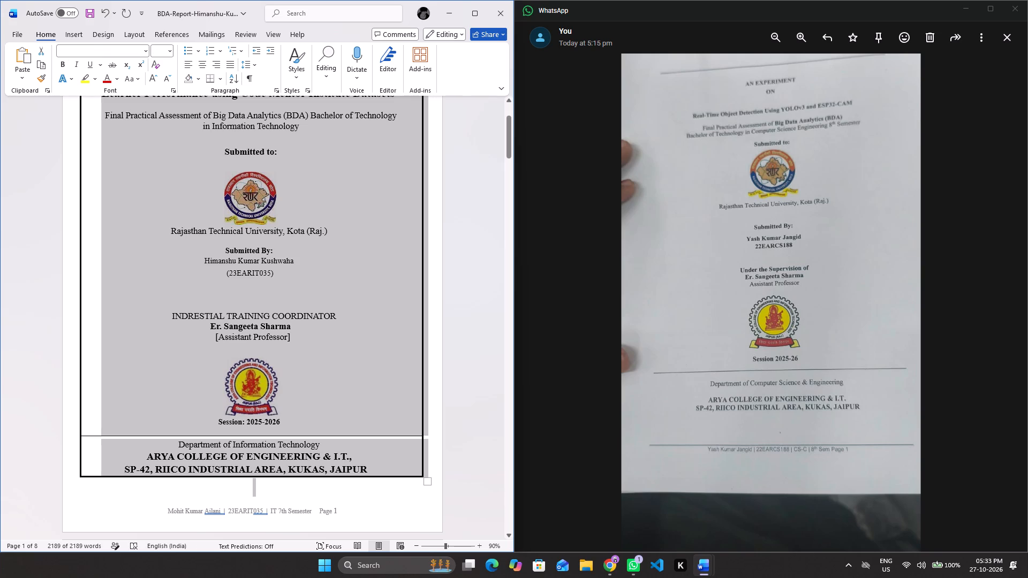
pyautogui.moveTo(254, 296); pyautogui.dragTo(237, 284)
pyautogui.press('BackSpace')
pyautogui.press('BackSpace')
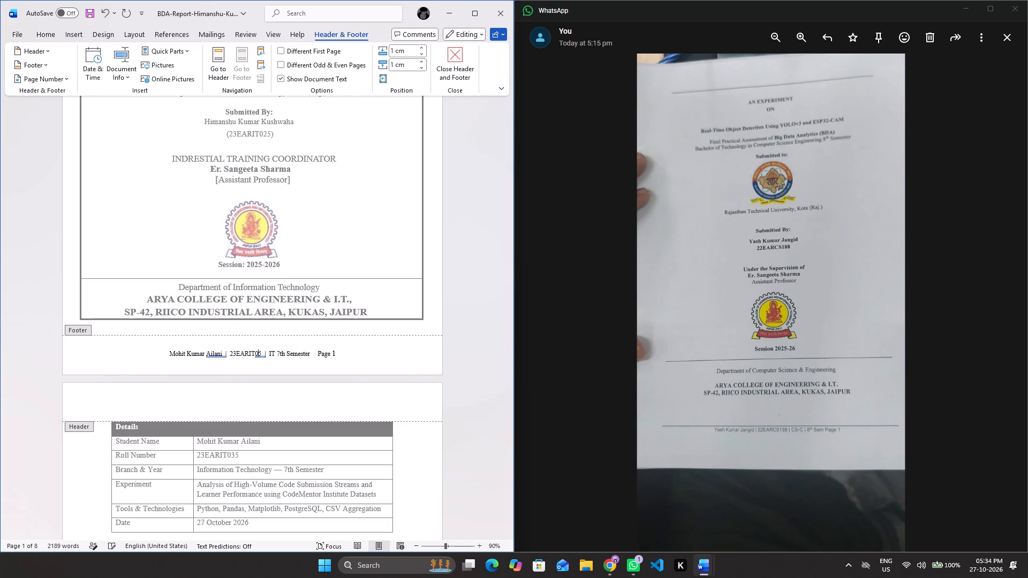
# Correct the roll number in the page footer to match the one on the bordered cover.
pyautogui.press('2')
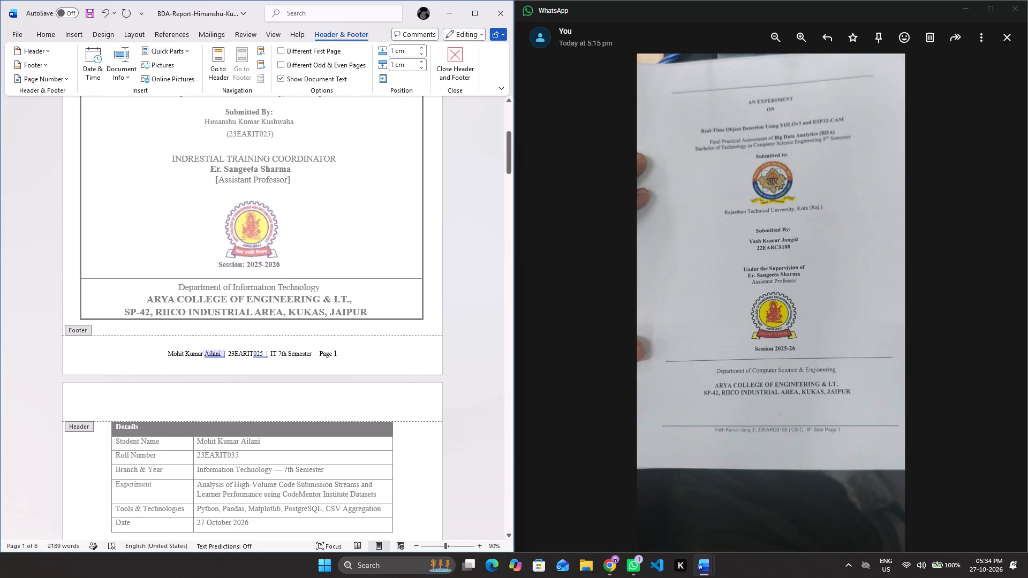
# Replace the student name in the footer with the submitting student's name from the cover, keeping the footer on one line, and return to the body.
pyautogui.click(219, 355)
pyautogui.press('Delete')
pyautogui.press('BackSpace')
pyautogui.press('BackSpace')
pyautogui.press('BackSpace')
pyautogui.press('BackSpace')
pyautogui.press('BackSpace')
pyautogui.press('BackSpace')
pyautogui.press('BackSpace')
pyautogui.press('BackSpace')
pyautogui.press('BackSpace')
pyautogui.press('BackSpace')
pyautogui.press('BackSpace')
pyautogui.press('BackSpace')
pyautogui.press('BackSpace')
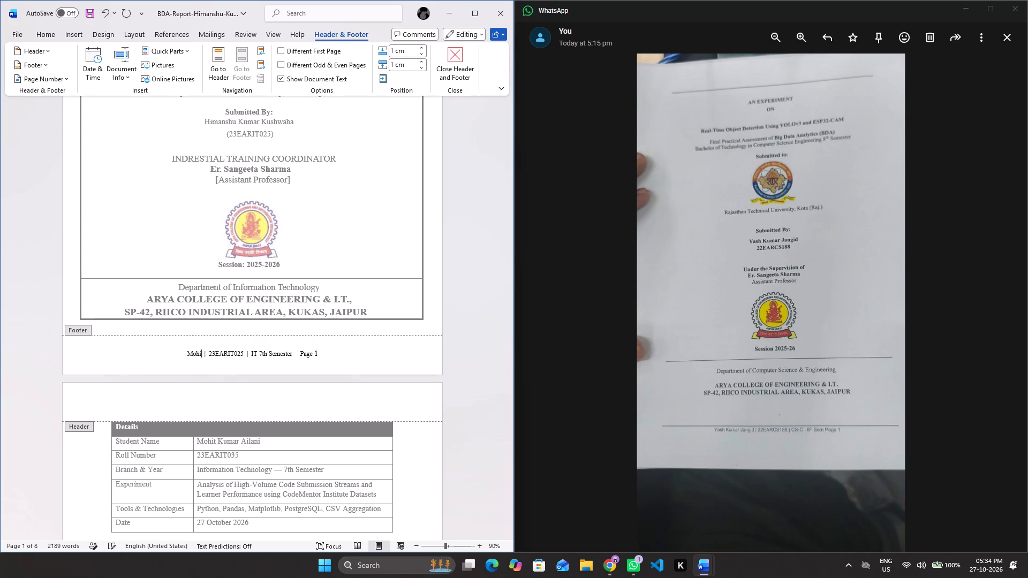
pyautogui.press('BackSpace')
pyautogui.press('BackSpace')
pyautogui.press('BackSpace')
pyautogui.press('BackSpace')
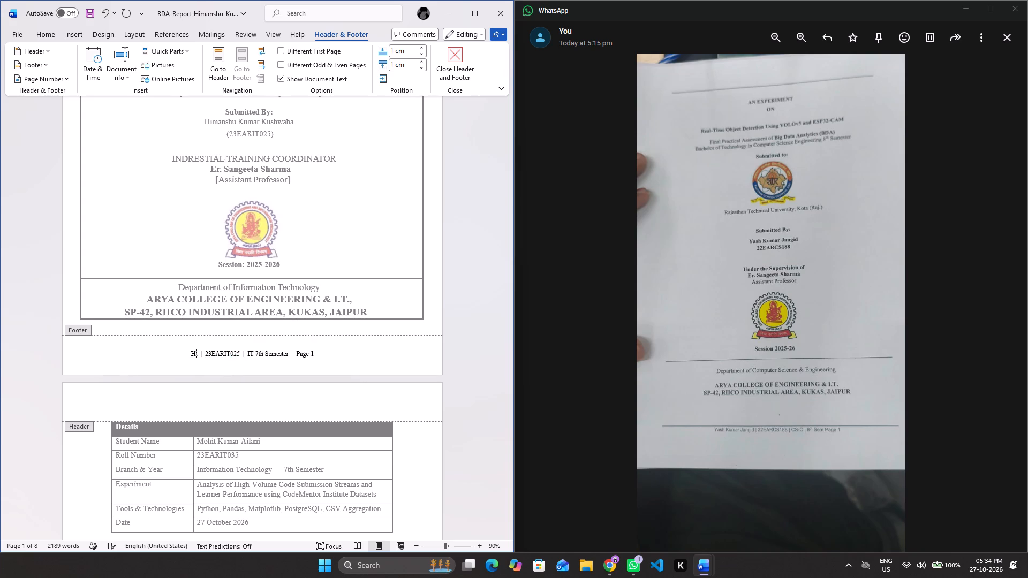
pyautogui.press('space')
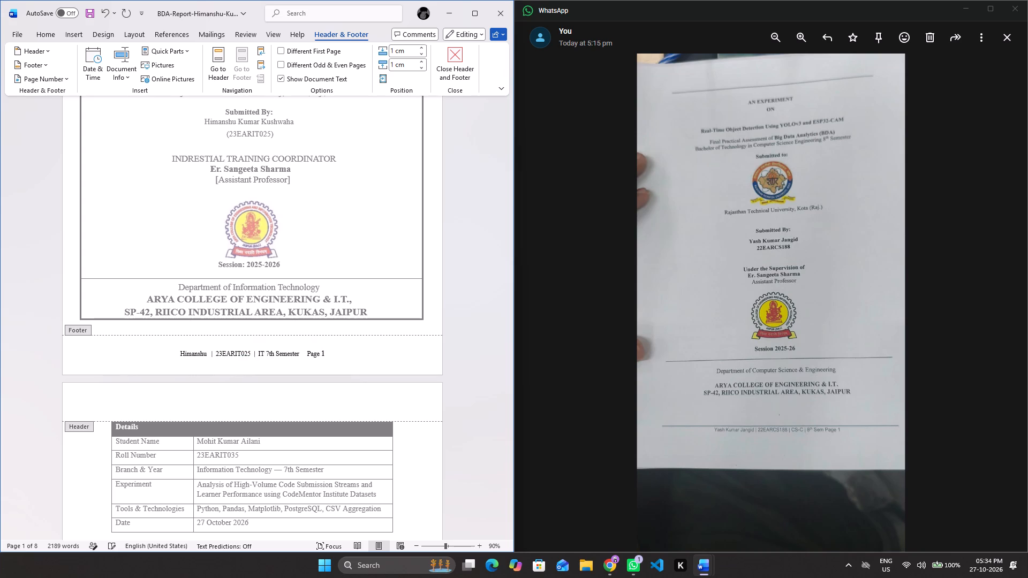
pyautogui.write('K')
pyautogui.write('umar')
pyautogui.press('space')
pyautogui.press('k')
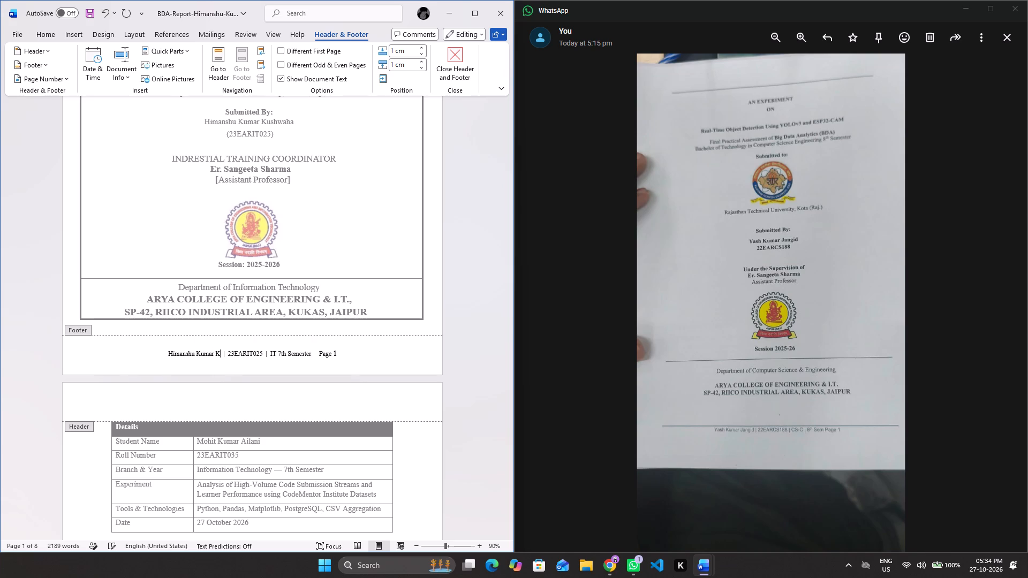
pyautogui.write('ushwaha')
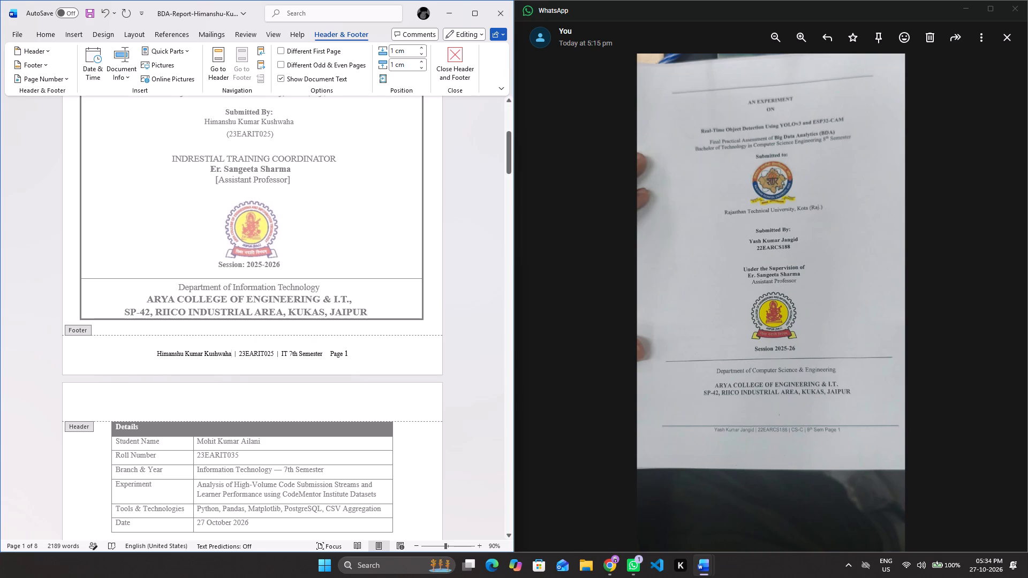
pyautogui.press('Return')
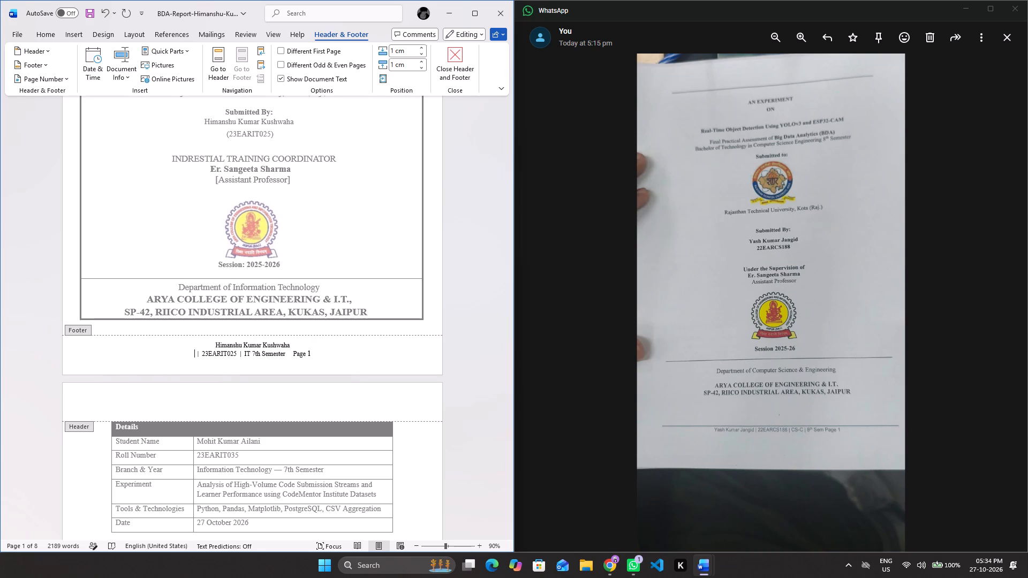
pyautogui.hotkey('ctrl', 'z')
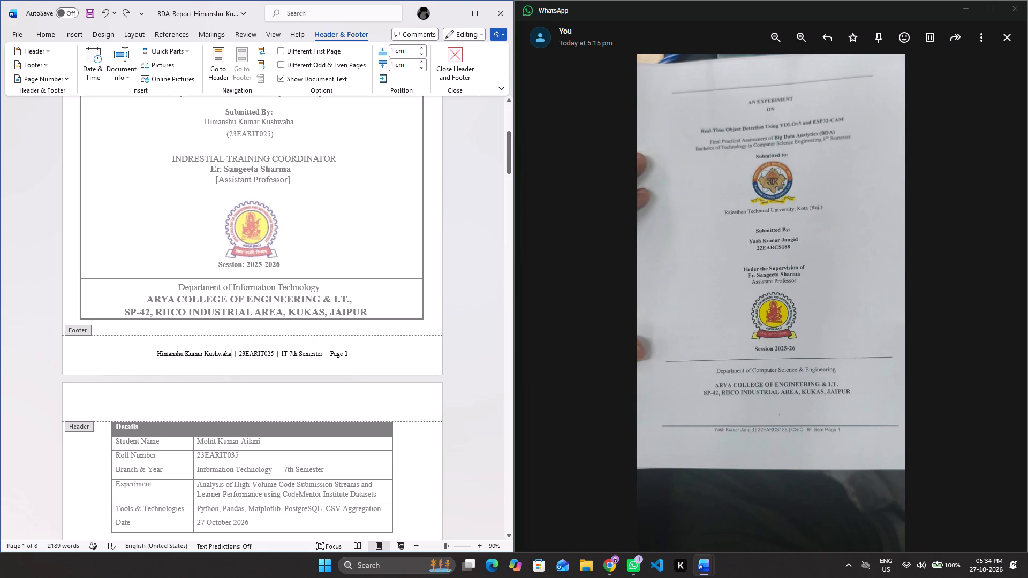
pyautogui.click(373, 344)
pyautogui.doubleClick(387, 234)
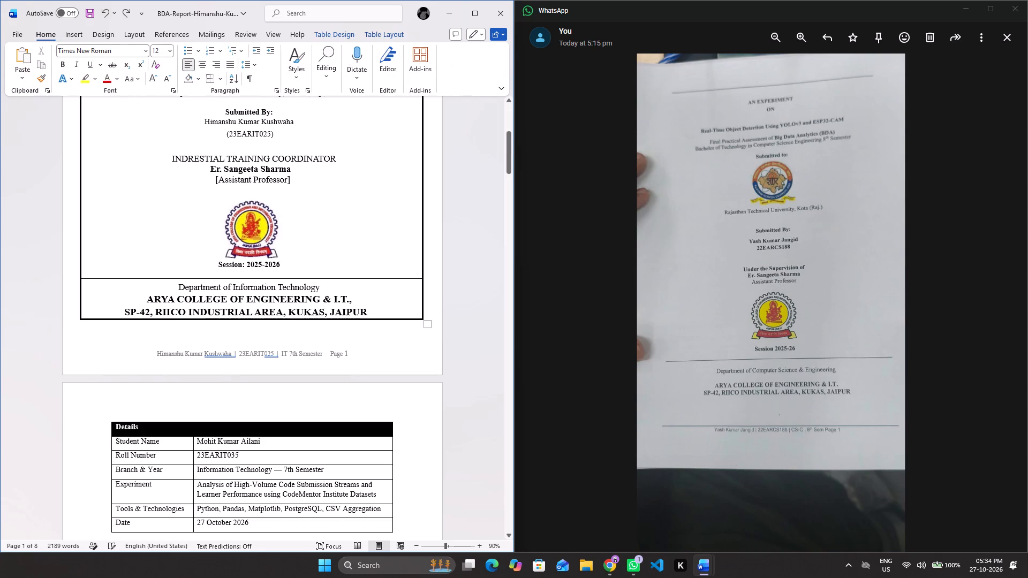
# Replace the Student Name entry in the page 2 Details table with the submitting student's name from the cover.
pyautogui.scroll(-4, 387, 234)
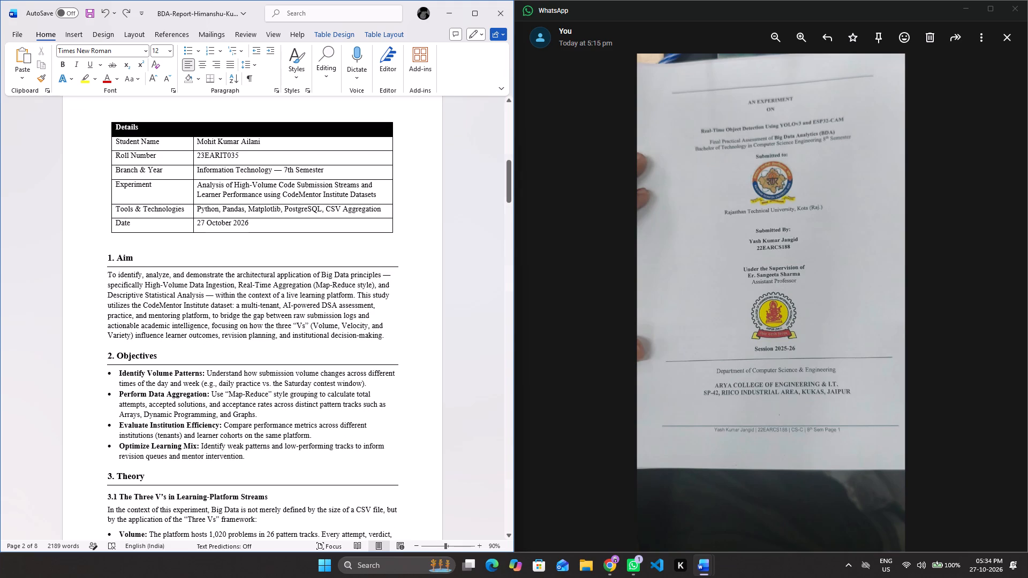
pyautogui.scroll(1, 238, 234)
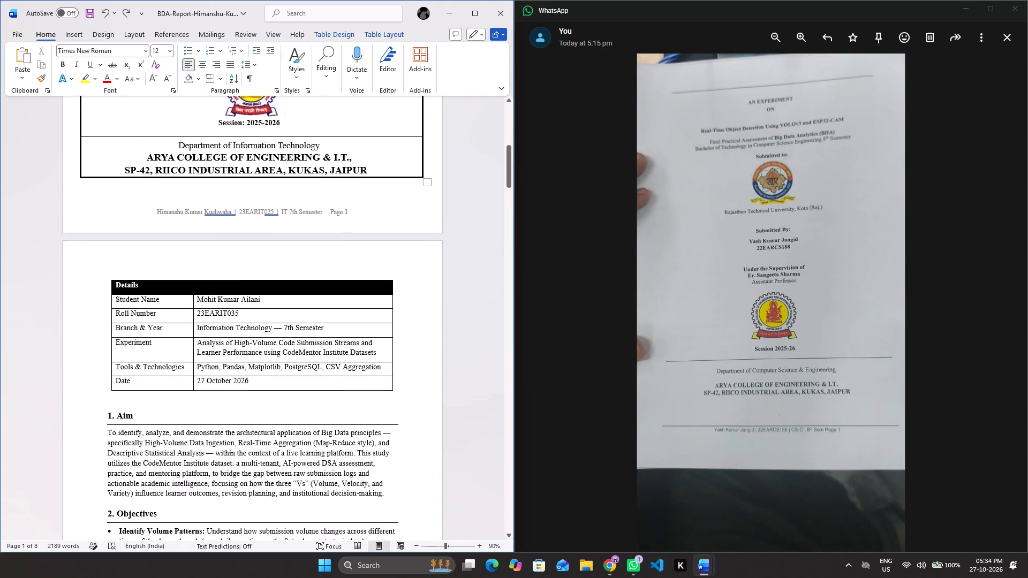
pyautogui.click(262, 301)
pyautogui.moveTo(262, 301); pyautogui.dragTo(201, 302)
pyautogui.press('BackSpace')
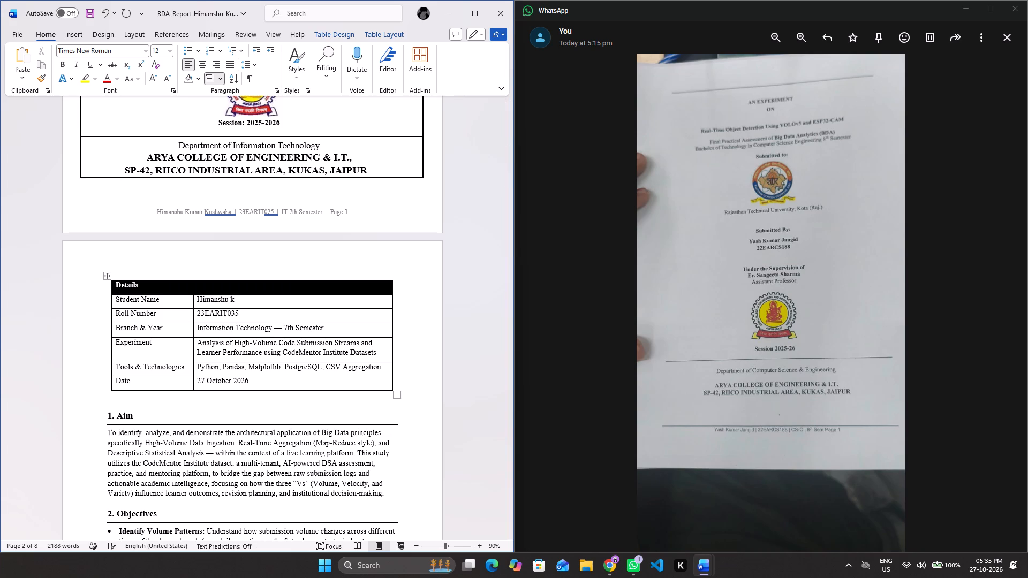
pyautogui.press('BackSpace')
# Change the Roll Number entry in the Details table to the roll number shown on the cover.
pyautogui.click(252, 317)
pyautogui.press('BackSpace')
pyautogui.press('BackSpace')
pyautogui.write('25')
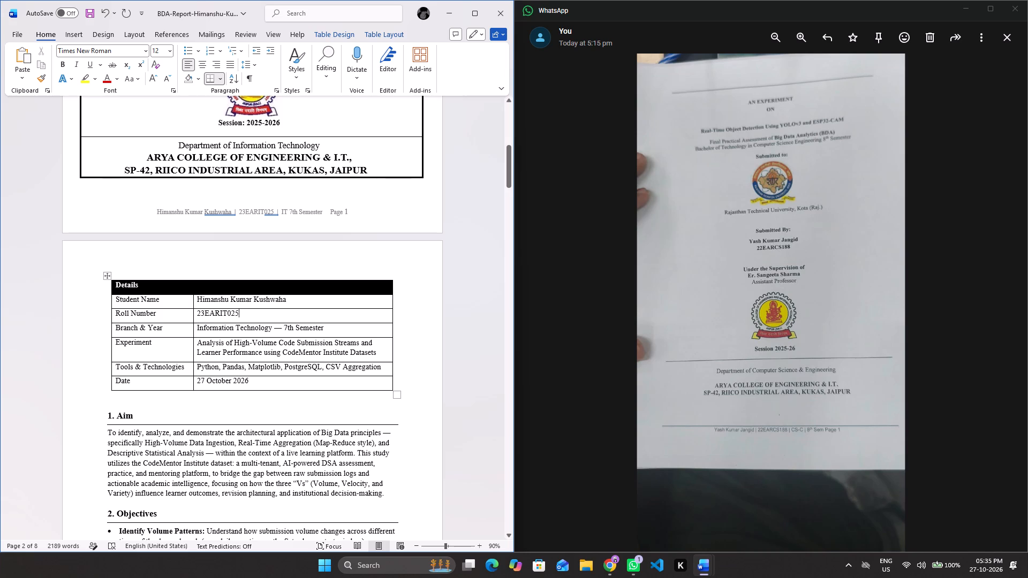
# Review the cover page, footer, Details table and opening report sections against the reference cover photo.
pyautogui.scroll(2, 335, 262)
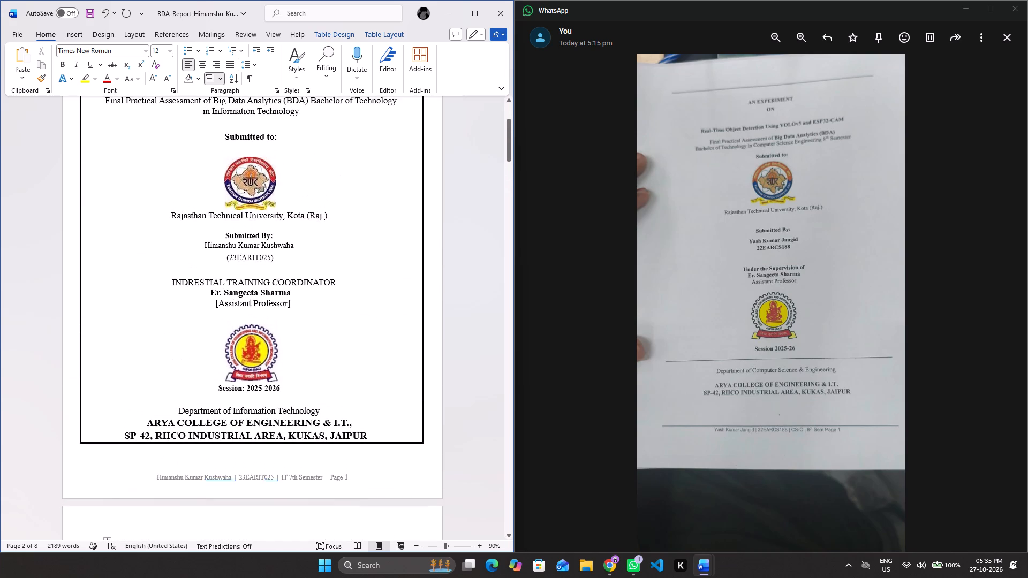
pyautogui.scroll(1, 266, 218)
pyautogui.scroll(-4, 247, 210)
pyautogui.scroll(1, 247, 210)
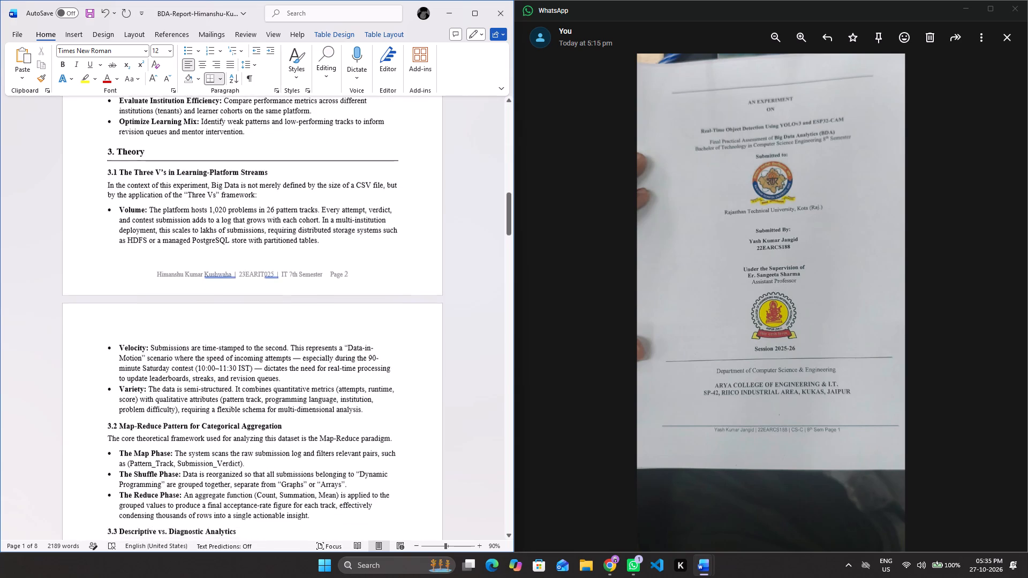
pyautogui.scroll(2, 247, 210)
pyautogui.scroll(-1, 247, 210)
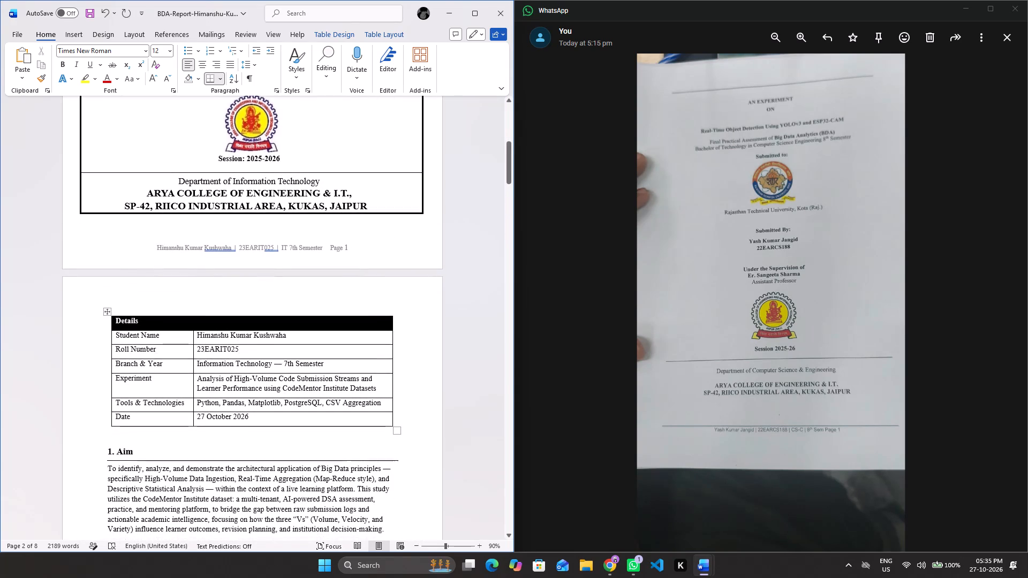
pyautogui.scroll(-1, 247, 210)
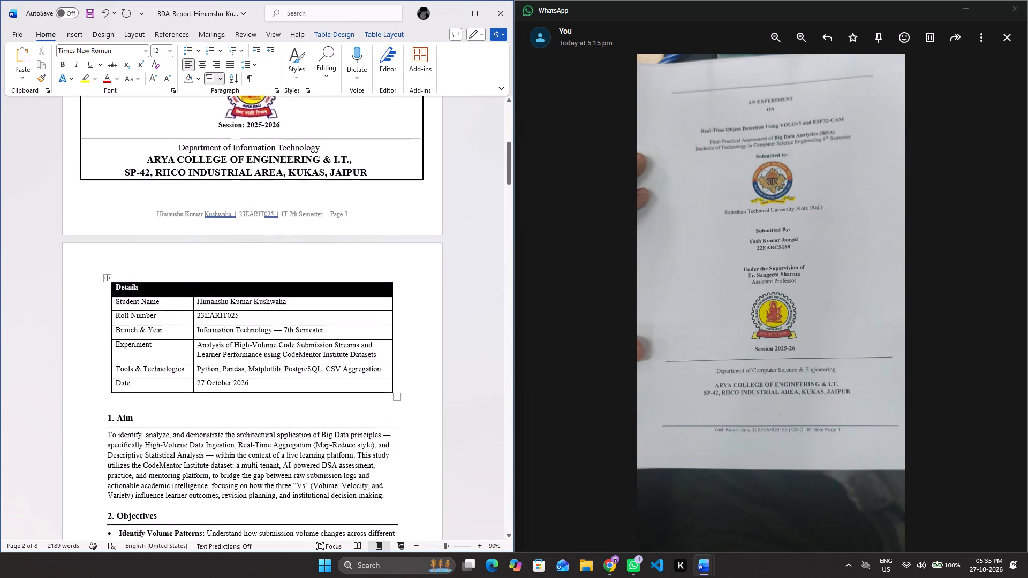
pyautogui.scroll(2, 247, 210)
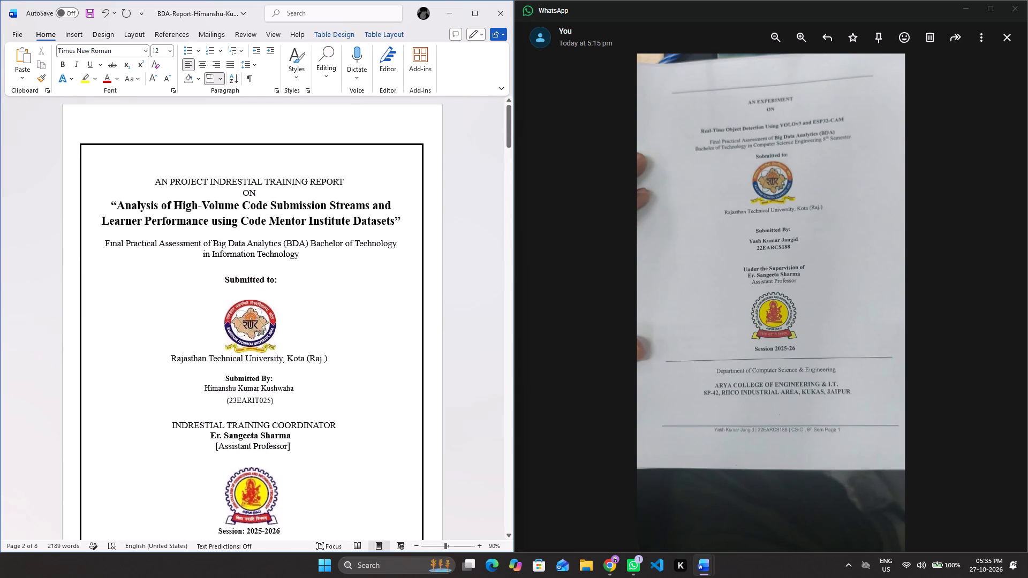
pyautogui.scroll(-3, 247, 210)
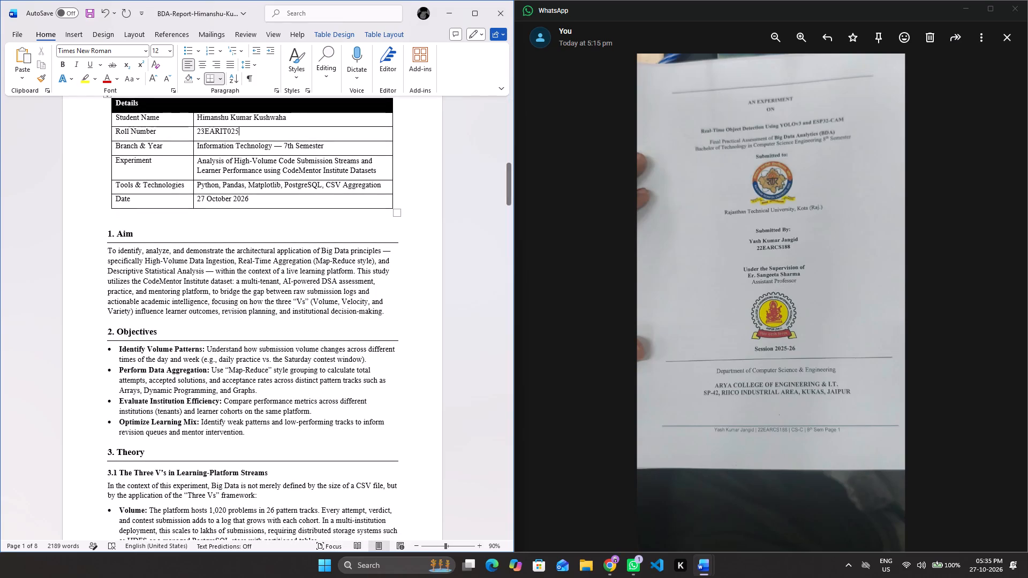
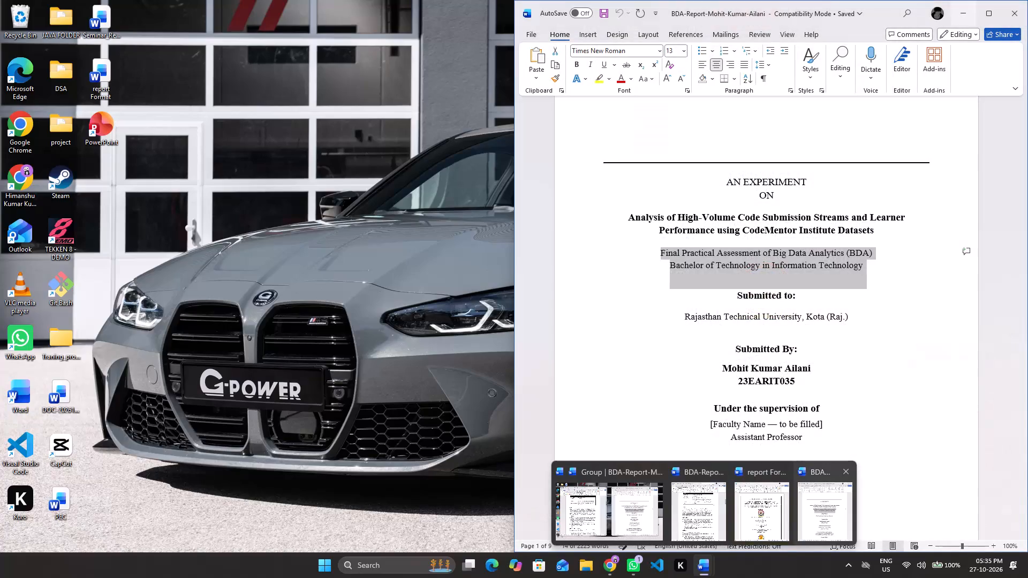
# Copy the page 2 heading block, from the department line through the experiment title, from the original report and paste it above the Details table.
pyautogui.click(802, 511)
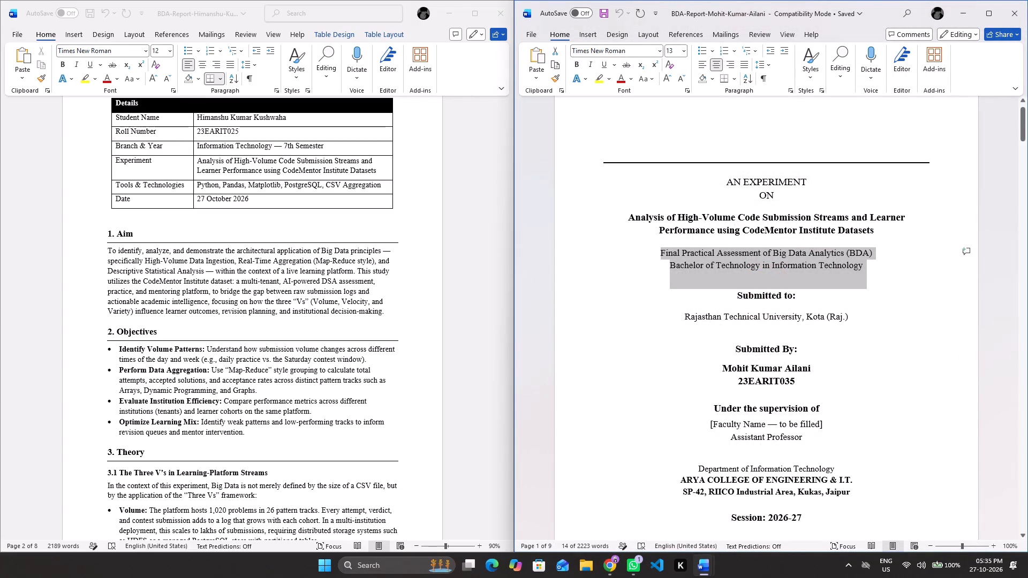
pyautogui.scroll(-3, 759, 419)
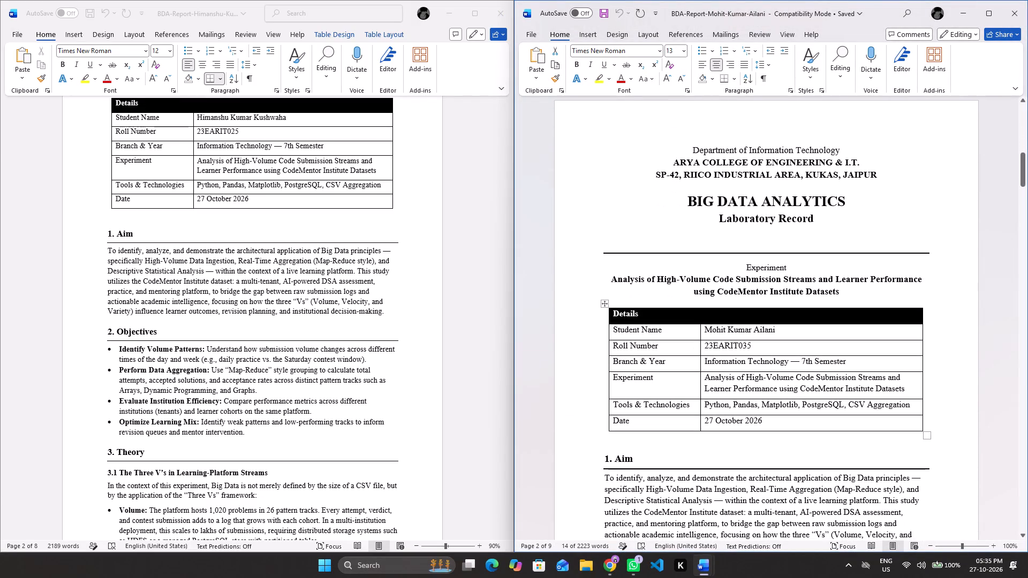
pyautogui.moveTo(687, 149); pyautogui.dragTo(817, 217)
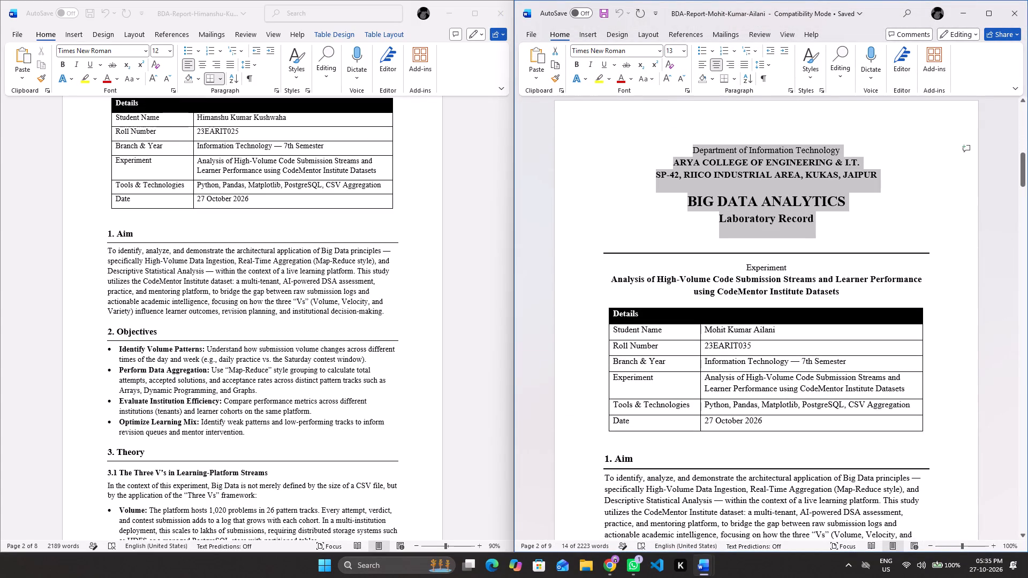
pyautogui.moveTo(817, 217); pyautogui.dragTo(855, 288)
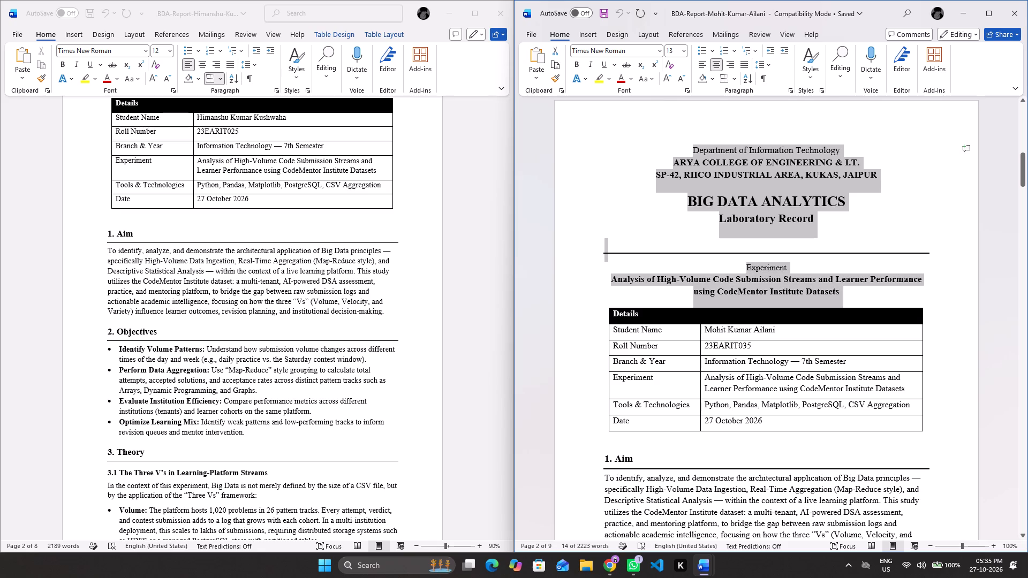
pyautogui.moveTo(855, 288); pyautogui.dragTo(854, 291)
pyautogui.hotkey('ctrl', 'c')
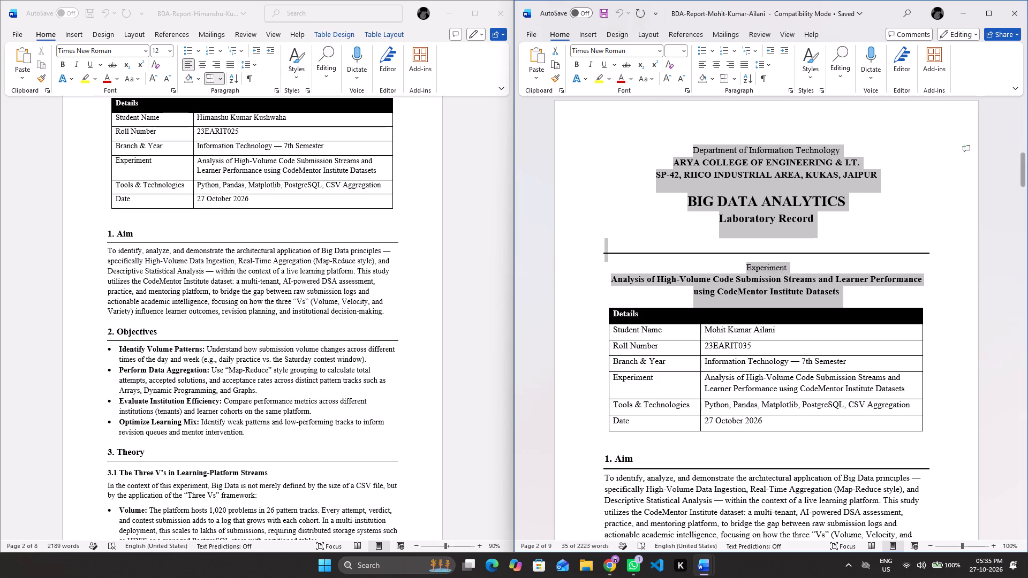
pyautogui.scroll(1, 225, 214)
pyautogui.click(195, 234)
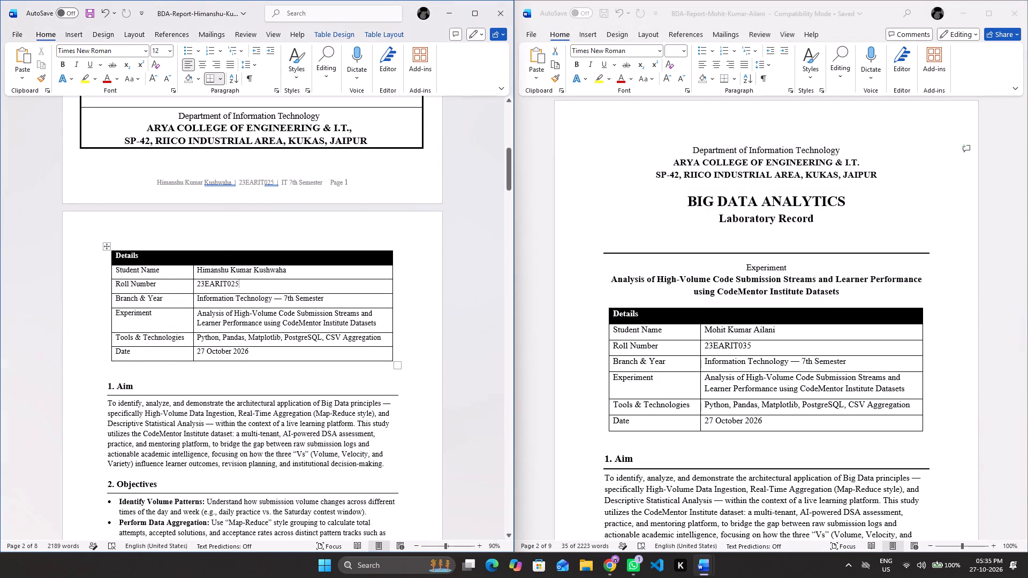
pyautogui.click(195, 234)
pyautogui.click(132, 223)
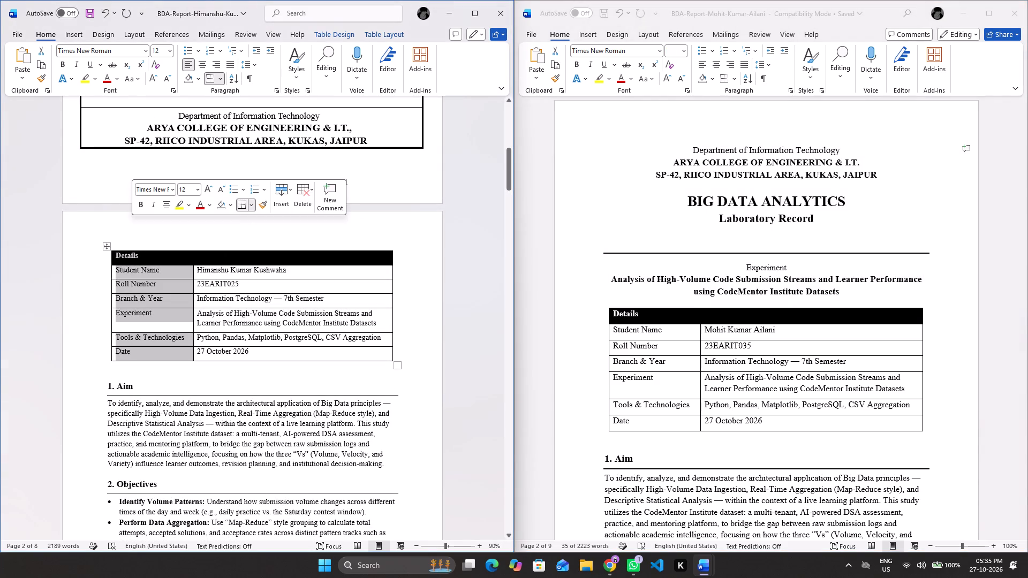
pyautogui.click(374, 161)
pyautogui.press('Return')
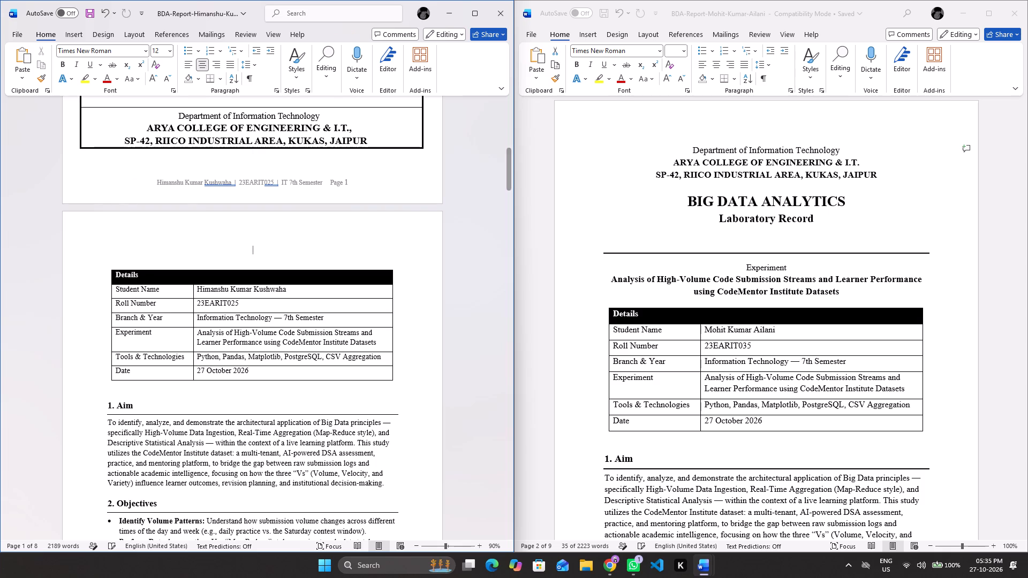
pyautogui.hotkey('ctrl', 'v')
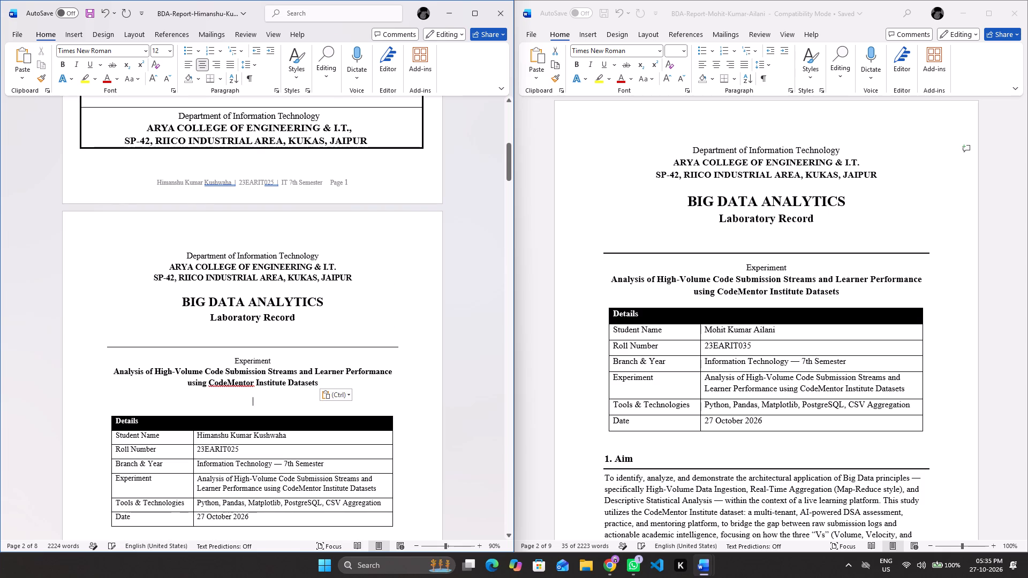
# Review the page 2 heading block above the Details table and the bordered cover page from top to bottom.
pyautogui.scroll(-1, 307, 256)
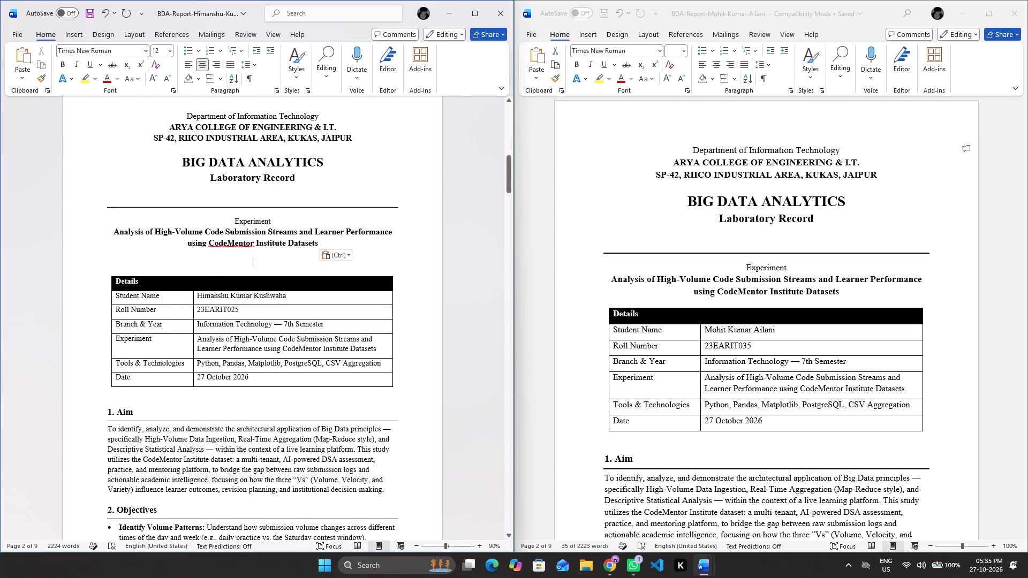
pyautogui.scroll(1, 354, 241)
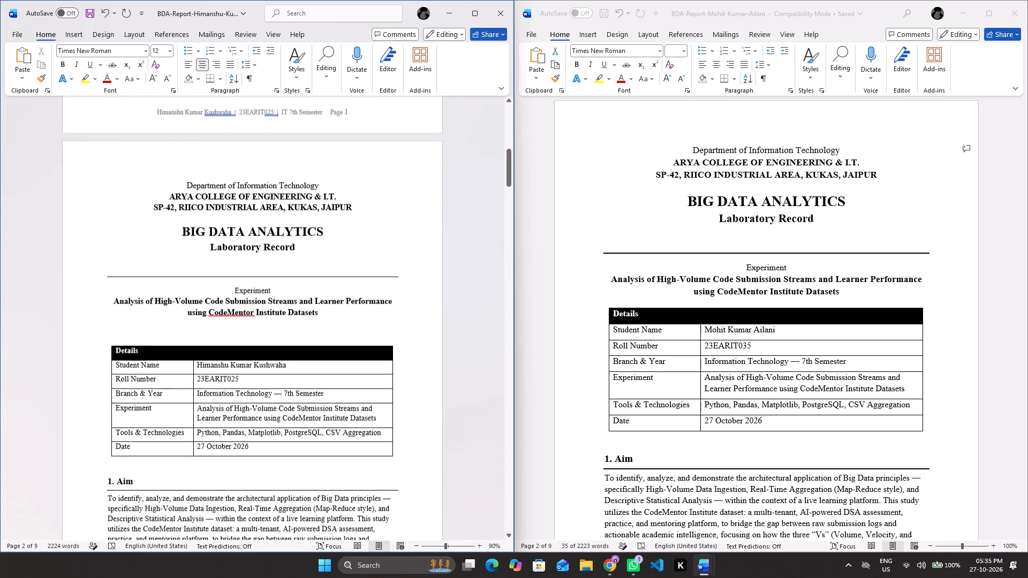
pyautogui.scroll(3, 354, 241)
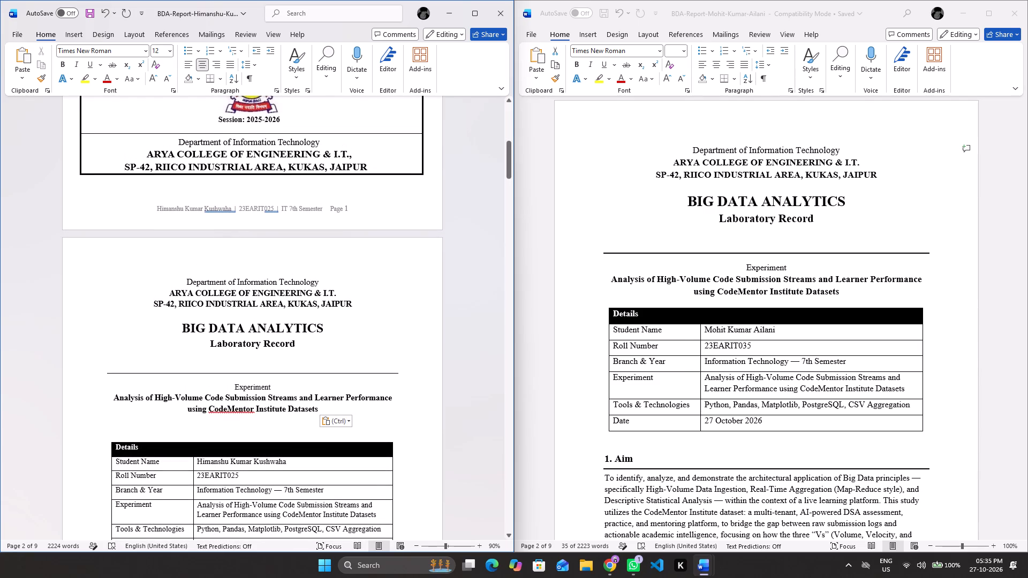
pyautogui.scroll(1, 354, 241)
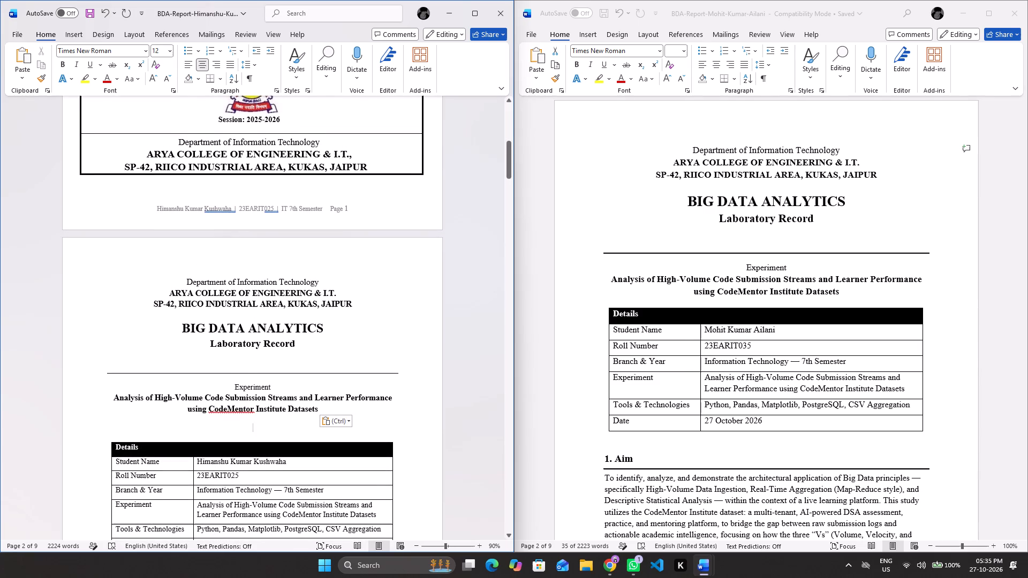
pyautogui.scroll(4, 354, 241)
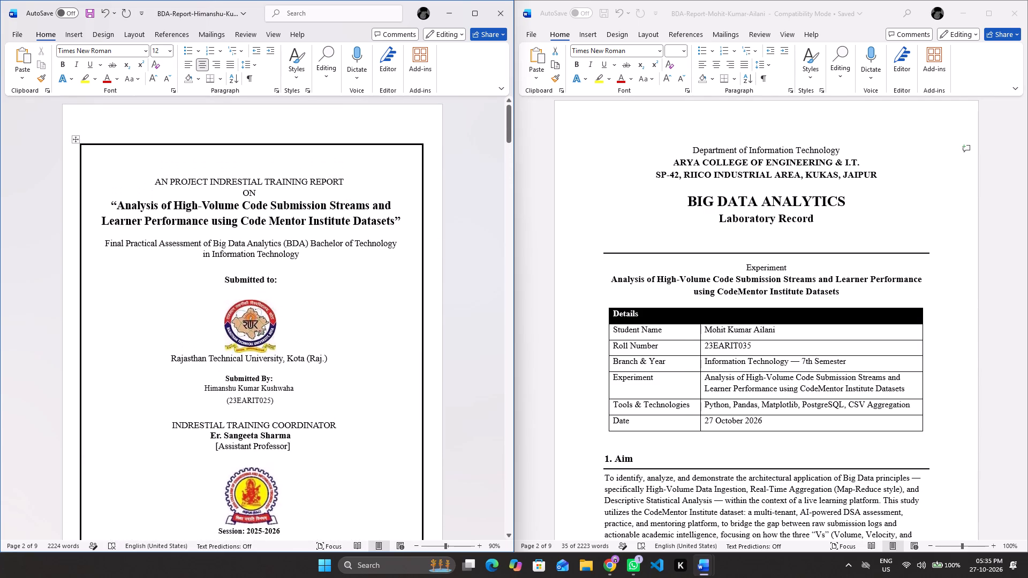
pyautogui.scroll(-2, 354, 241)
pyautogui.scroll(1, 354, 241)
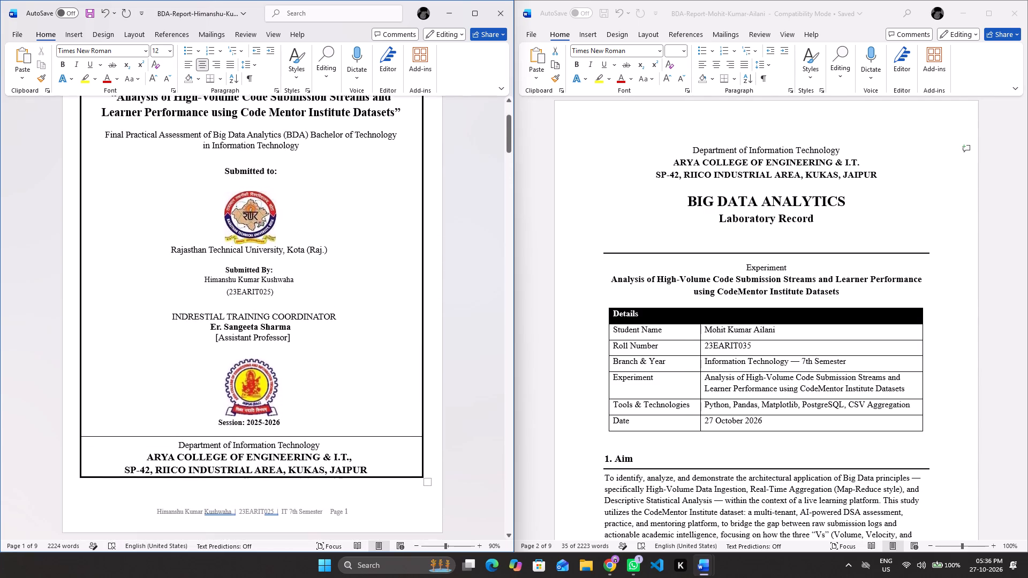
pyautogui.scroll(4, 354, 241)
# Replace the student name in the sign-off at the end of the report with the submitting student's name from the cover.
pyautogui.scroll(-12, 350, 242)
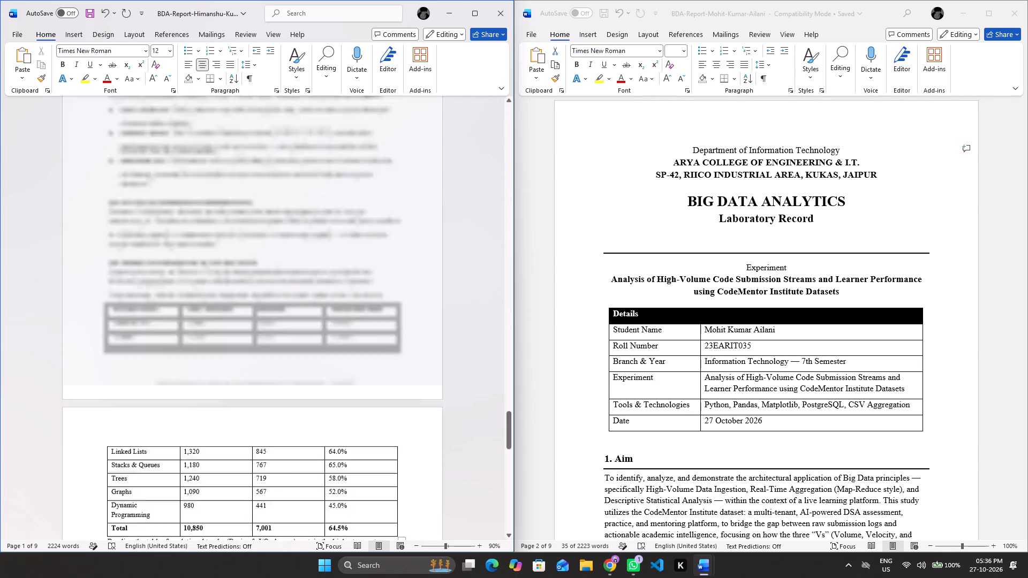
pyautogui.scroll(-6, 350, 242)
pyautogui.scroll(2, 350, 242)
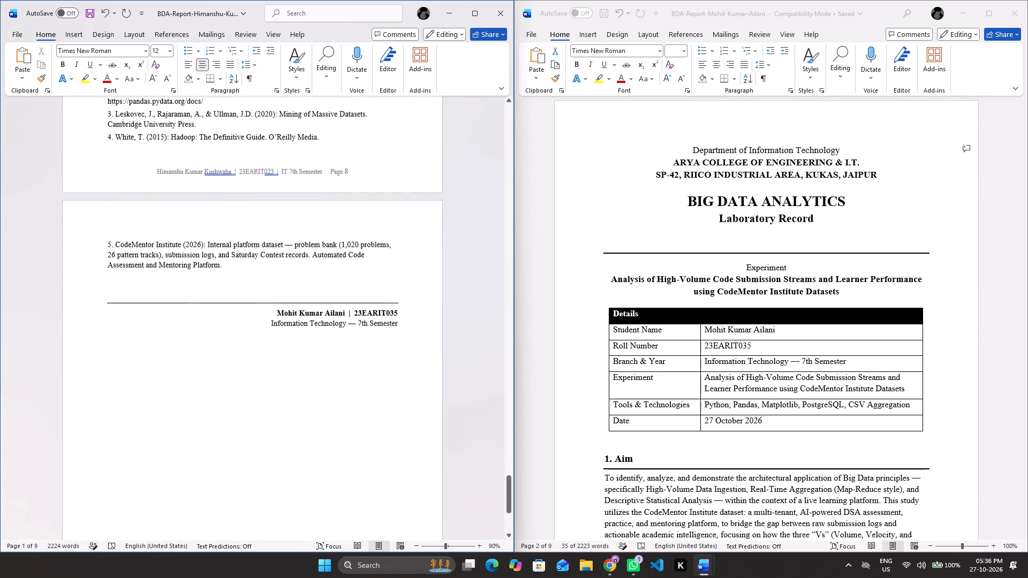
pyautogui.click(345, 315)
pyautogui.press('BackSpace')
pyautogui.press('BackSpace')
pyautogui.press('BackSpace')
pyautogui.press('BackSpace')
pyautogui.press('BackSpace')
pyautogui.press('BackSpace')
pyautogui.press('BackSpace')
pyautogui.press('BackSpace')
pyautogui.press('BackSpace')
pyautogui.press('BackSpace')
pyautogui.press('BackSpace')
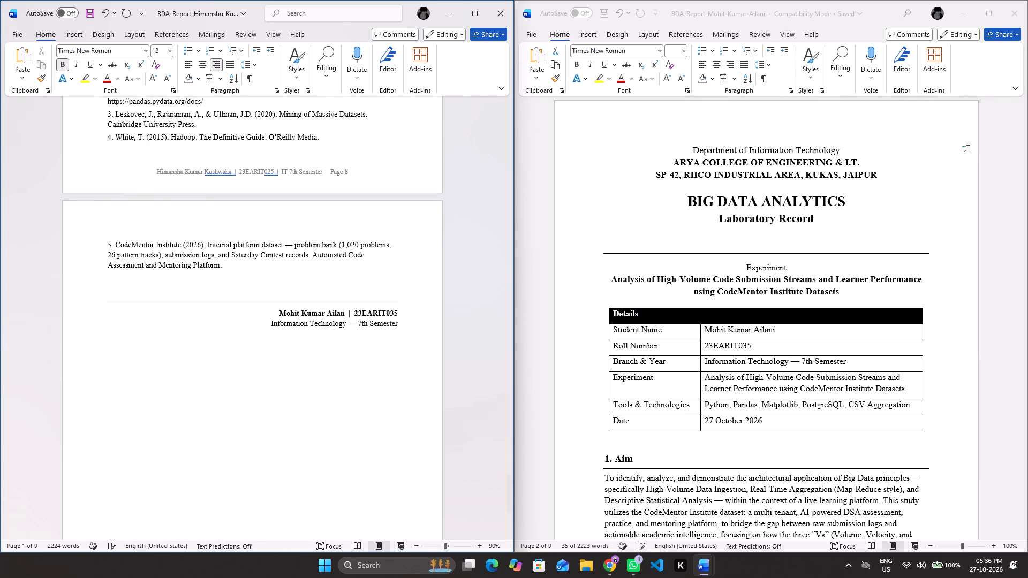
pyautogui.press('BackSpace')
pyautogui.press('BackSpace')
pyautogui.press('BackSpace')
pyautogui.press('BackSpace')
pyautogui.press('BackSpace')
pyautogui.press('BackSpace')
pyautogui.press('BackSpace')
pyautogui.press('k')
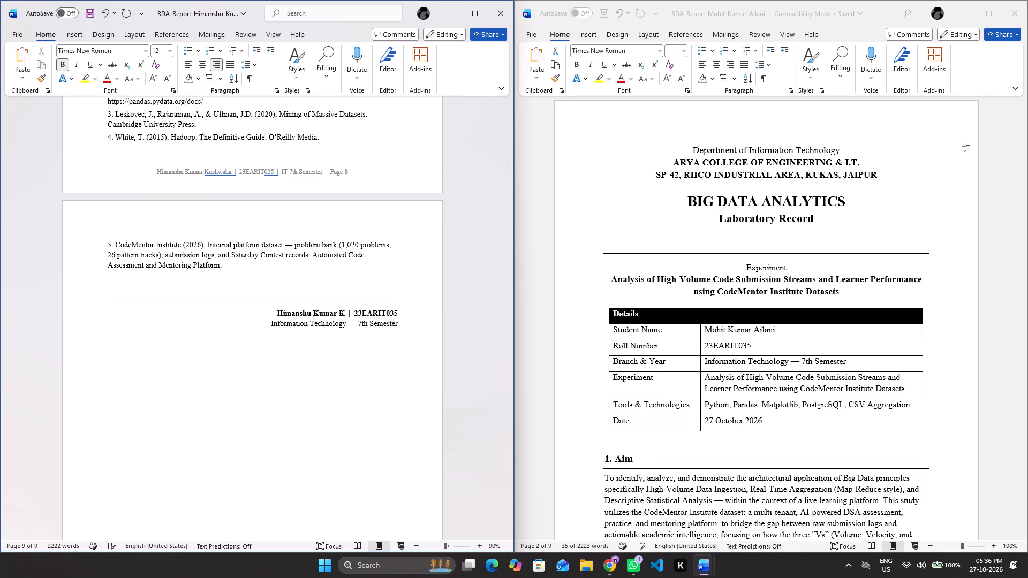
pyautogui.write('ushwaha')
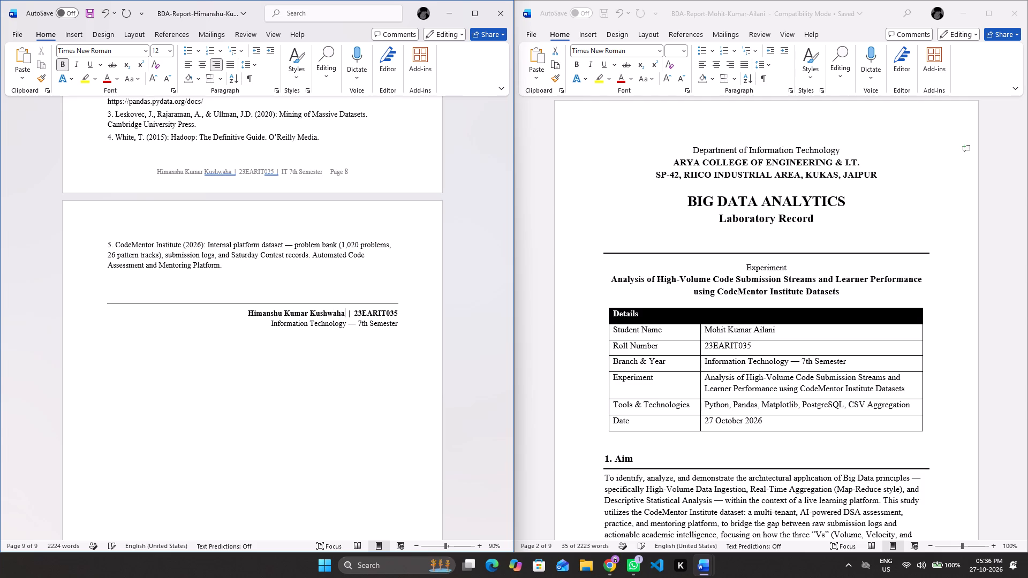
# Change the roll number in the sign-off after the references to the roll number shown on the cover.
pyautogui.click(404, 313)
pyautogui.press('BackSpace')
pyautogui.press('BackSpace')
pyautogui.write('25')
pyautogui.click(360, 294)
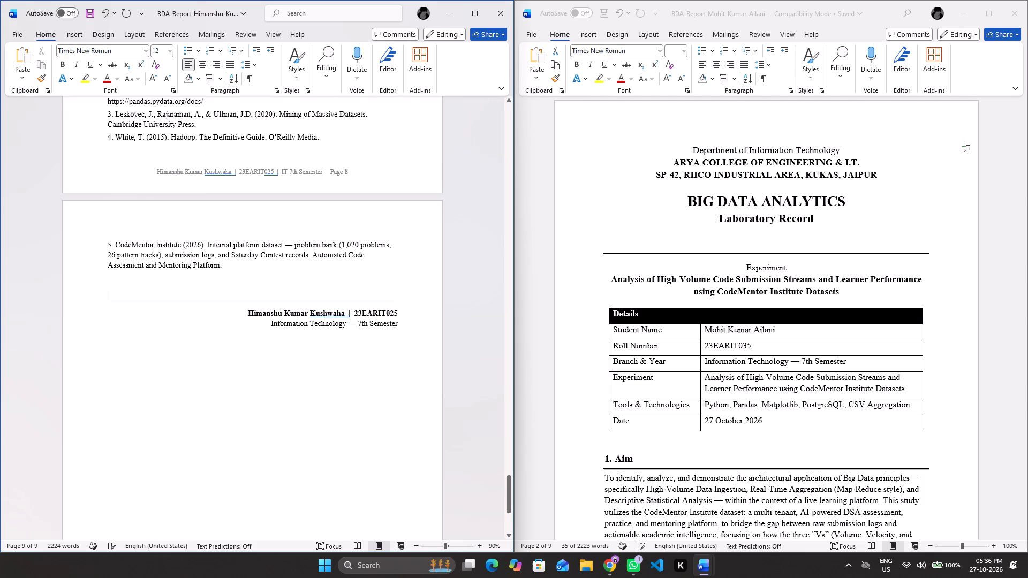
pyautogui.scroll(1, 360, 294)
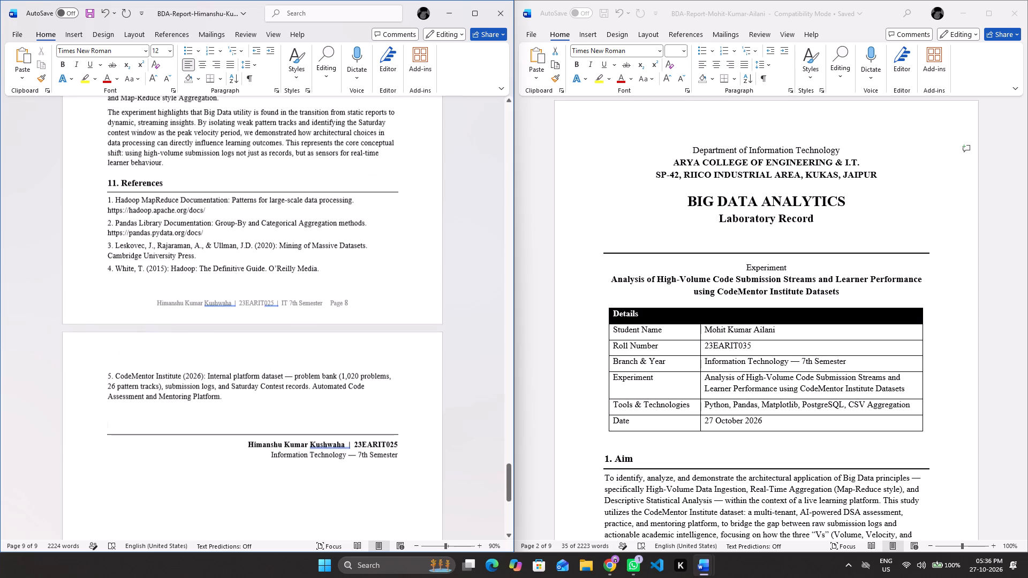
pyautogui.scroll(1, 360, 294)
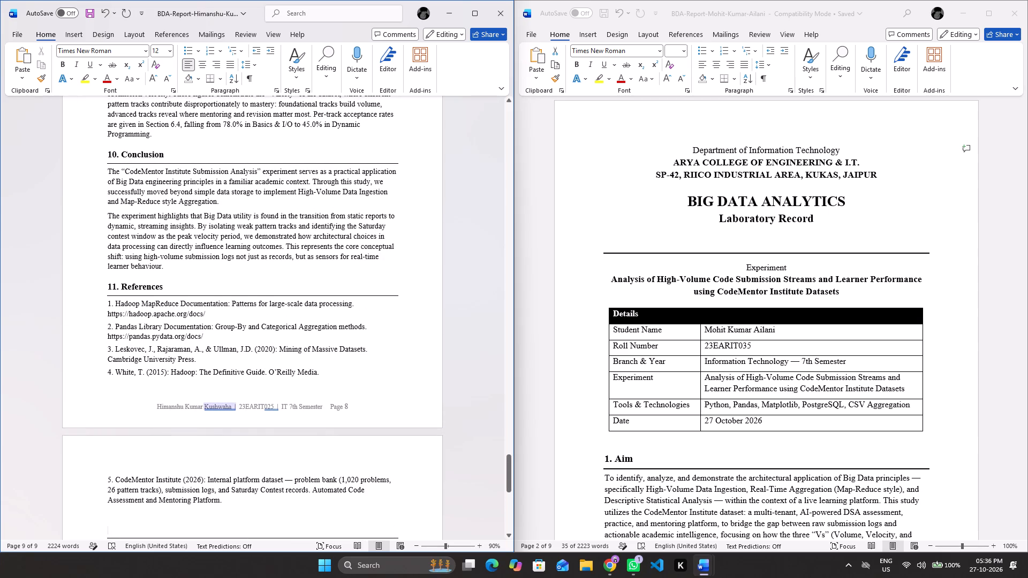
pyautogui.click(225, 406)
pyautogui.doubleClick(225, 406)
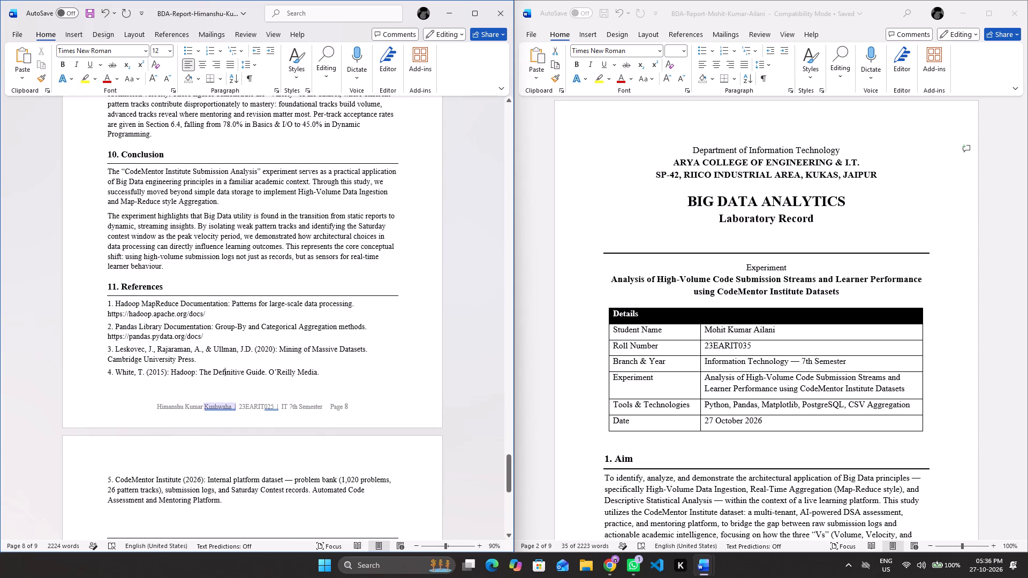
pyautogui.click(222, 406)
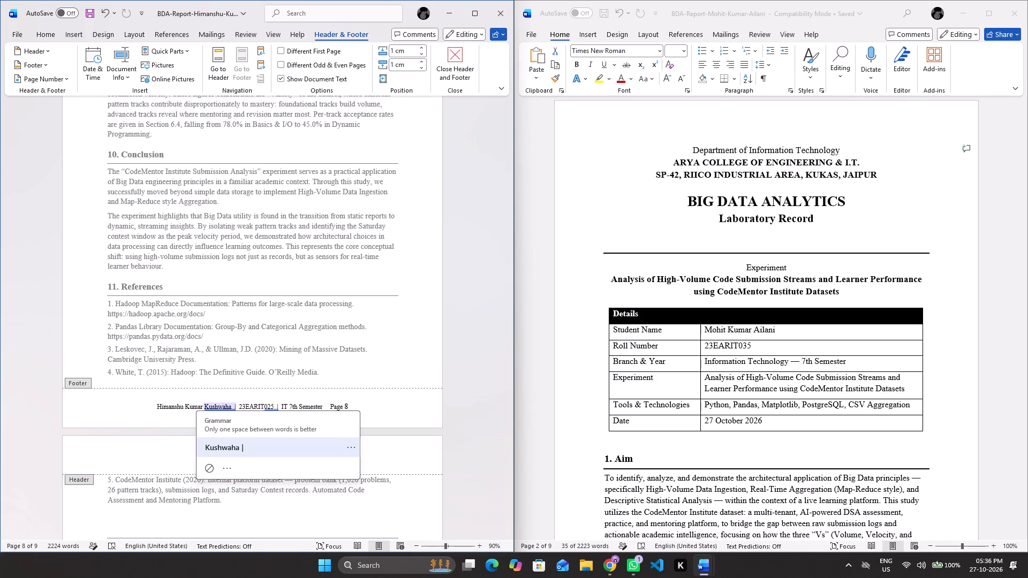
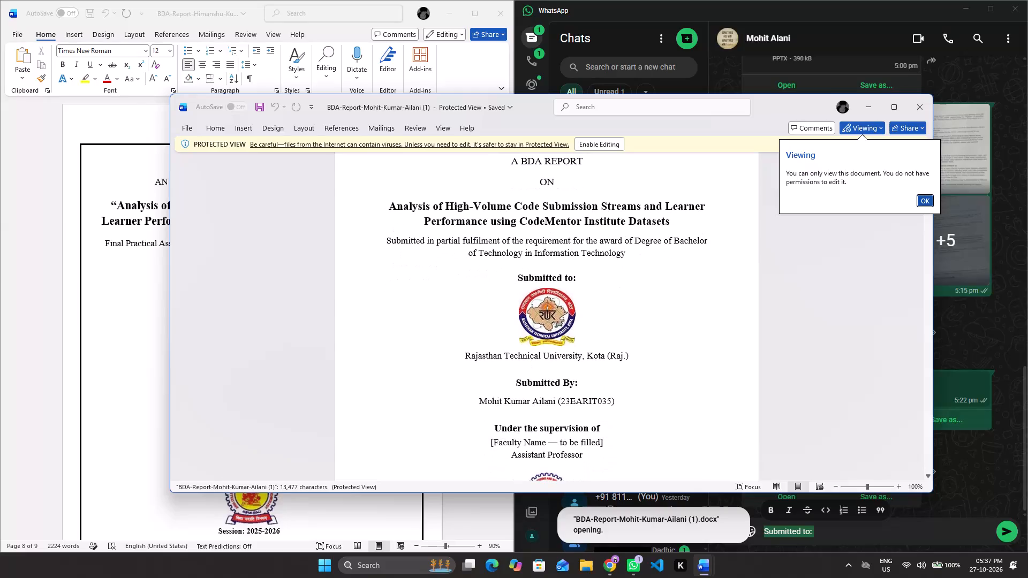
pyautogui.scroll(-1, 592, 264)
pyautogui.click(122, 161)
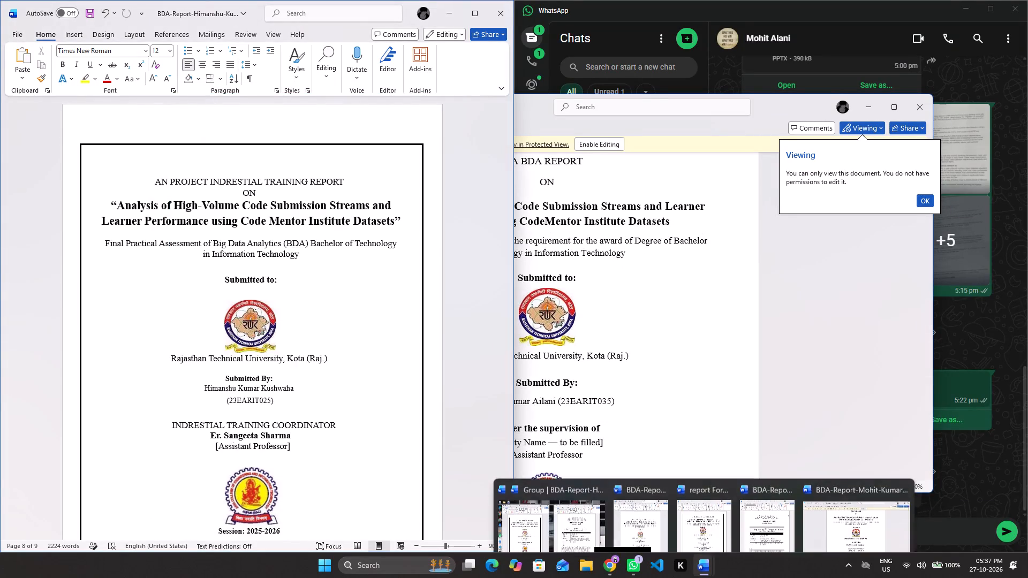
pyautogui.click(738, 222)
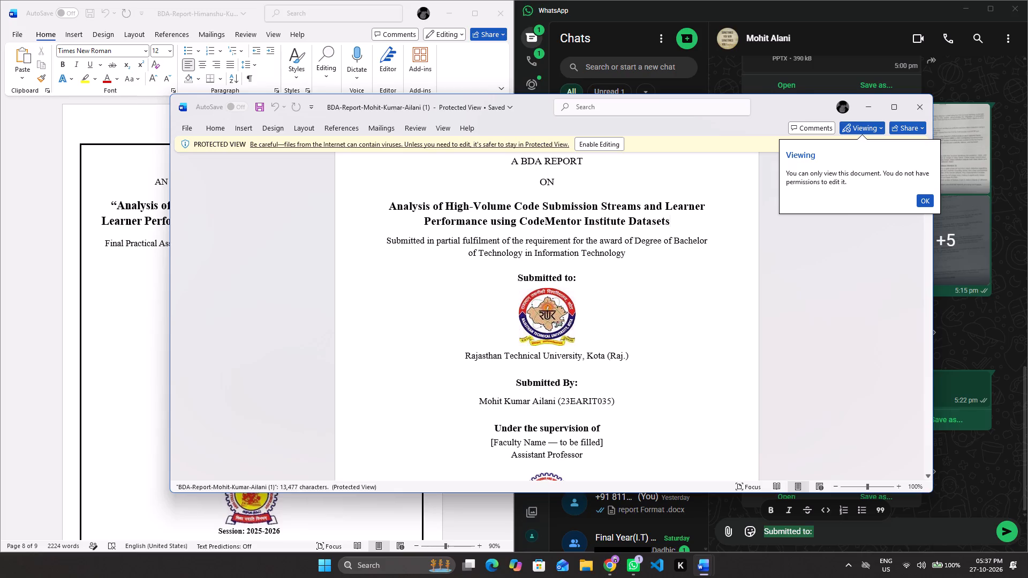
# Change the first line of the bordered cover page to read "A BDA REPORT".
pyautogui.click(155, 192)
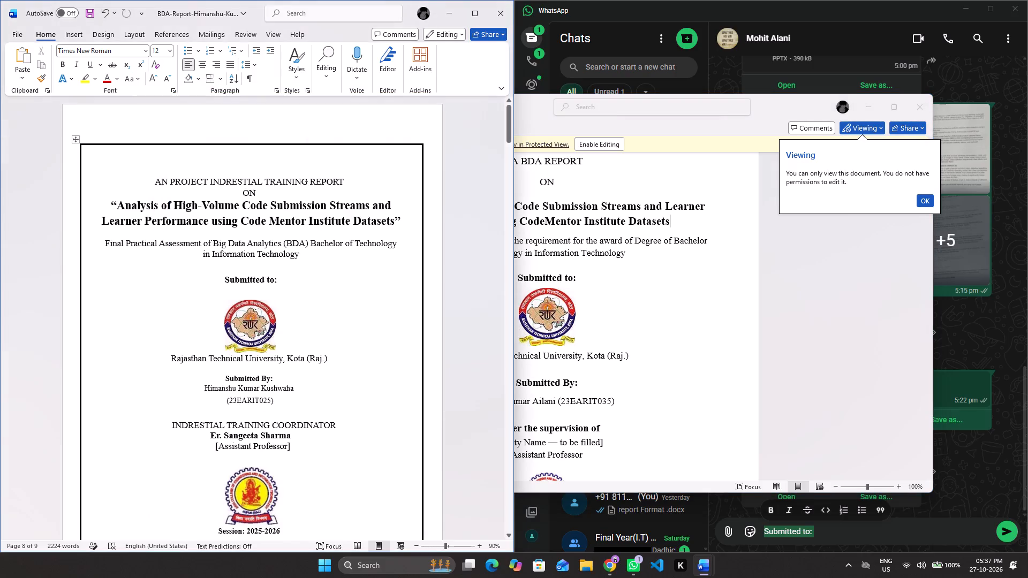
pyautogui.click(306, 179)
pyautogui.press('BackSpace')
pyautogui.press('BackSpace')
pyautogui.press('BackSpace')
pyautogui.press('BackSpace')
pyautogui.press('BackSpace')
pyautogui.press('BackSpace')
pyautogui.press('BackSpace')
pyautogui.press('BackSpace')
pyautogui.press('BackSpace')
pyautogui.press('BackSpace')
pyautogui.press('BackSpace')
pyautogui.press('BackSpace')
pyautogui.press('BackSpace')
pyautogui.press('BackSpace')
pyautogui.press('BackSpace')
pyautogui.press('BackSpace')
pyautogui.press('BackSpace')
pyautogui.press('BackSpace')
pyautogui.press('BackSpace')
pyautogui.press('BackSpace')
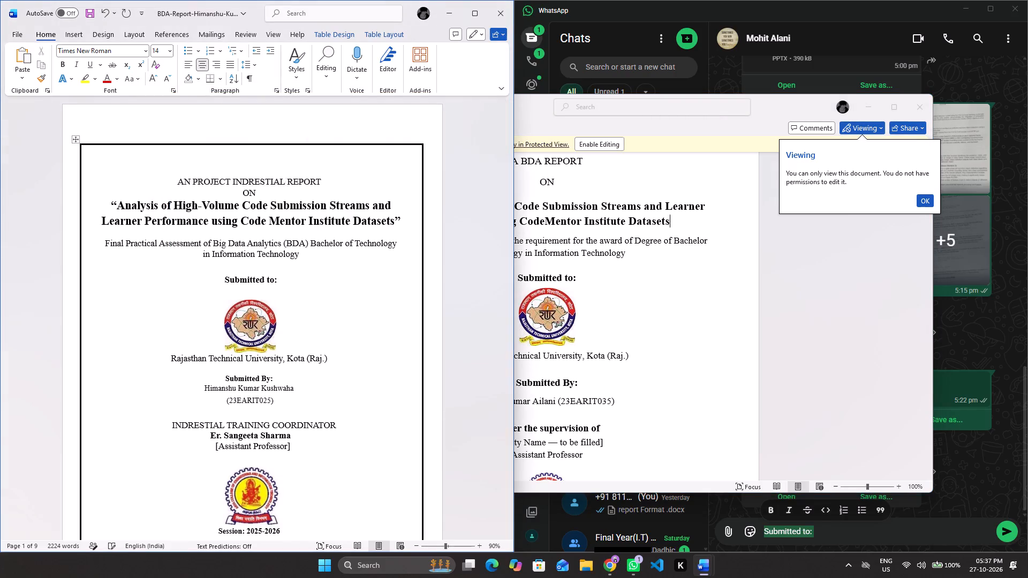
pyautogui.press('BackSpace')
pyautogui.press('BackSpace')
pyautogui.press('BackSpace')
pyautogui.press('BackSpace')
pyautogui.press('BackSpace')
pyautogui.press('BackSpace')
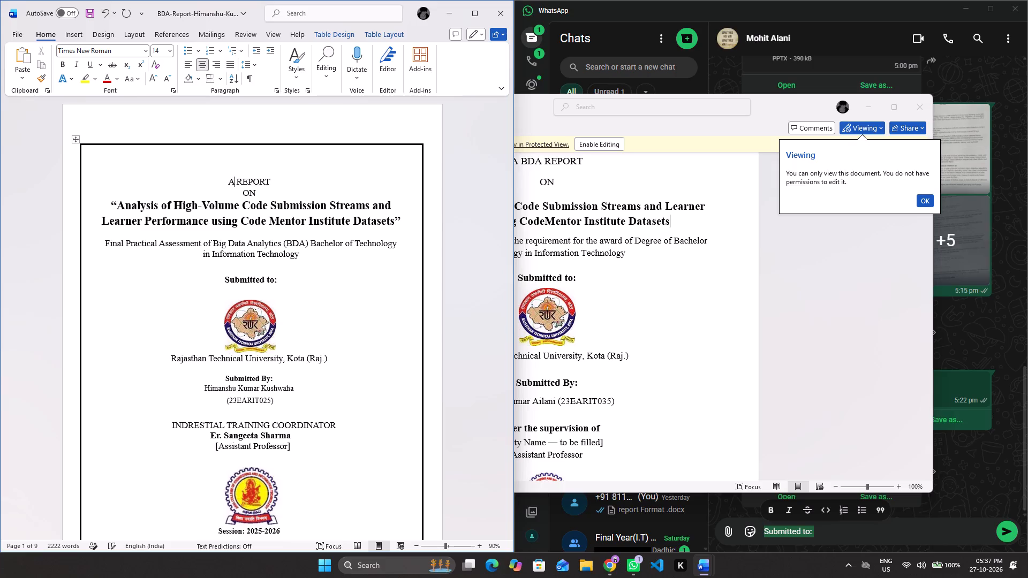
pyautogui.press('space')
pyautogui.write('BDA')
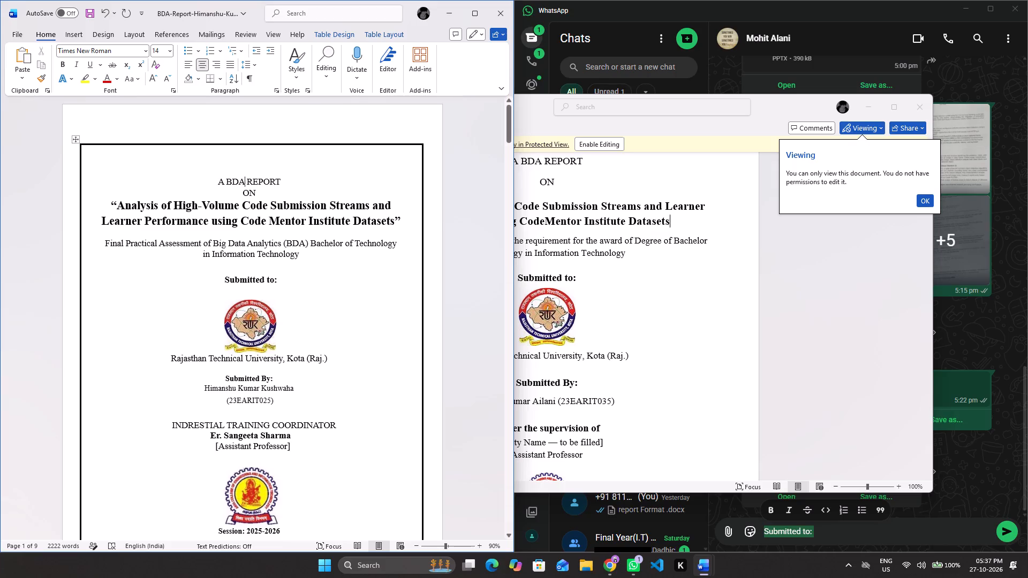
# Add an extra space between each word of the cover's "A BDA REPORT" line and three spaces before its first word.
pyautogui.click(315, 175)
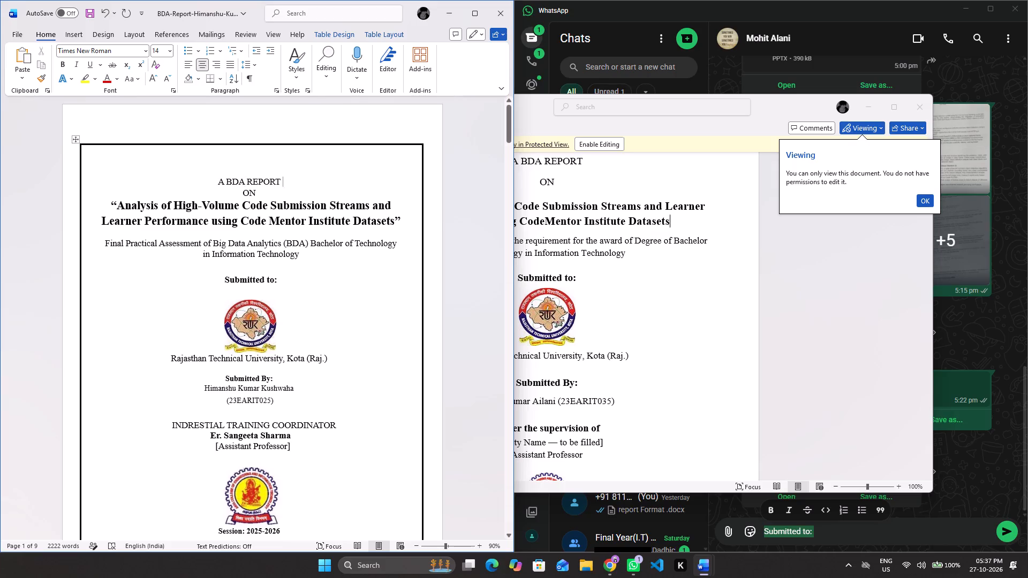
pyautogui.click(244, 182)
pyautogui.press('space')
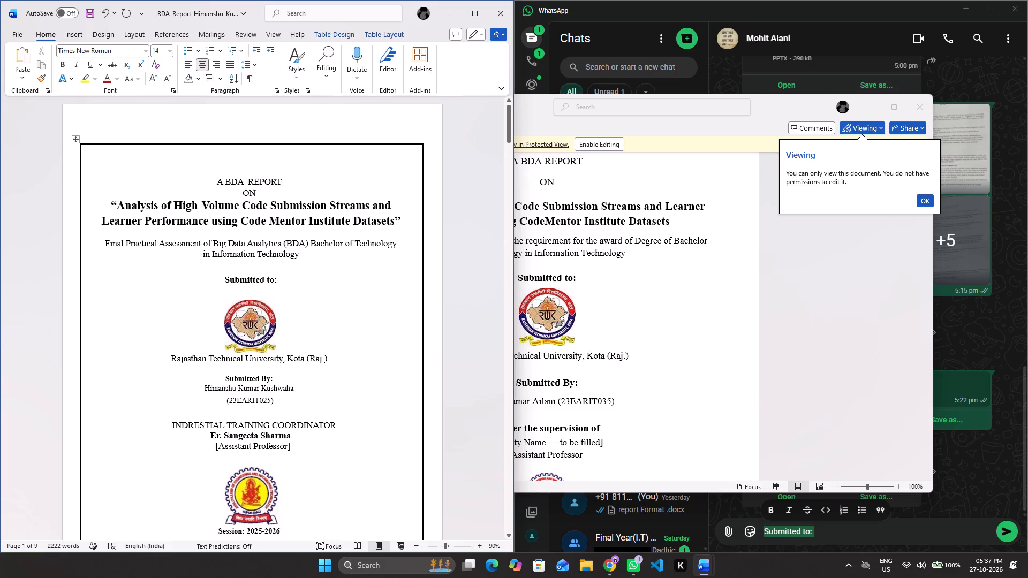
pyautogui.click(225, 181)
pyautogui.press('space')
pyautogui.click(326, 183)
pyautogui.click(211, 185)
pyautogui.press('space')
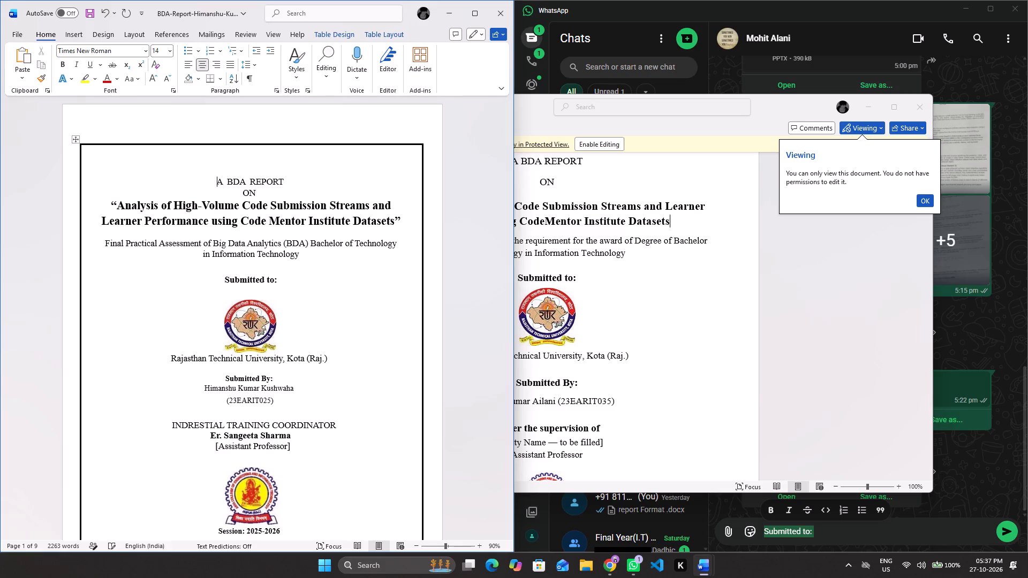
pyautogui.press('space')
pyautogui.press('space')
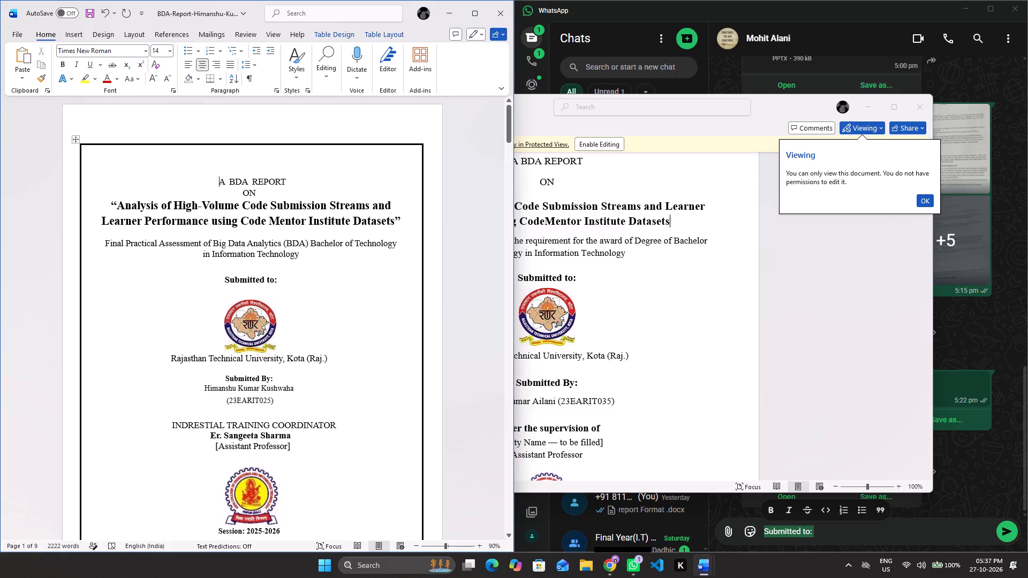
pyautogui.click(365, 176)
# Compare with the reference report's cover, and add a blank line after "A BDA REPORT" and another after "ON" to match its spacing.
pyautogui.click(629, 229)
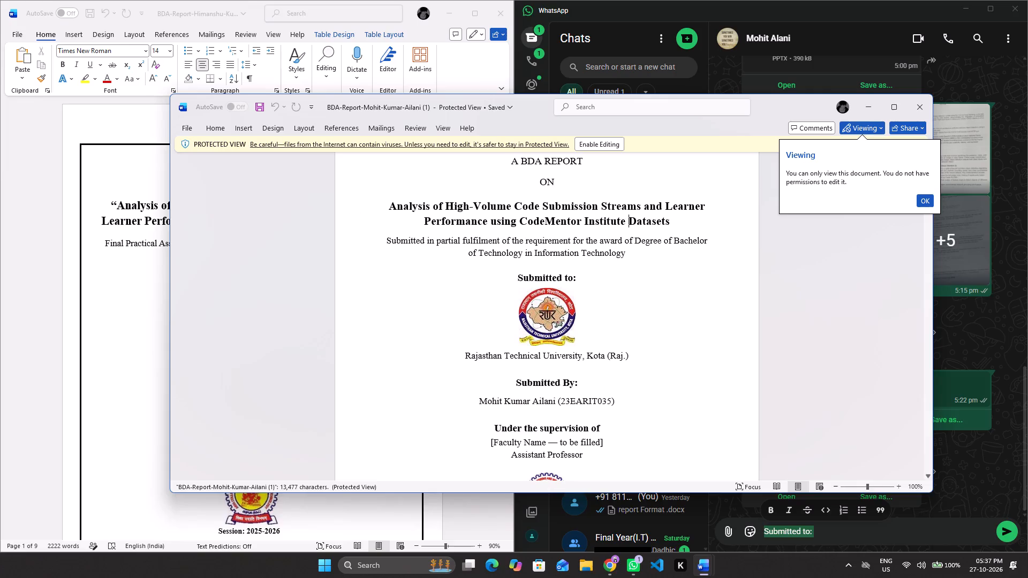
pyautogui.click(153, 185)
pyautogui.click(309, 179)
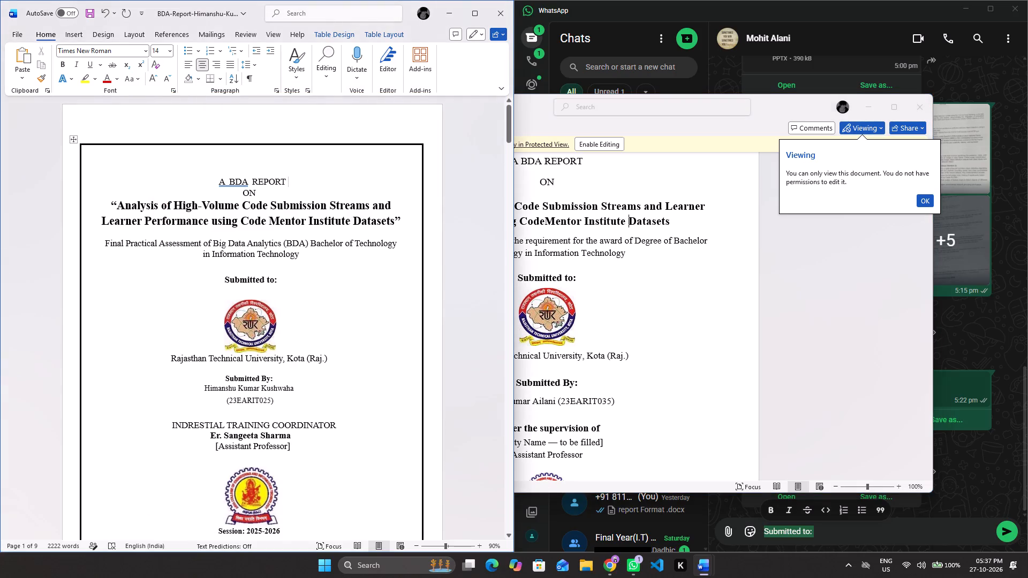
pyautogui.press('Return')
pyautogui.click(290, 191)
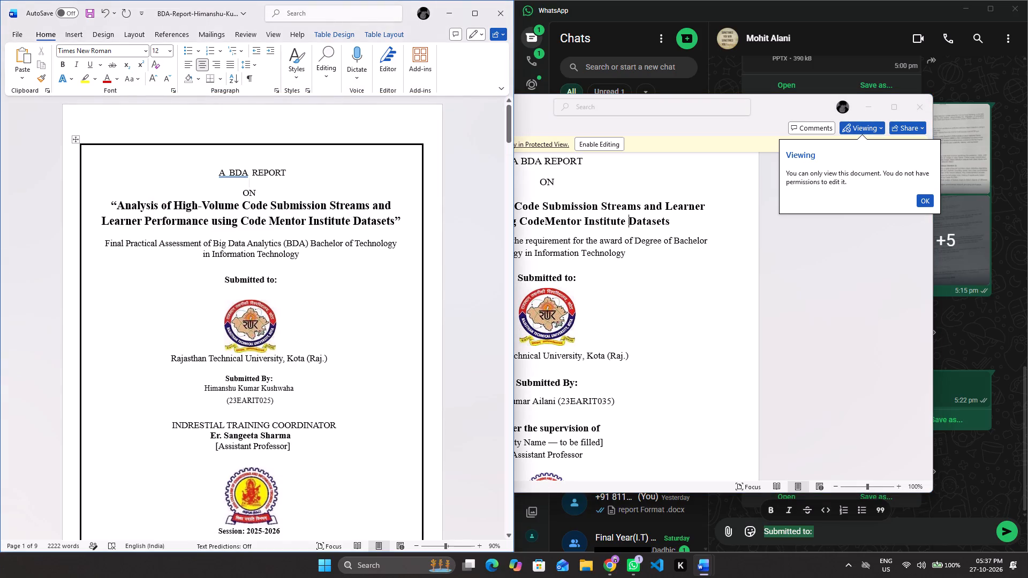
pyautogui.press('Return')
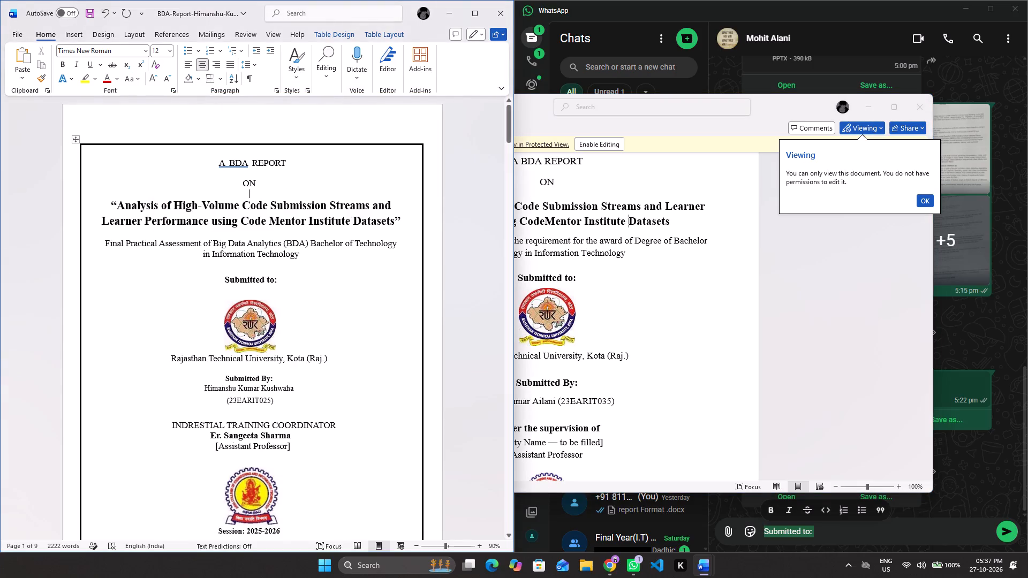
# Open the grammar suggestion for "A BDA" in the cover's first line.
pyautogui.click(186, 176)
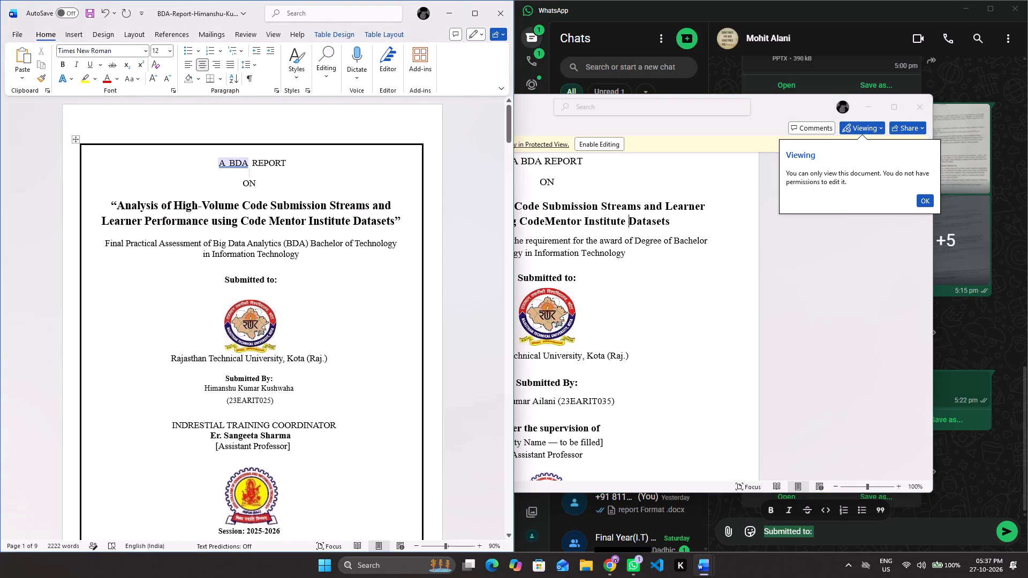
pyautogui.click(237, 165)
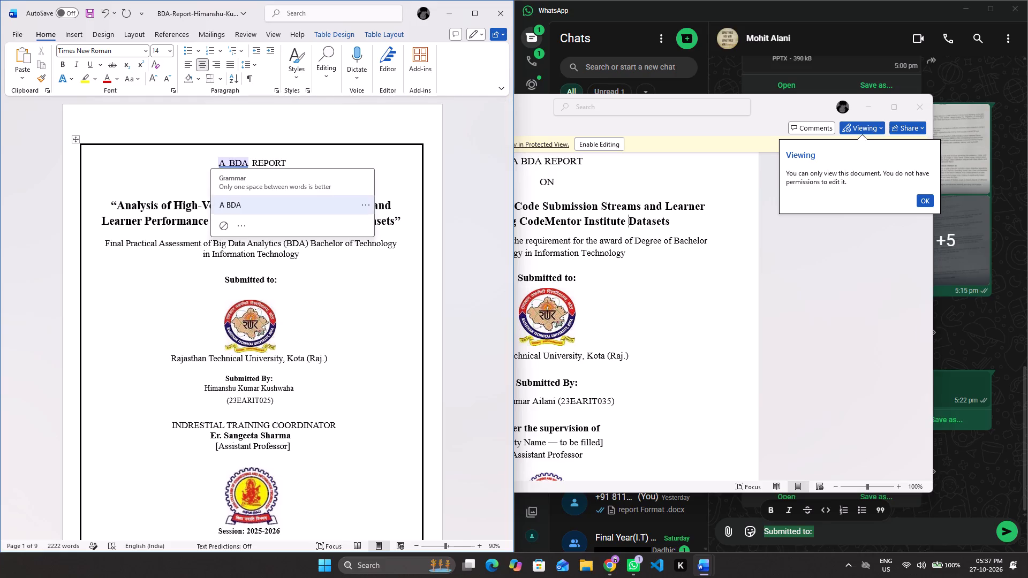
# Accept the suggested single spacing for "A BDA" in the cover's first line.
pyautogui.click(233, 202)
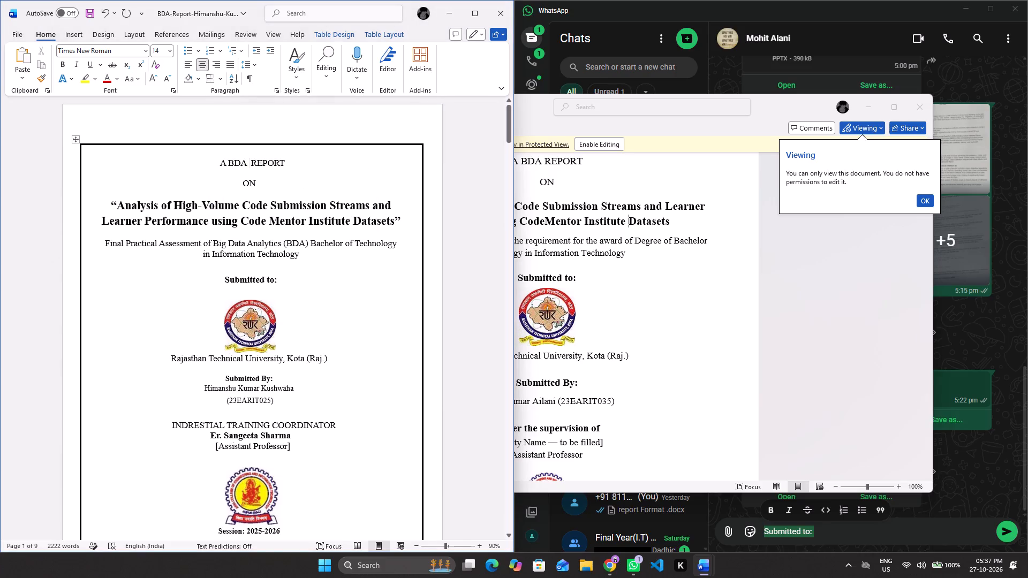
pyautogui.click(210, 165)
# Add a blank line after the quoted report title on the cover, above the "Final Practical Assessment" text.
pyautogui.click(263, 229)
pyautogui.click(260, 232)
pyautogui.click(409, 224)
pyautogui.press('Return')
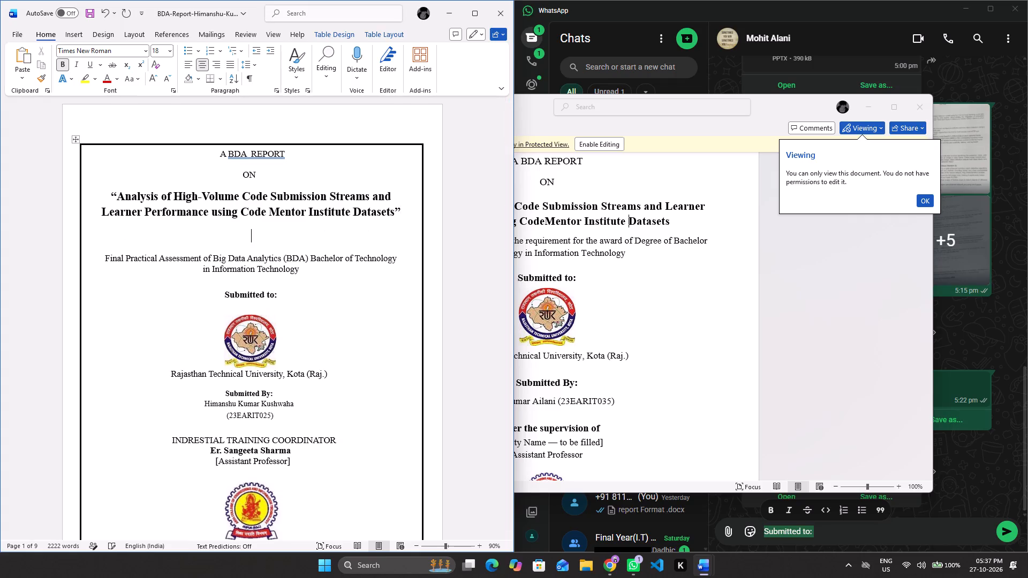
# Delete the blank line above "Department of Information Technology" on page two, keeping that heading centred.
pyautogui.scroll(-1, 409, 224)
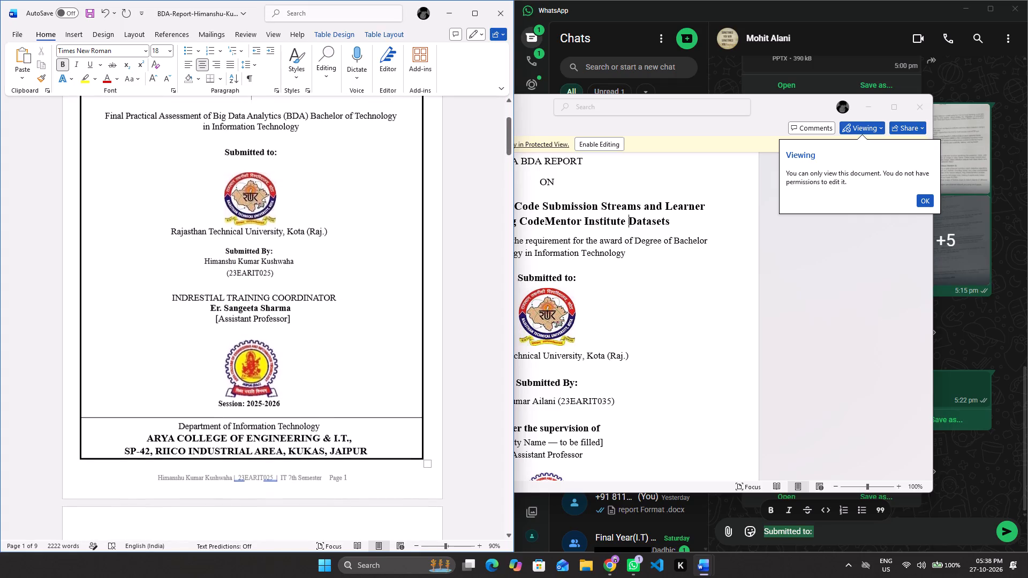
pyautogui.scroll(-2, 409, 224)
pyautogui.scroll(1, 409, 224)
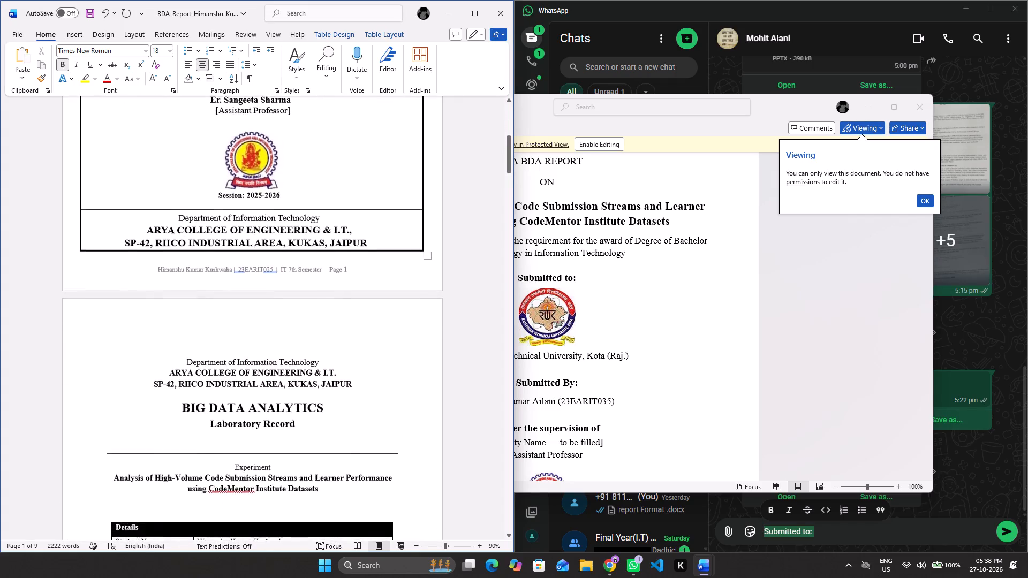
pyautogui.scroll(1, 409, 224)
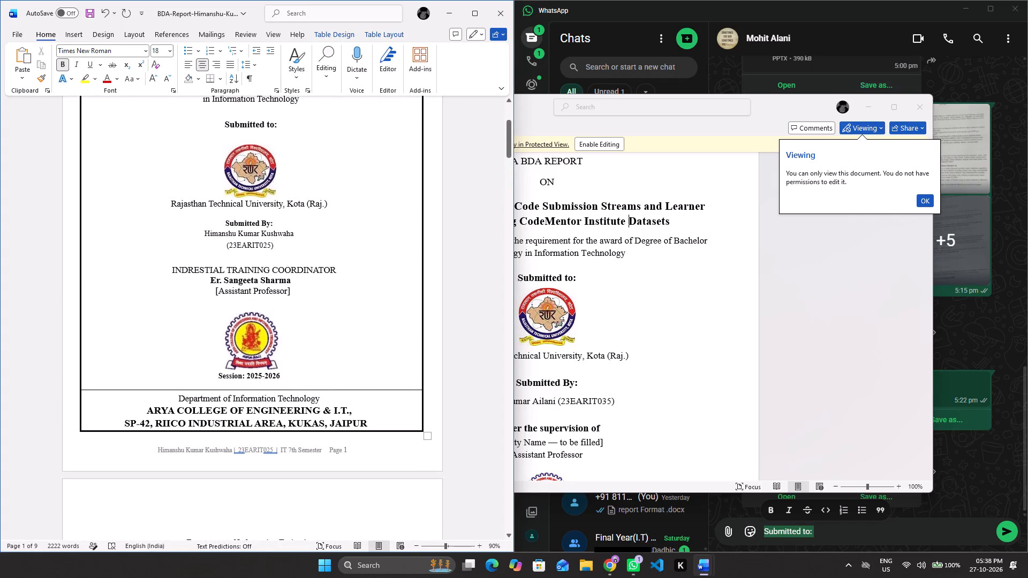
pyautogui.scroll(-3, 304, 287)
pyautogui.click(243, 236)
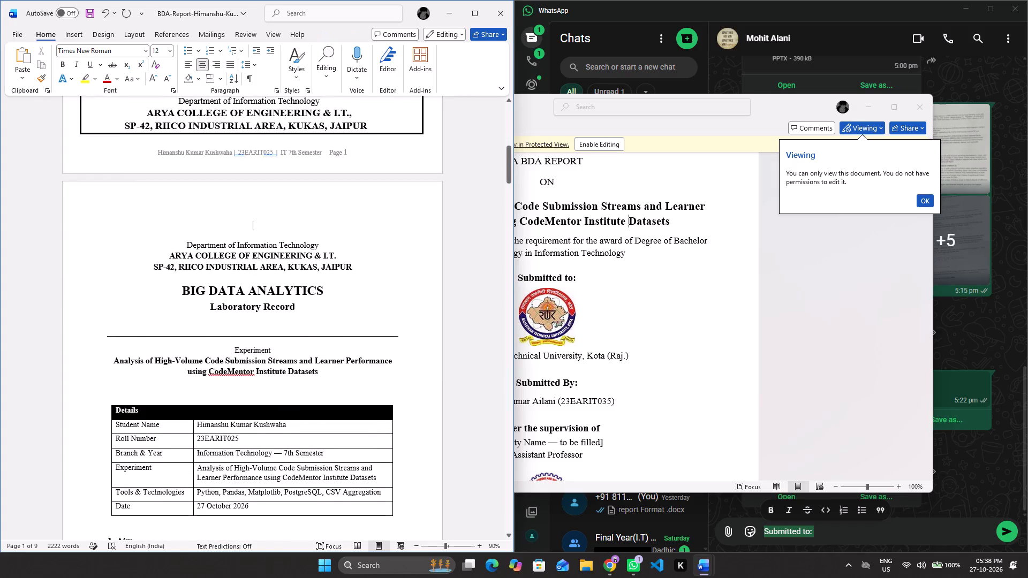
pyautogui.press('Delete')
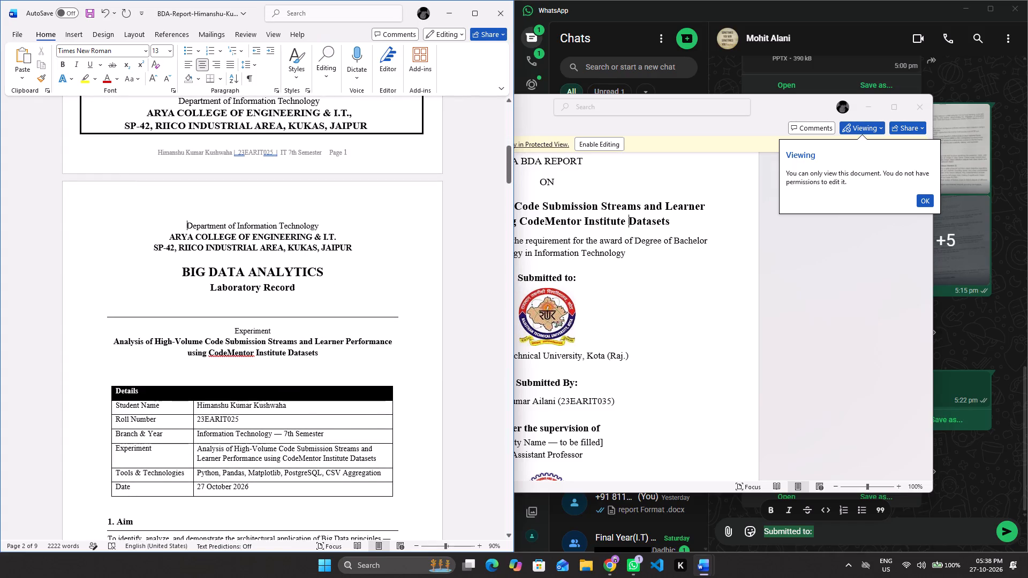
pyautogui.press('BackSpace')
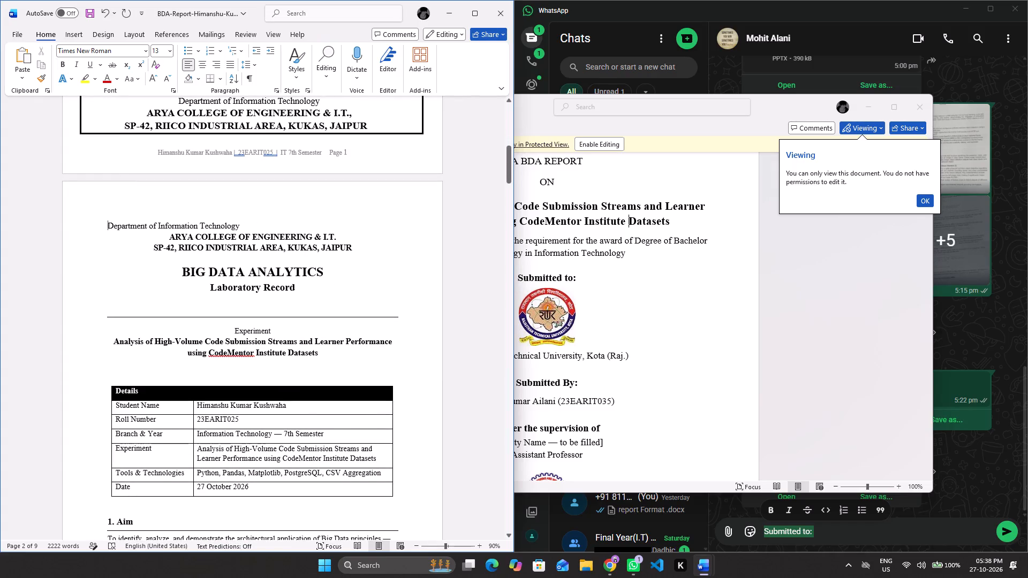
pyautogui.hotkey('ctrl', 'z')
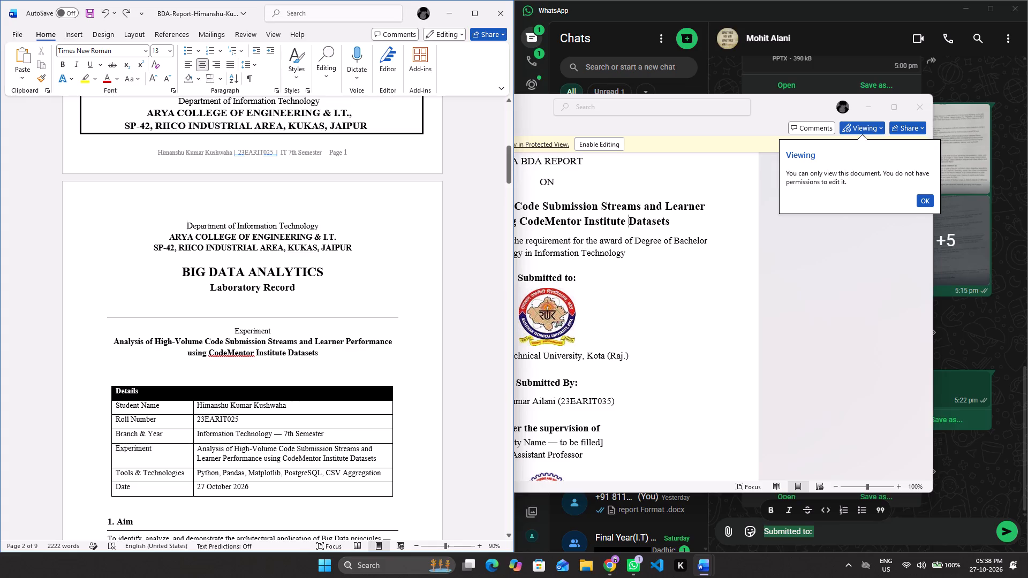
pyautogui.click(279, 214)
# Correct "CodeMentor" to "Code Mentor" in the bold experiment title above the Details table on page two.
pyautogui.scroll(-1, 279, 214)
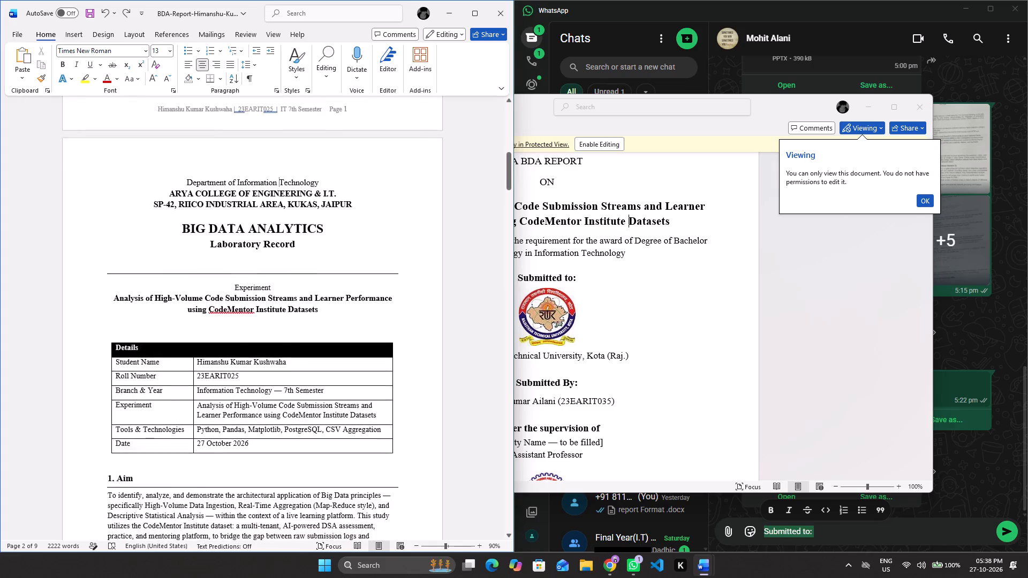
pyautogui.scroll(-2, 279, 214)
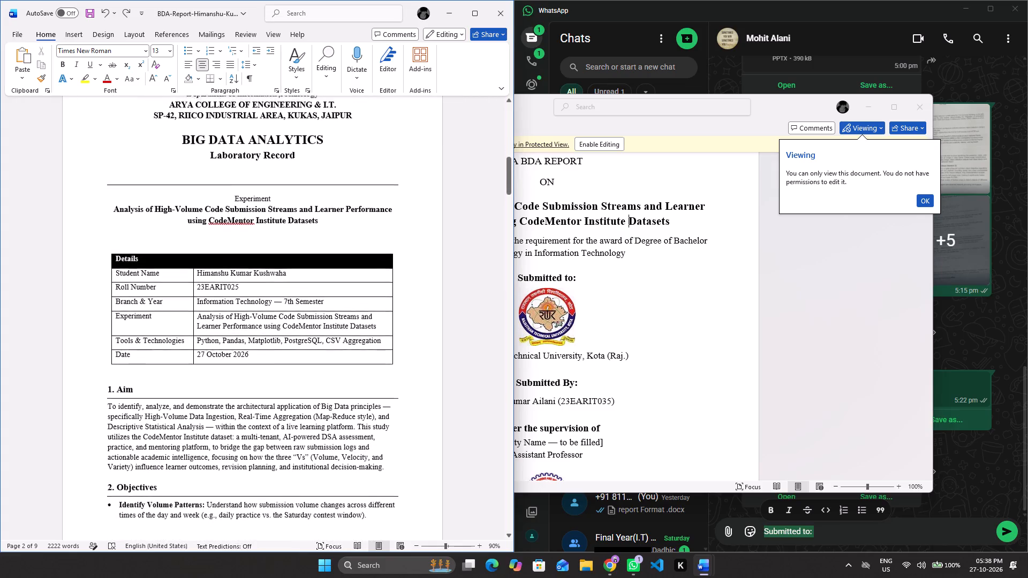
pyautogui.scroll(-1, 279, 214)
pyautogui.click(228, 203)
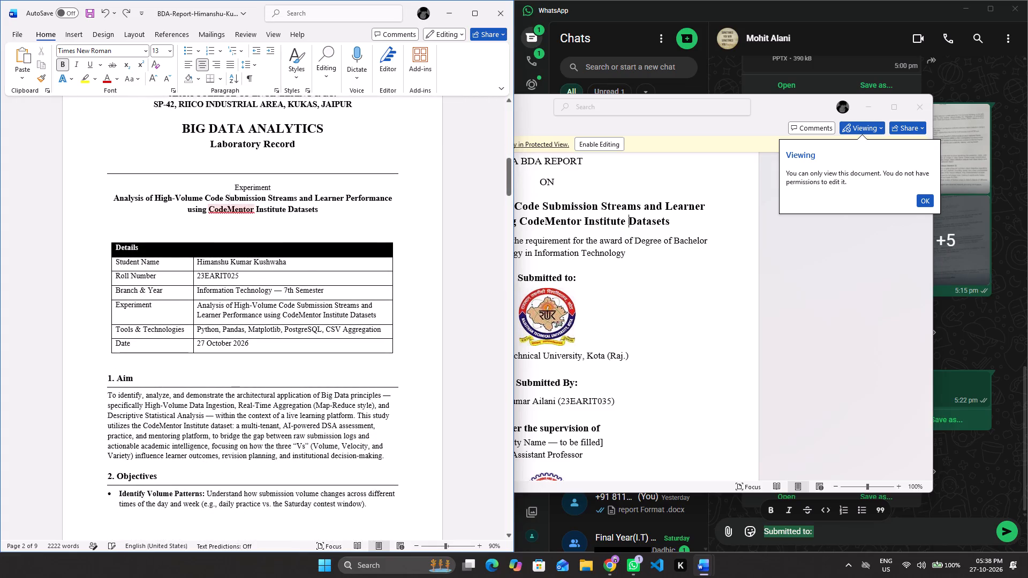
pyautogui.click(233, 205)
pyautogui.click(230, 237)
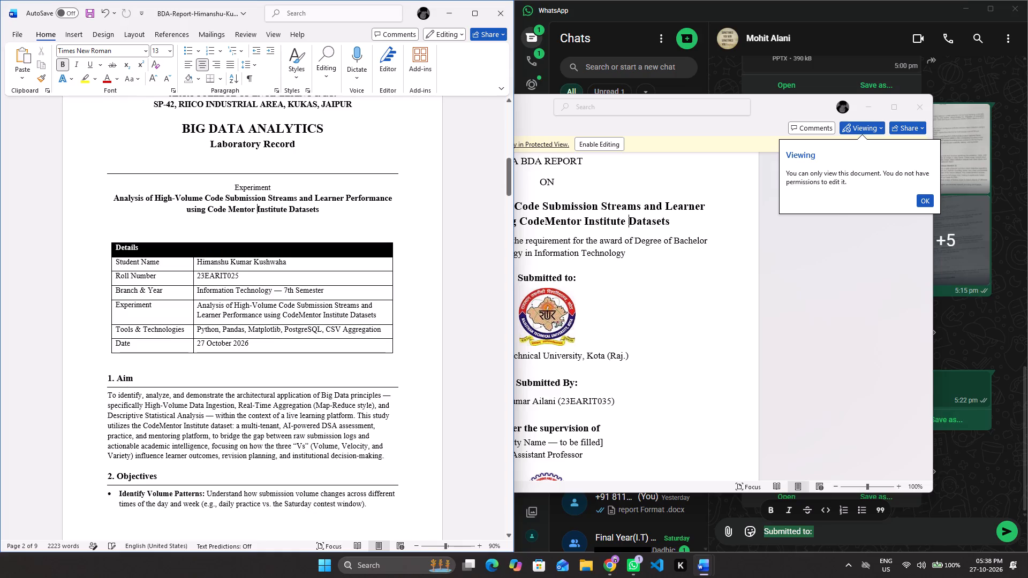
pyautogui.click(318, 207)
# Examine the page-three footer's grammar suggestion beside the roll number and look through the remaining pages' headers and footers.
pyautogui.scroll(-5, 318, 207)
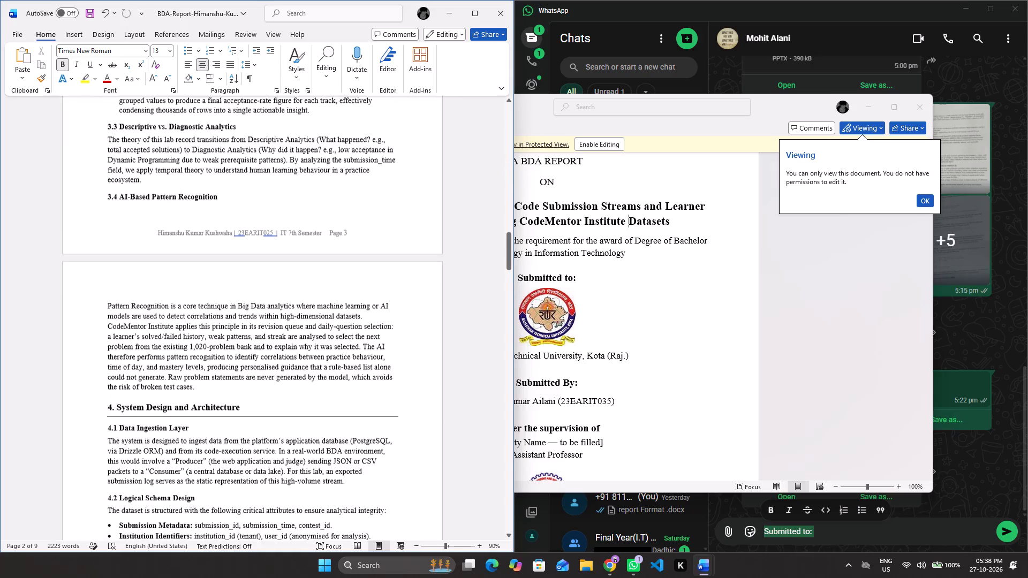
pyautogui.doubleClick(262, 251)
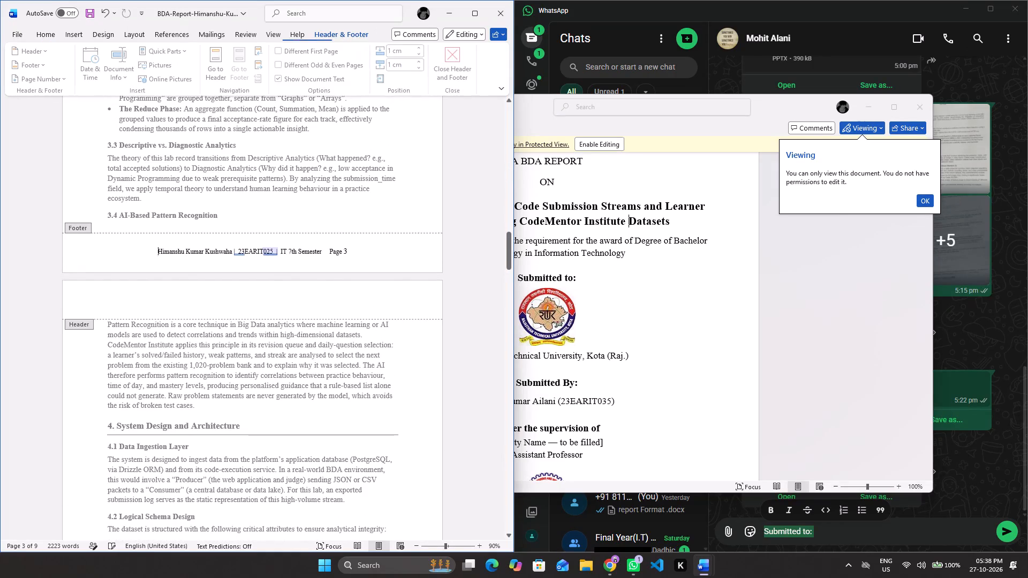
pyautogui.click(262, 251)
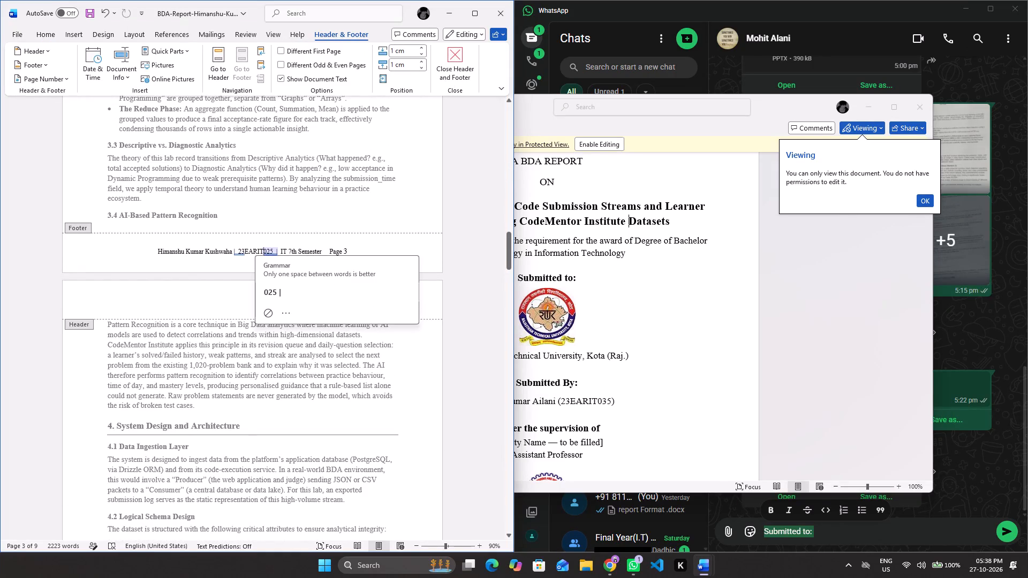
pyautogui.click(372, 214)
pyautogui.scroll(-20, 372, 214)
pyautogui.scroll(-4, 372, 214)
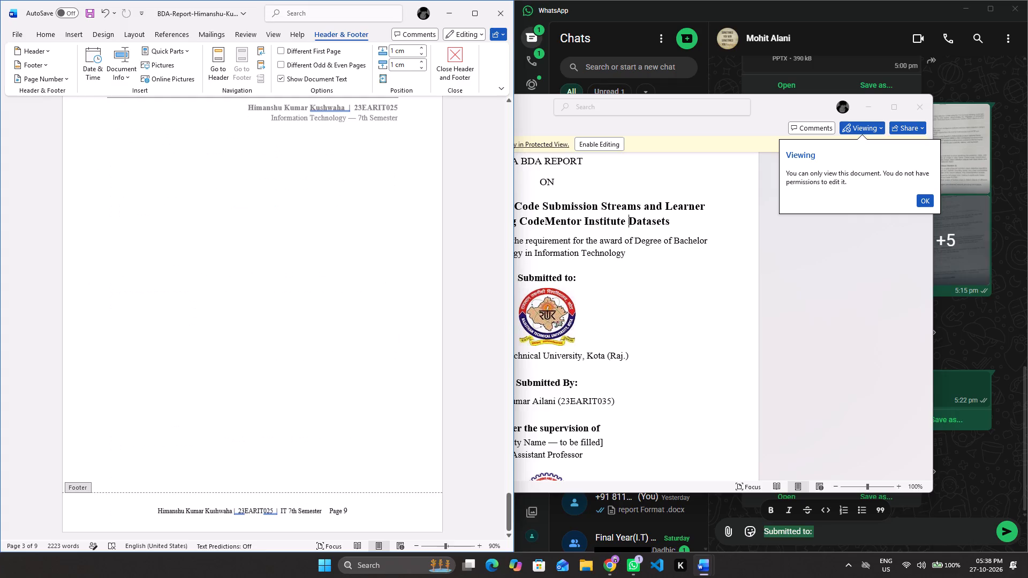
pyautogui.scroll(14, 372, 214)
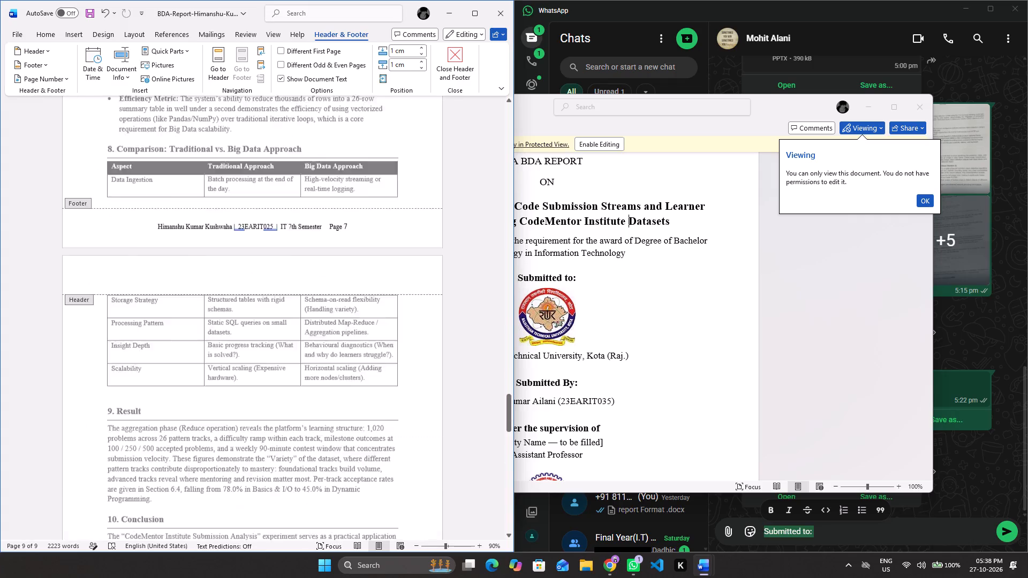
pyautogui.scroll(20, 372, 214)
pyautogui.scroll(20, 372, 214)
pyautogui.scroll(13, 372, 214)
pyautogui.scroll(18, 218, 104)
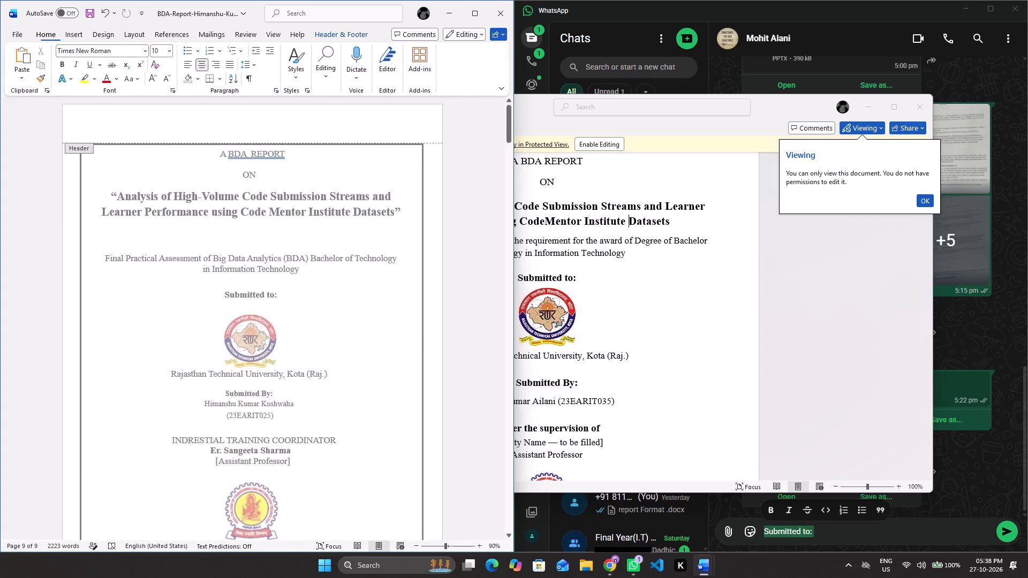
# Place the insertion point in the cover page's header and bring up the reference report to compare.
pyautogui.click(206, 124)
pyautogui.doubleClick(206, 124)
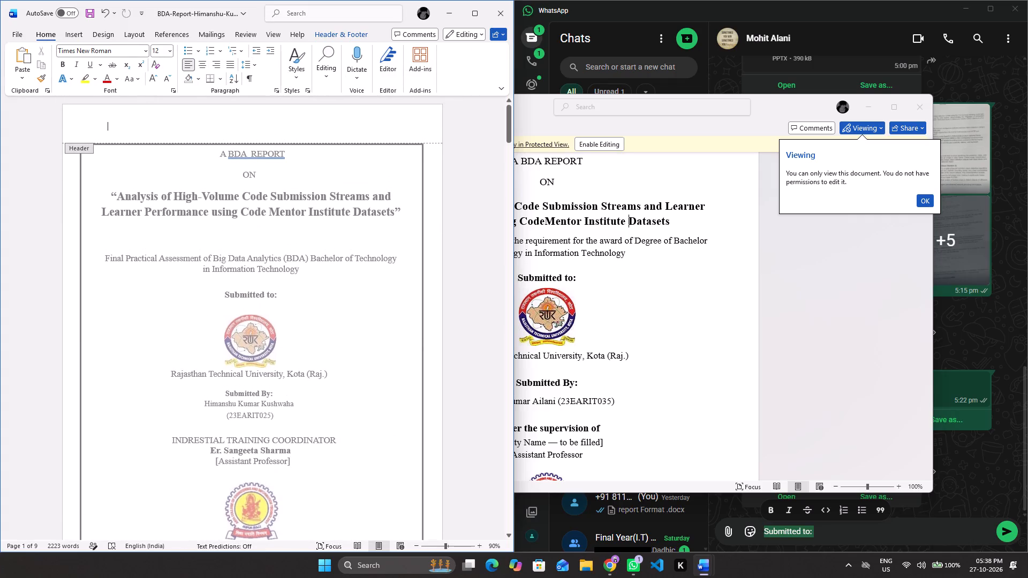
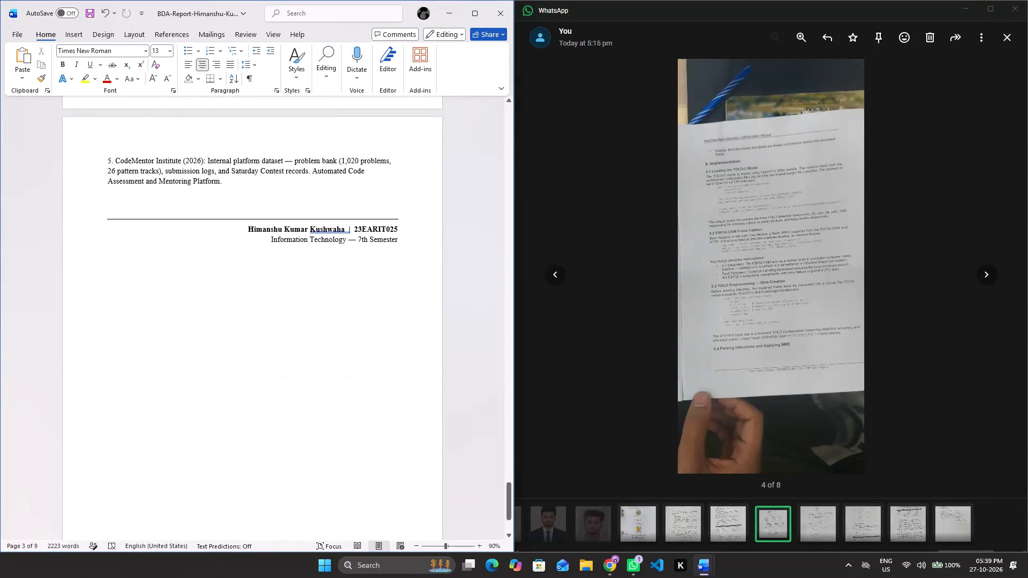
pyautogui.scroll(3, 374, 343)
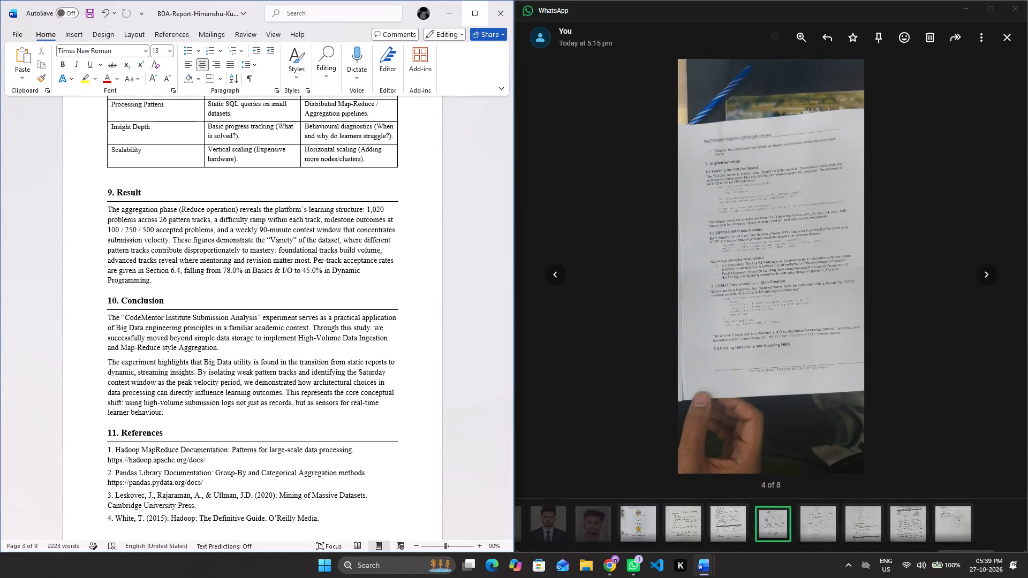
# Maximize the report's window to fill the screen.
pyautogui.click(474, 14)
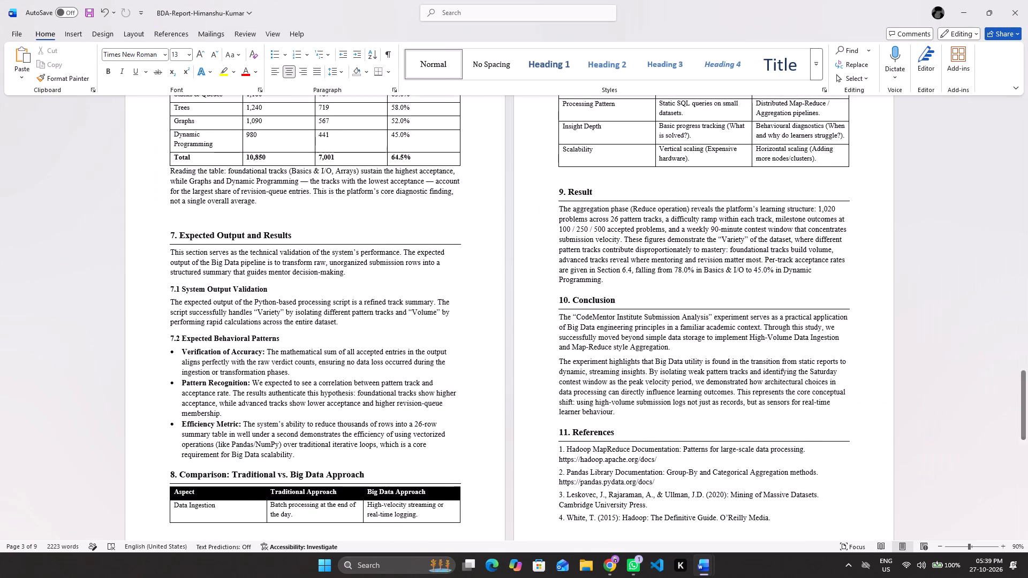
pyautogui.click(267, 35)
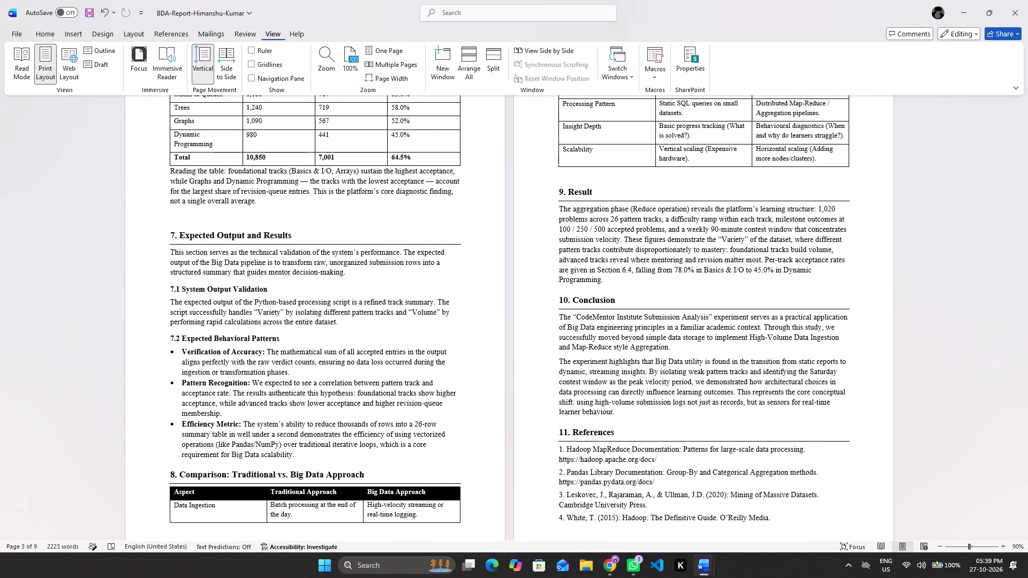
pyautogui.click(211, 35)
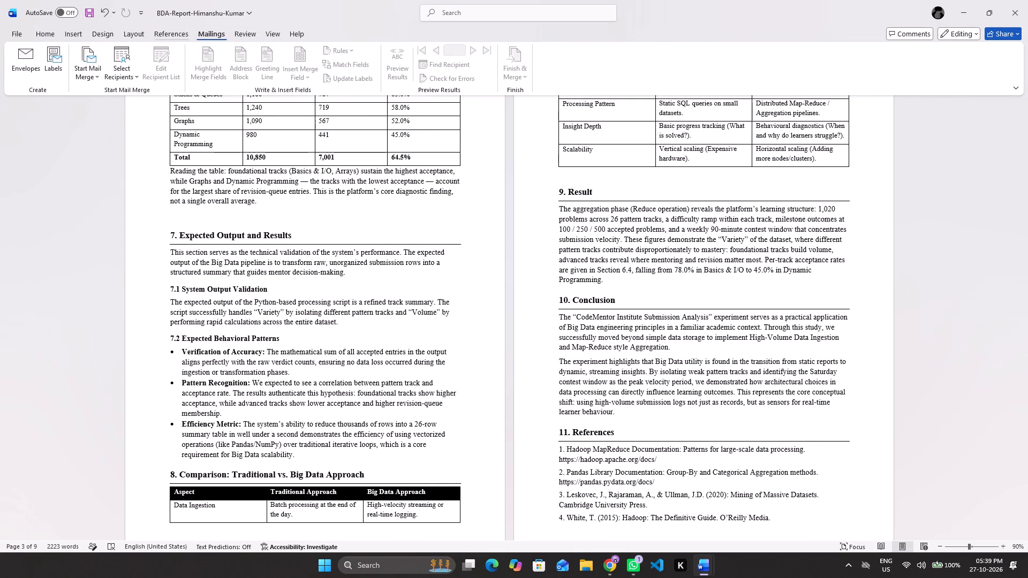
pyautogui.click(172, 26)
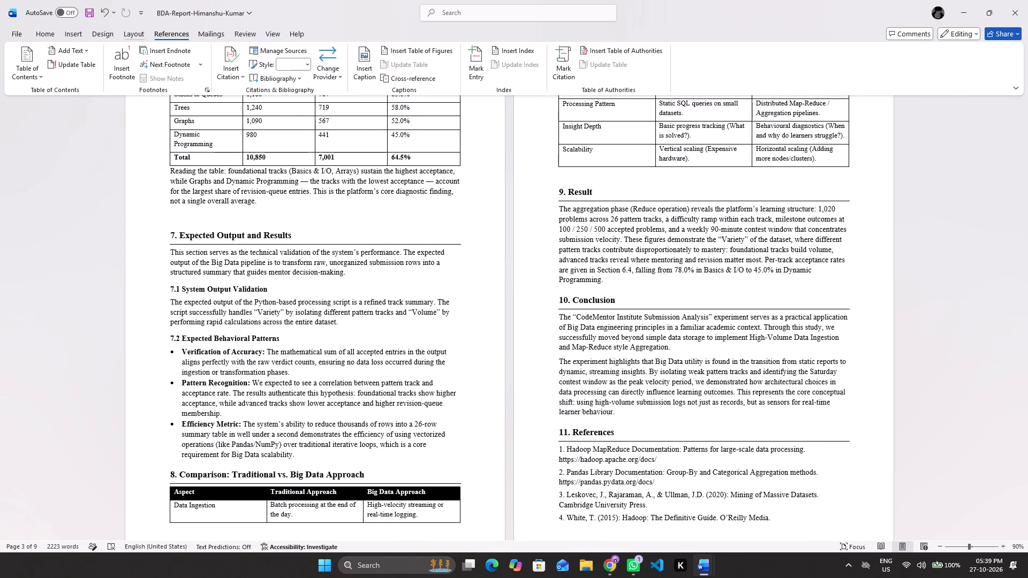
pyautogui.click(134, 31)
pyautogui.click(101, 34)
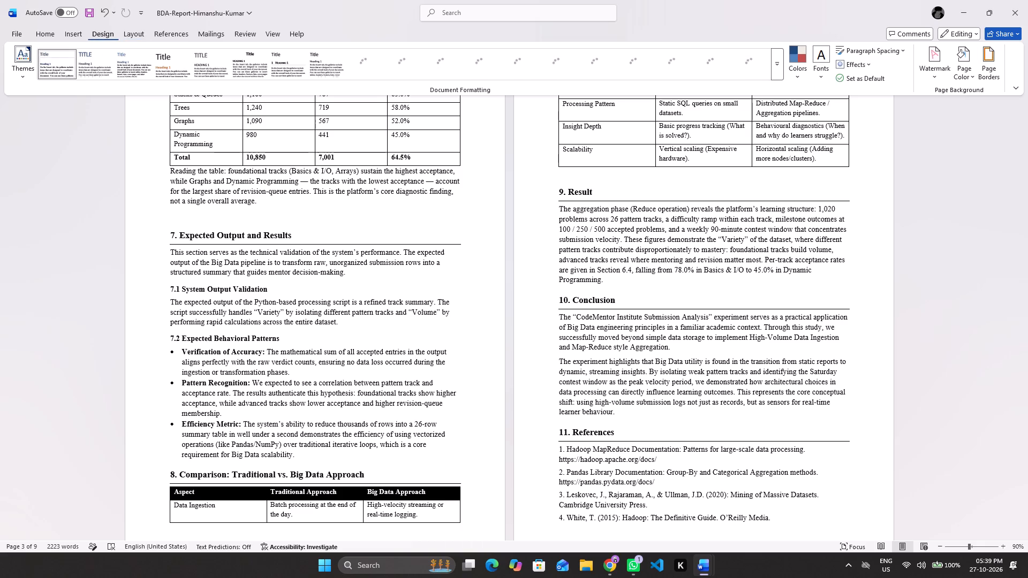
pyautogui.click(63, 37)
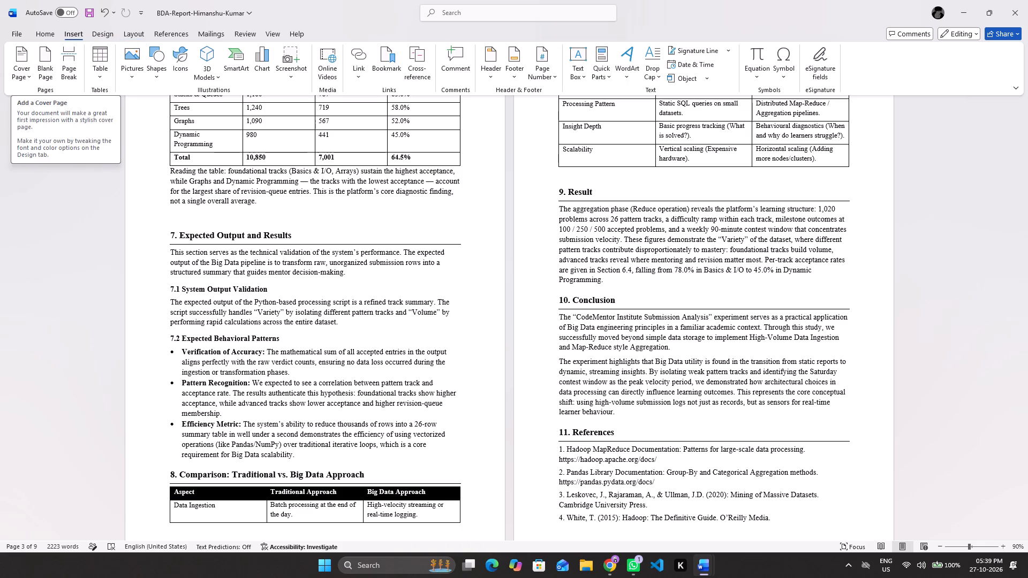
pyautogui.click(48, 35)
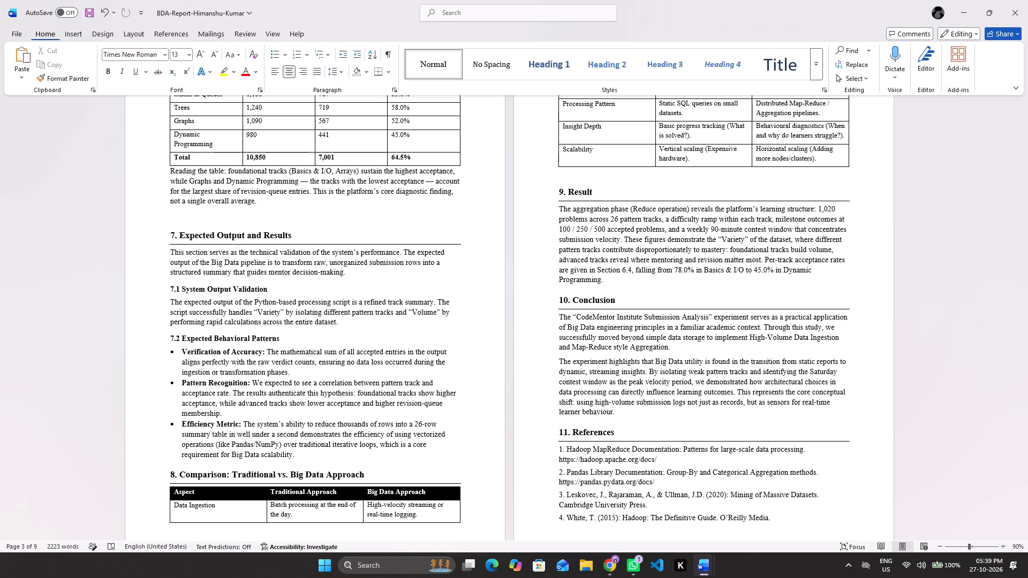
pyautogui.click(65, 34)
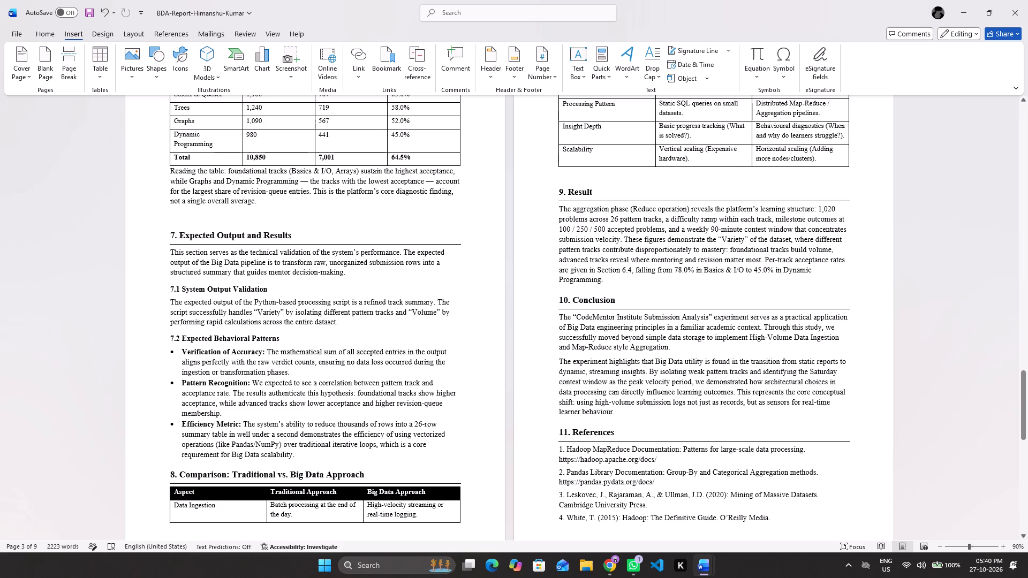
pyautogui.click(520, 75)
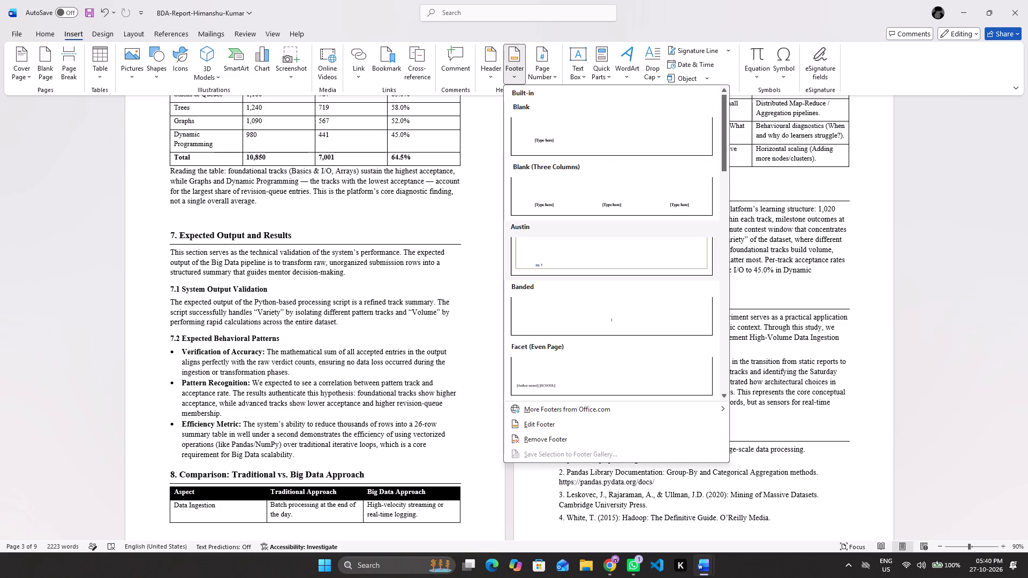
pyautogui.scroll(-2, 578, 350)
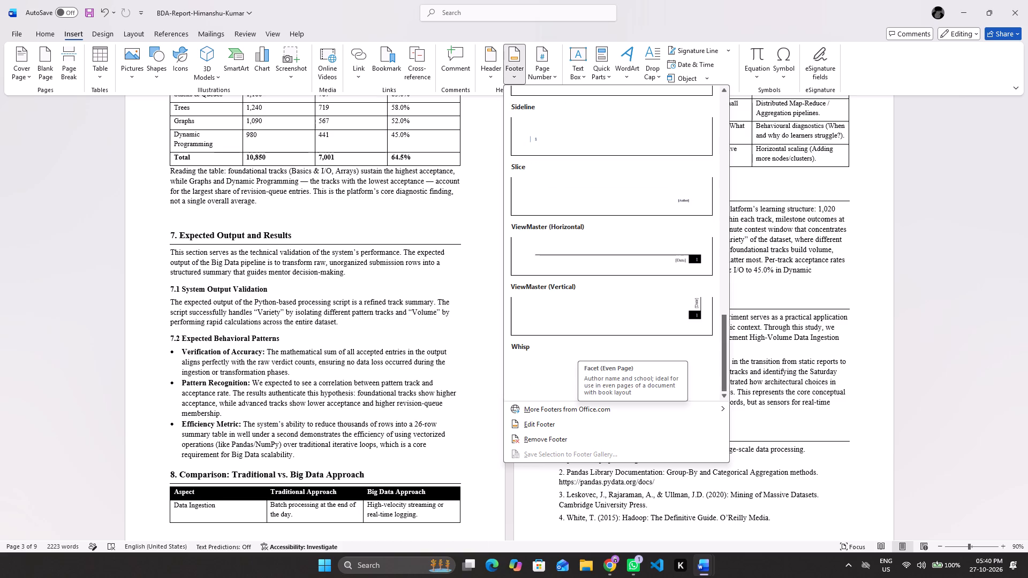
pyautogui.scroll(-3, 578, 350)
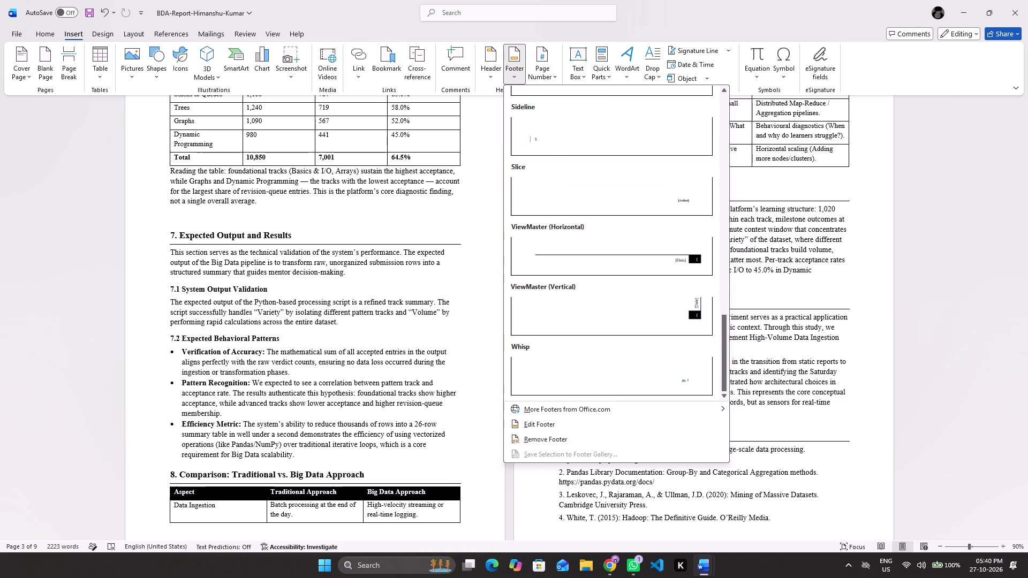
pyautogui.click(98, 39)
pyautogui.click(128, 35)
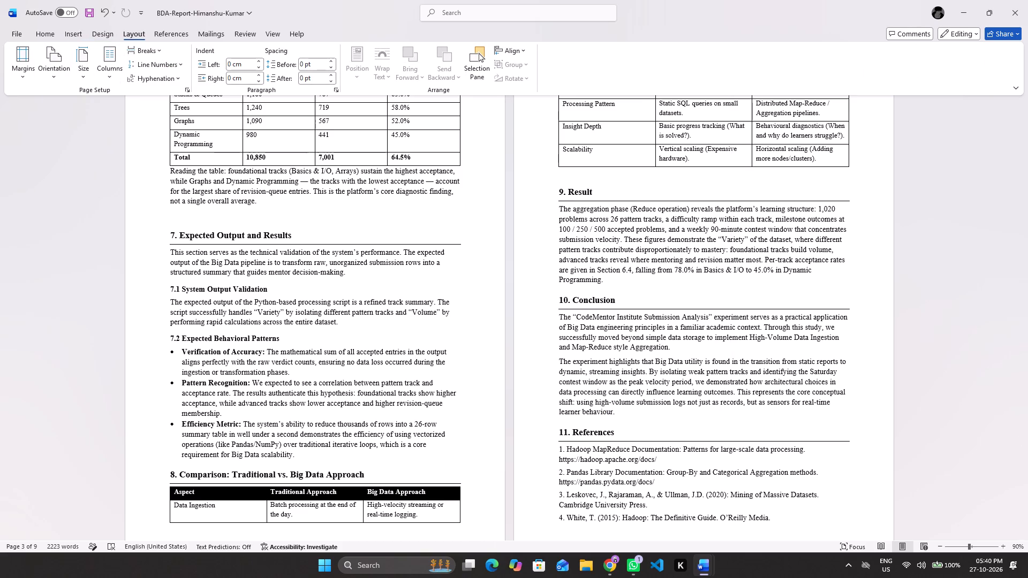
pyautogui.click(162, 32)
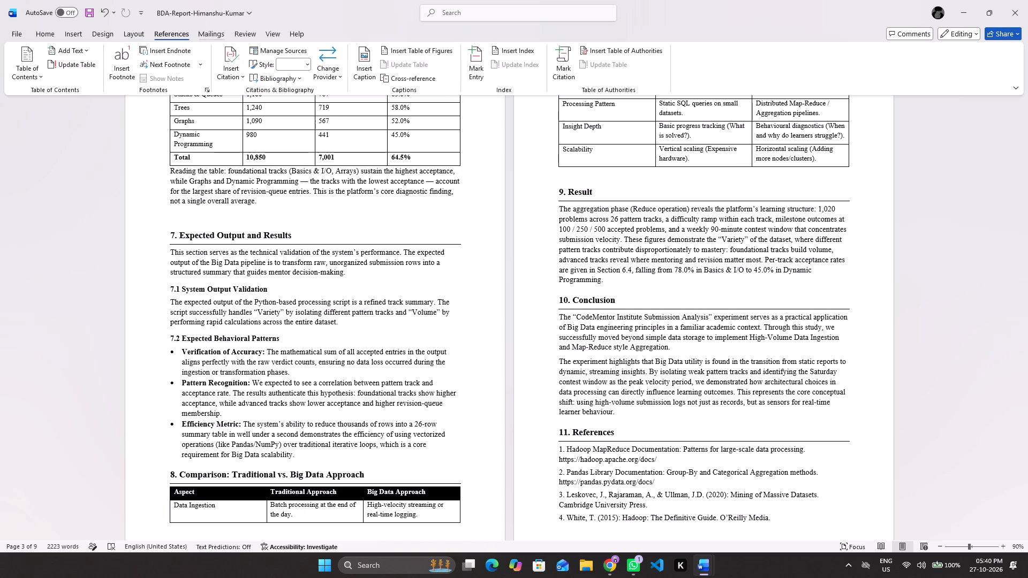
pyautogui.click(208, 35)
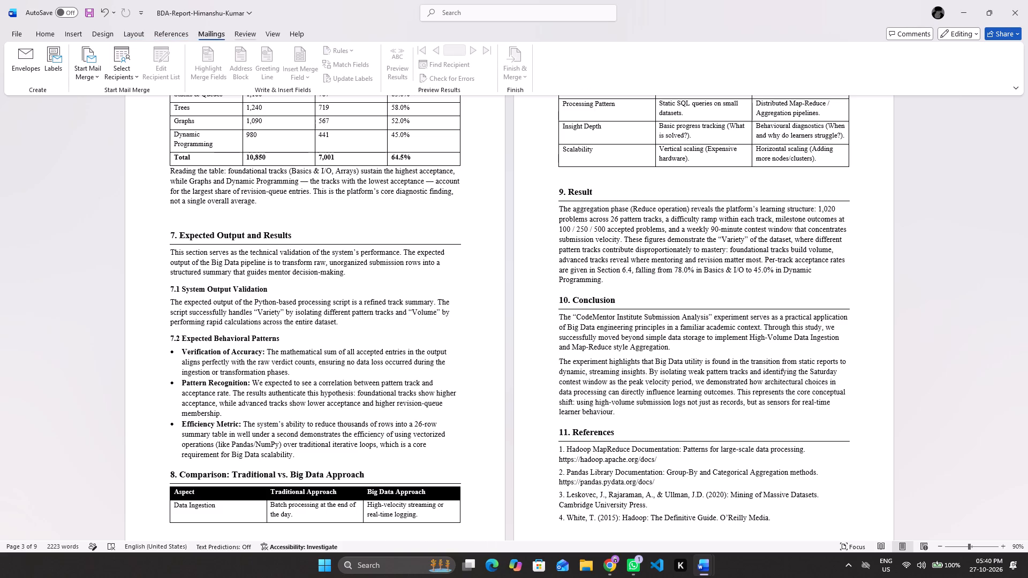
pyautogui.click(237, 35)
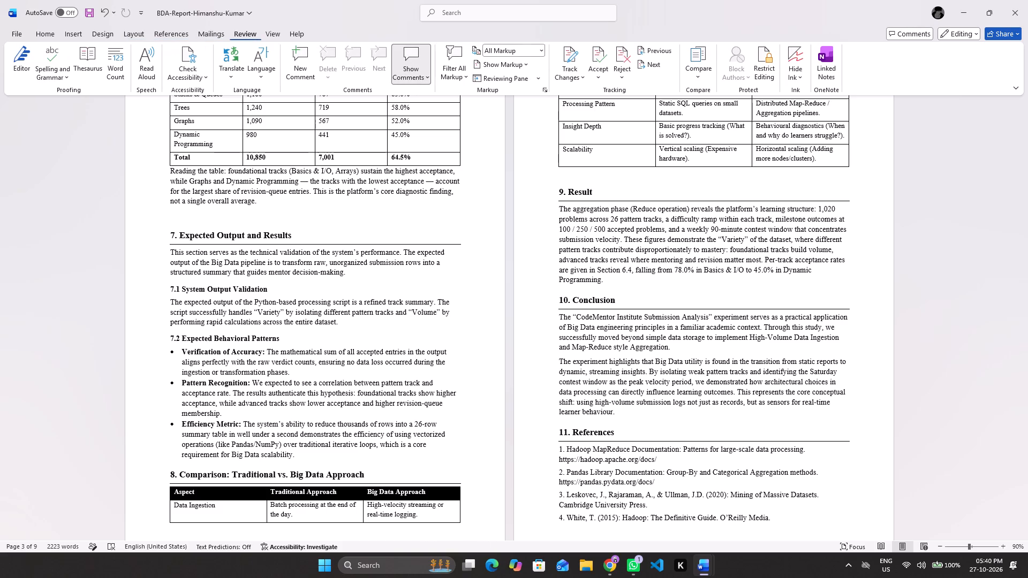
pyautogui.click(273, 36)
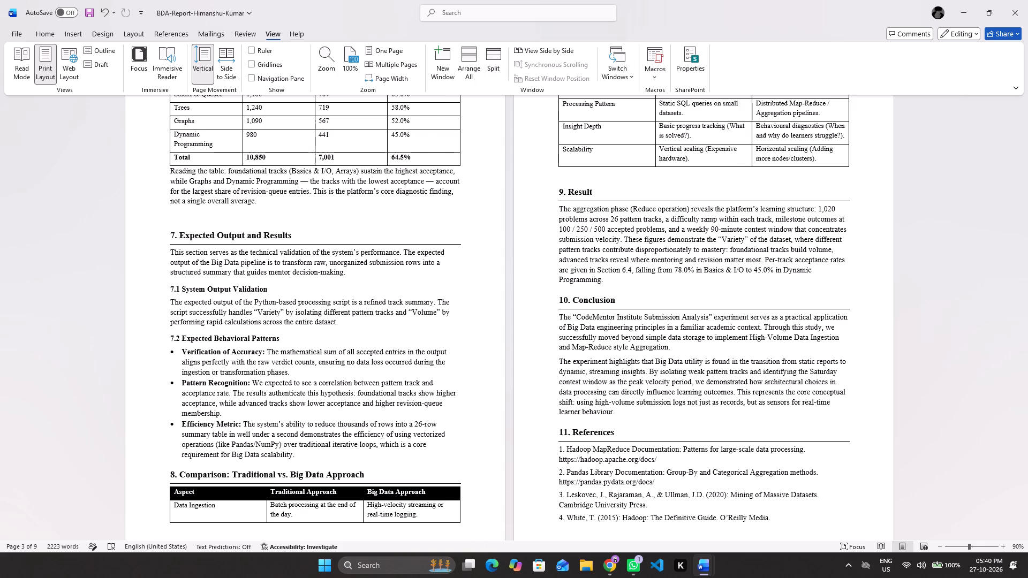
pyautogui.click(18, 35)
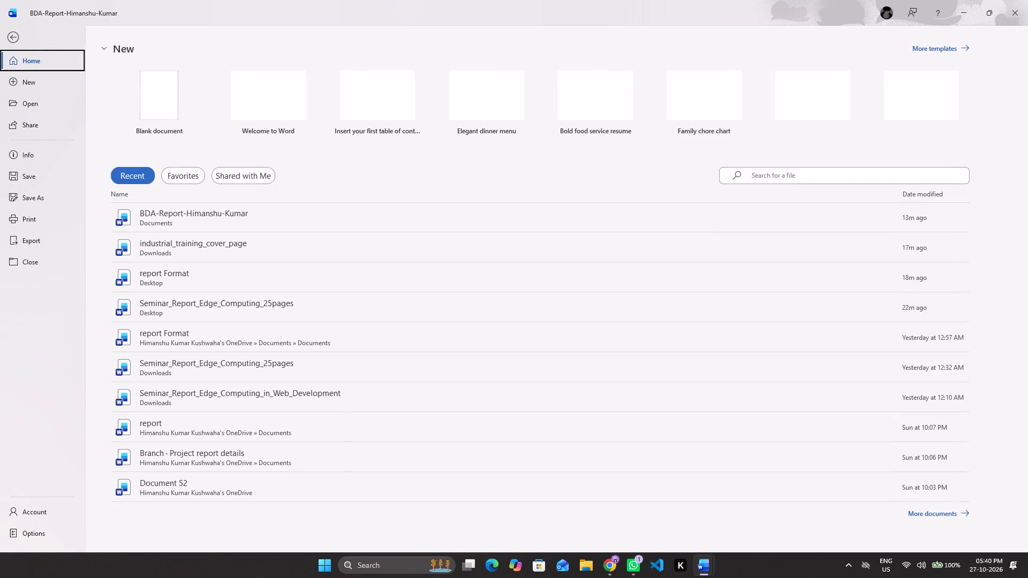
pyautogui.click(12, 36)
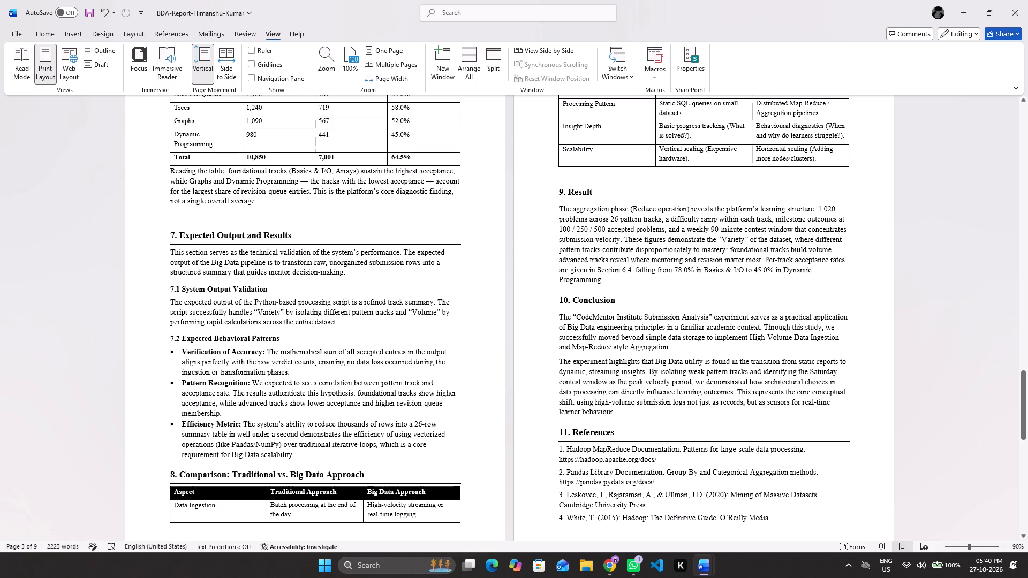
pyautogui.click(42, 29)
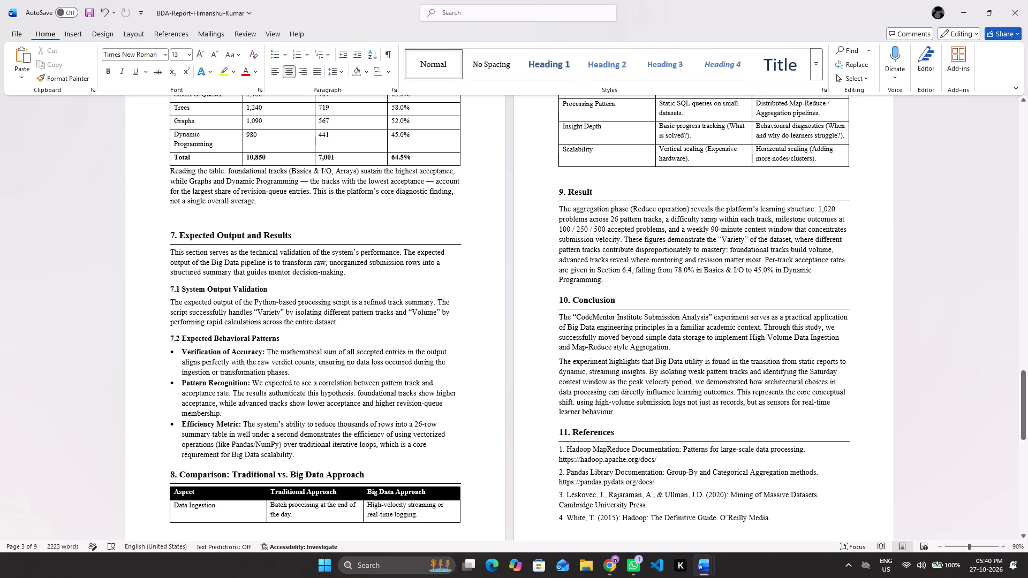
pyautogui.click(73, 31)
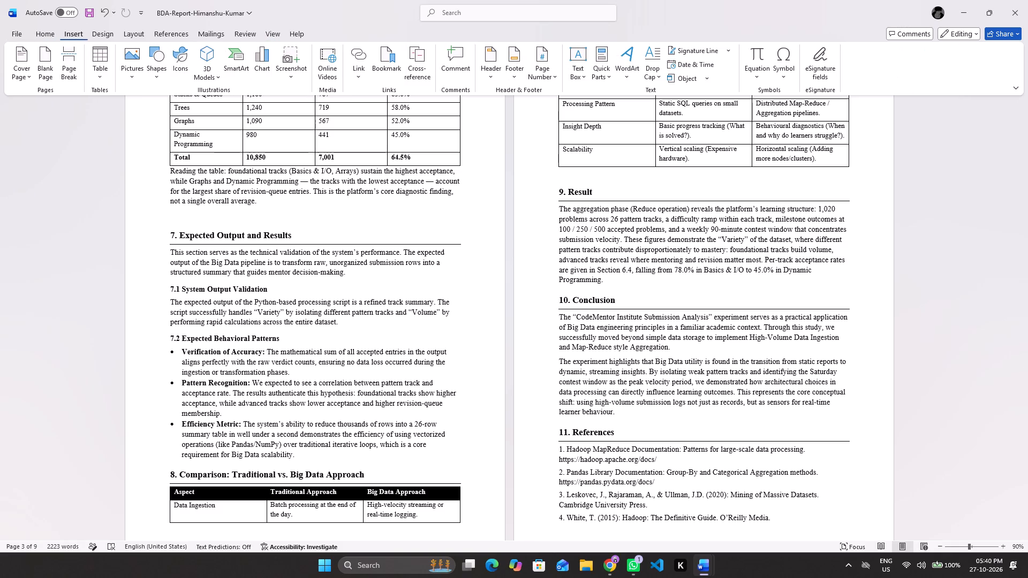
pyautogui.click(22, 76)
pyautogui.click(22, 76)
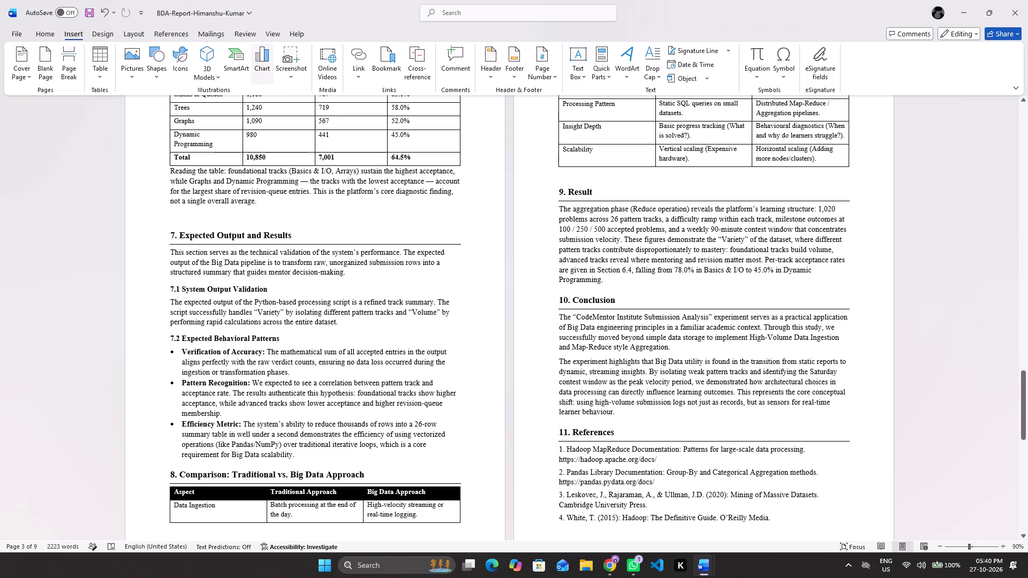
# Apply a double-line box page border, ½ pt wide and in automatic colour, to the whole document.
pyautogui.click(104, 36)
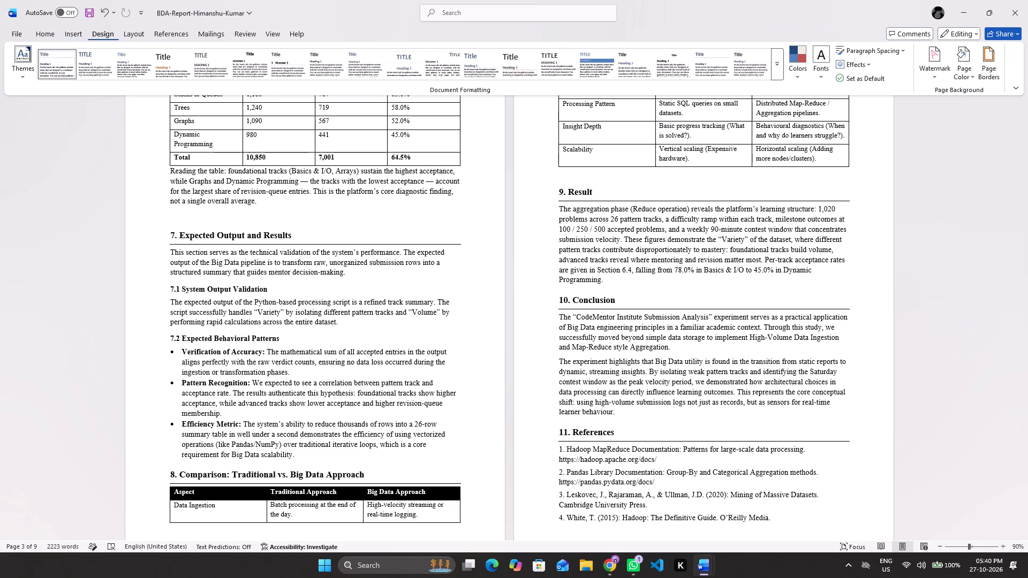
pyautogui.click(993, 82)
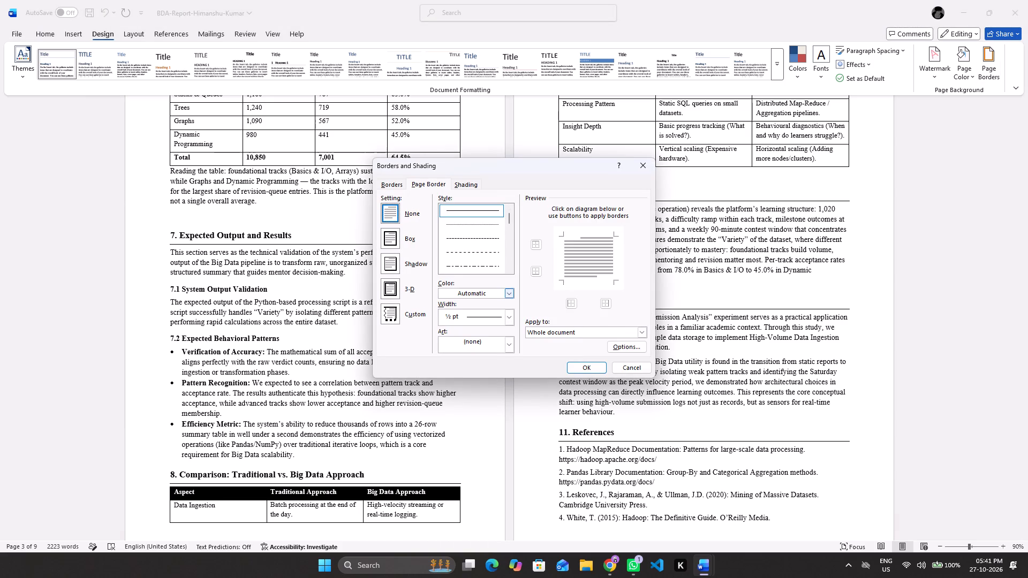
pyautogui.click(513, 320)
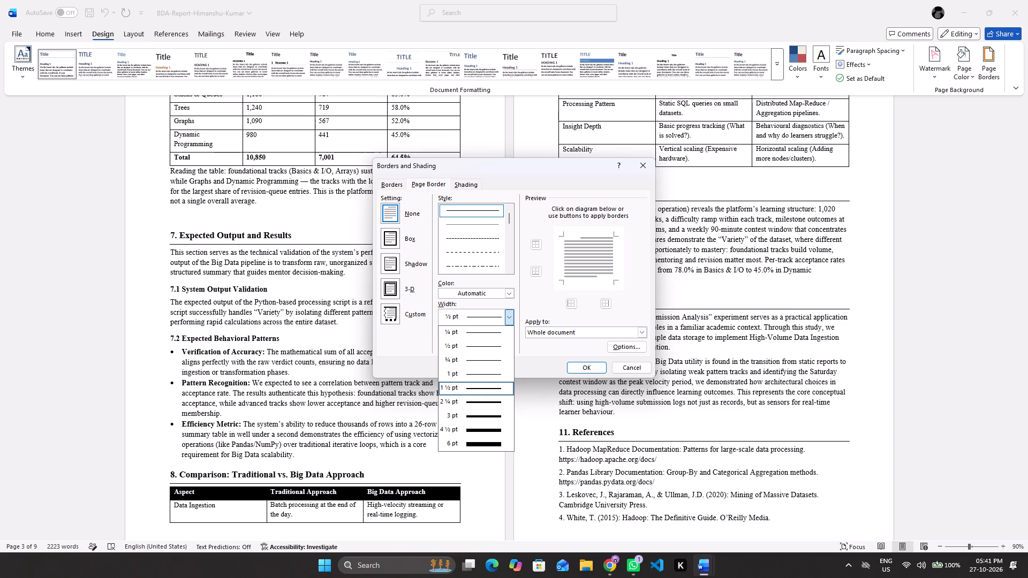
pyautogui.click(488, 398)
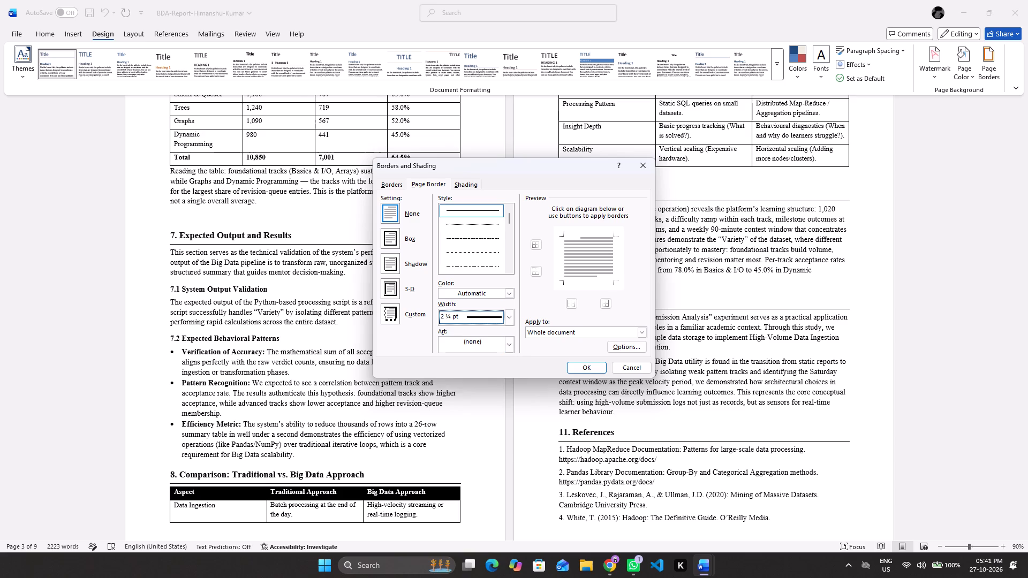
pyautogui.scroll(-2, 489, 245)
pyautogui.moveTo(509, 217); pyautogui.dragTo(509, 226)
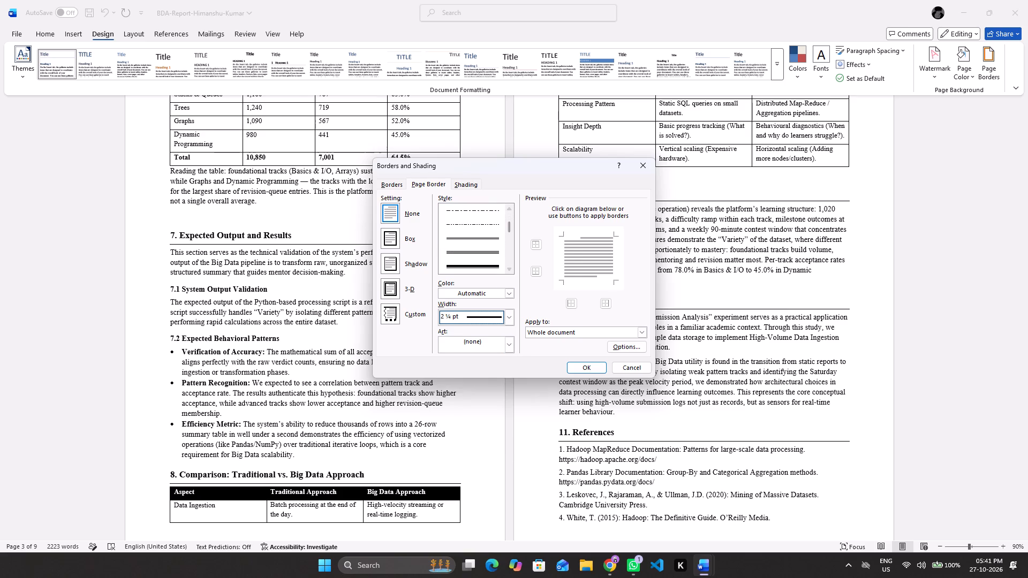
pyautogui.click(485, 234)
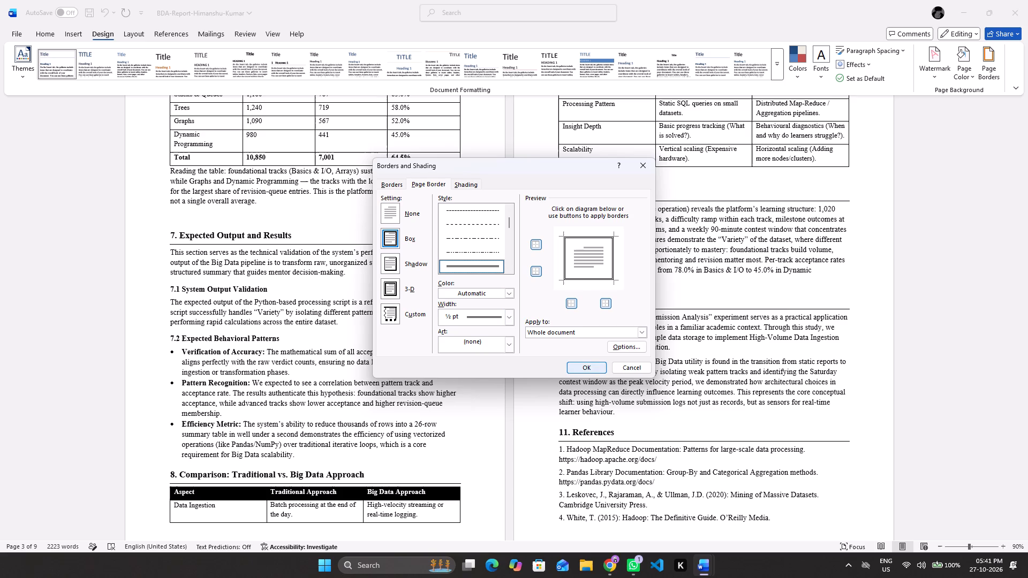
pyautogui.click(584, 372)
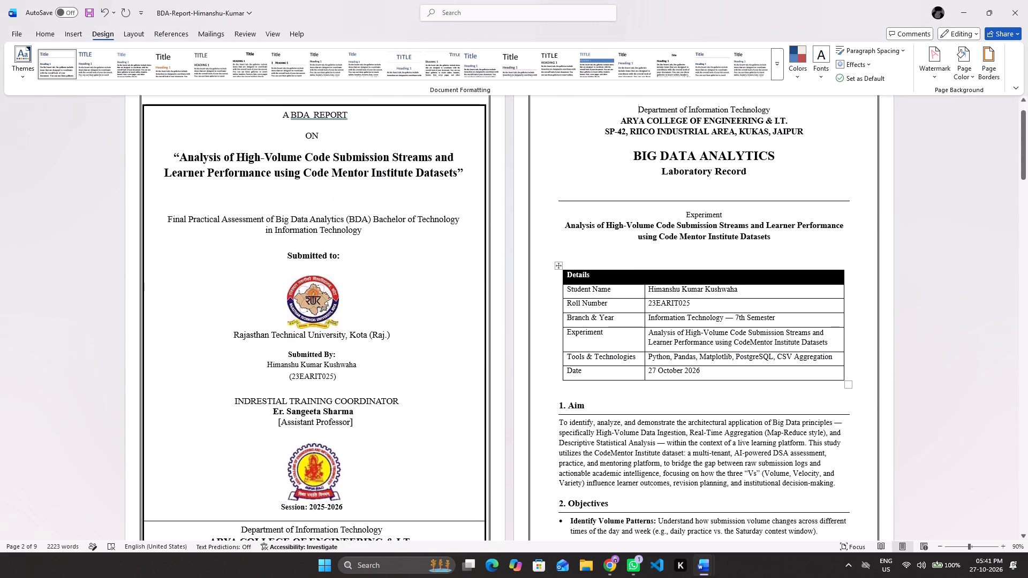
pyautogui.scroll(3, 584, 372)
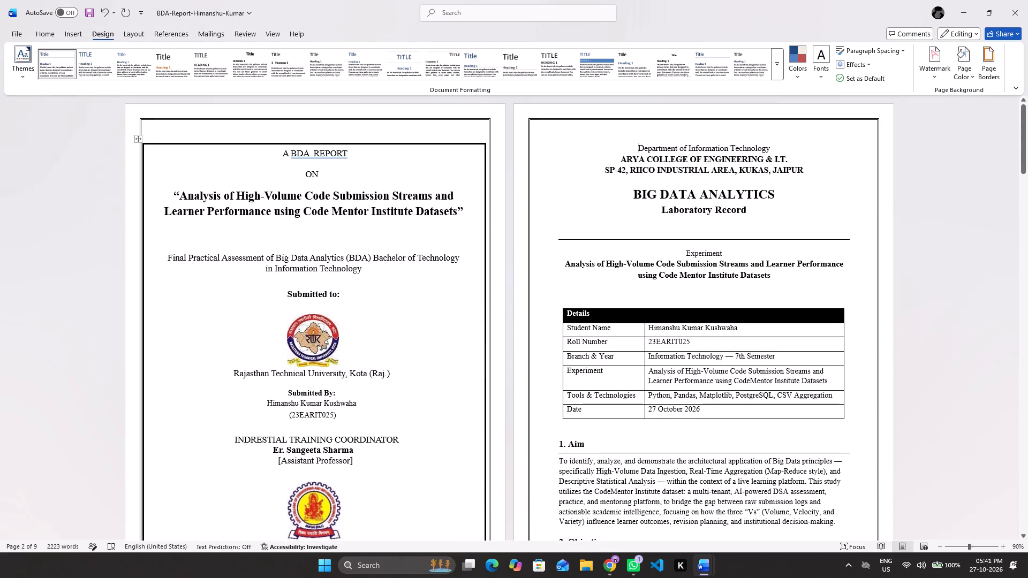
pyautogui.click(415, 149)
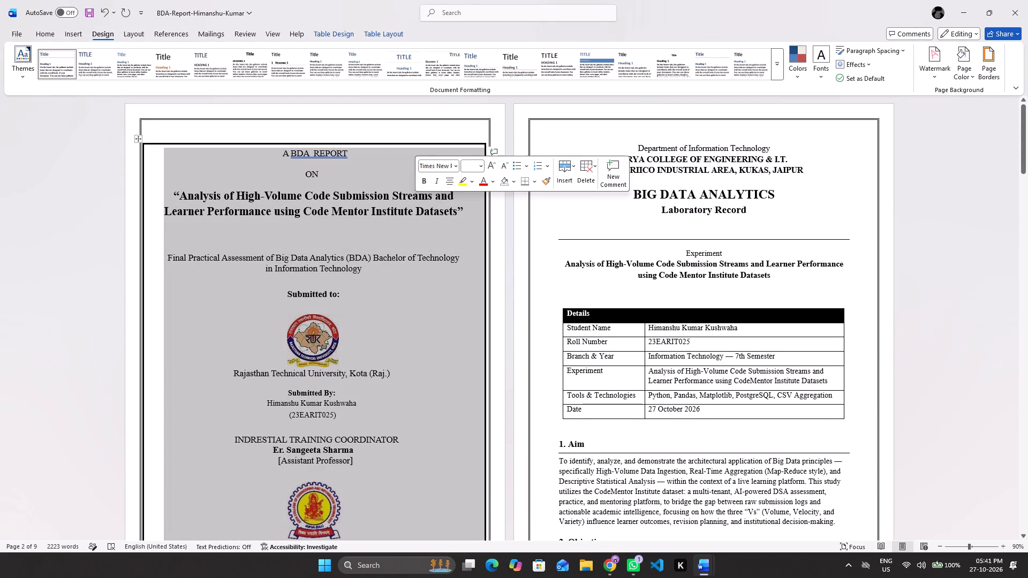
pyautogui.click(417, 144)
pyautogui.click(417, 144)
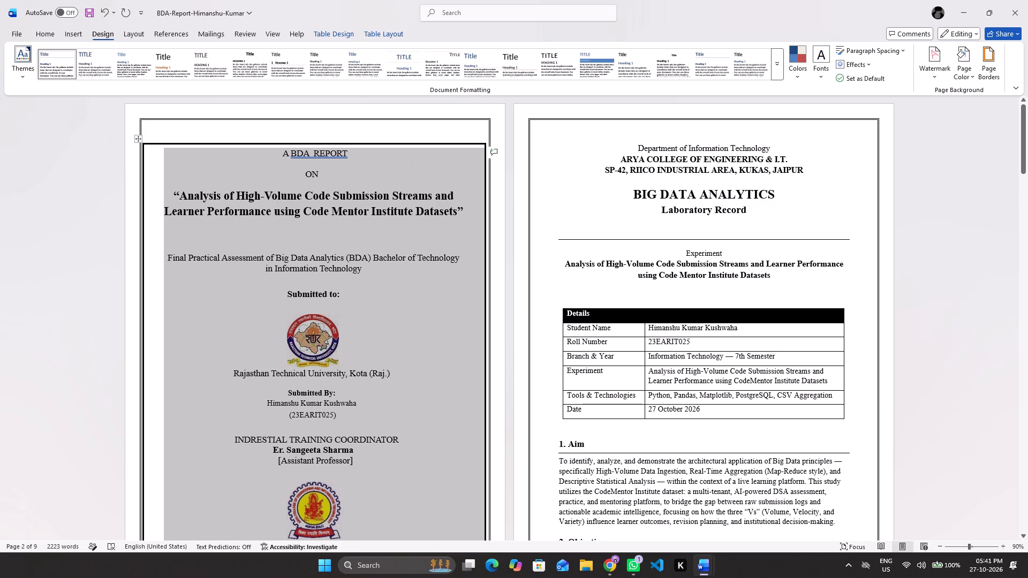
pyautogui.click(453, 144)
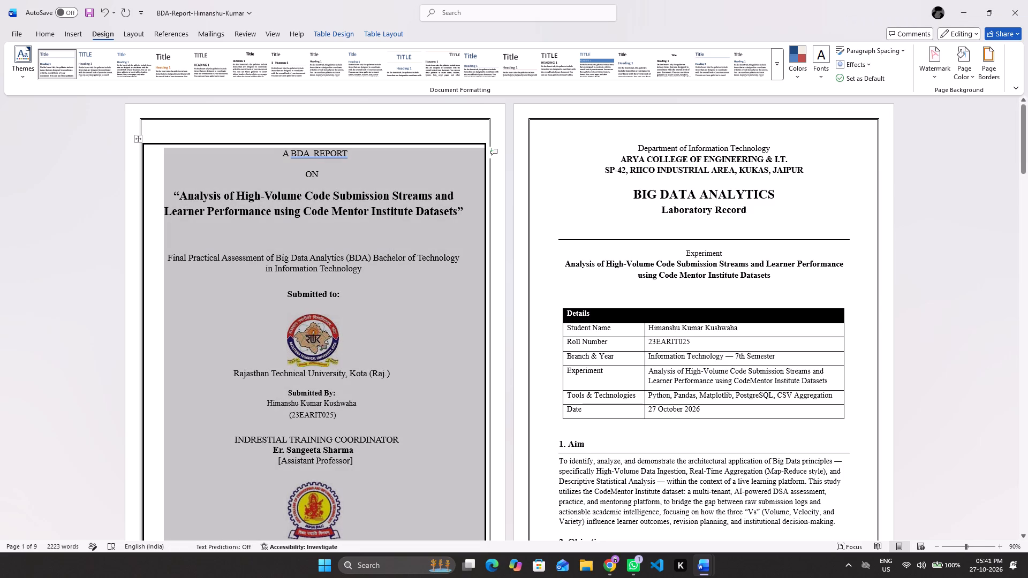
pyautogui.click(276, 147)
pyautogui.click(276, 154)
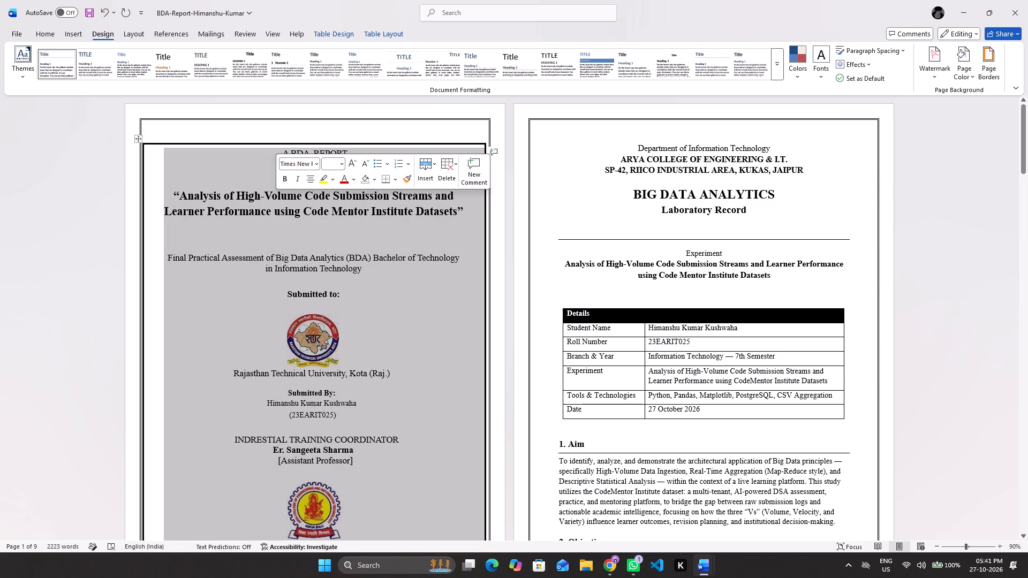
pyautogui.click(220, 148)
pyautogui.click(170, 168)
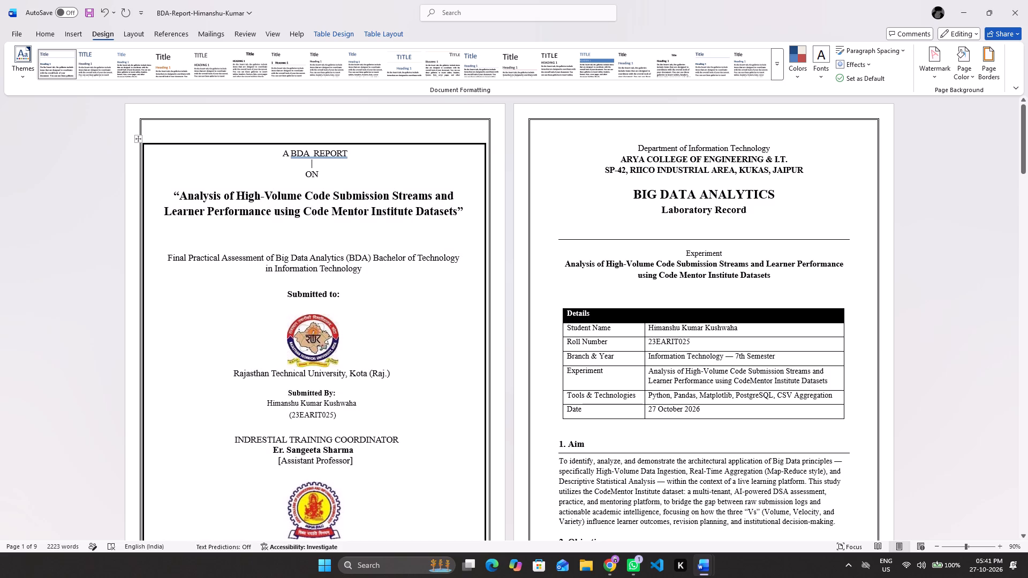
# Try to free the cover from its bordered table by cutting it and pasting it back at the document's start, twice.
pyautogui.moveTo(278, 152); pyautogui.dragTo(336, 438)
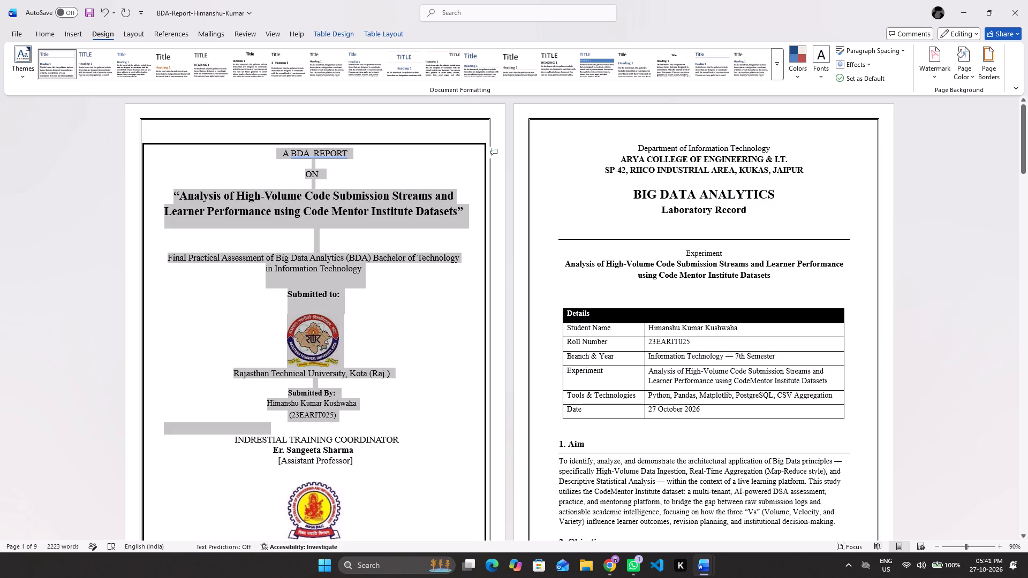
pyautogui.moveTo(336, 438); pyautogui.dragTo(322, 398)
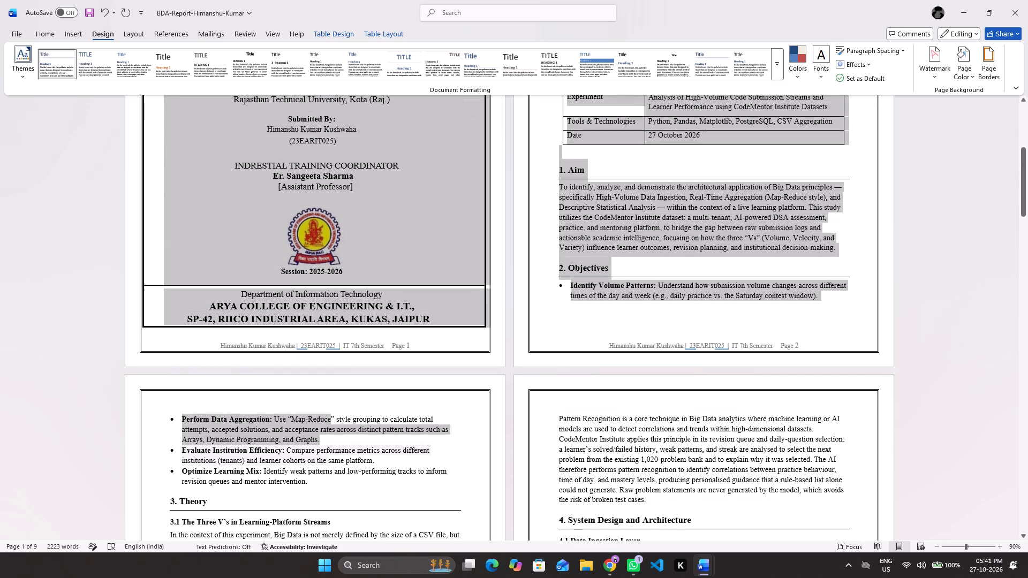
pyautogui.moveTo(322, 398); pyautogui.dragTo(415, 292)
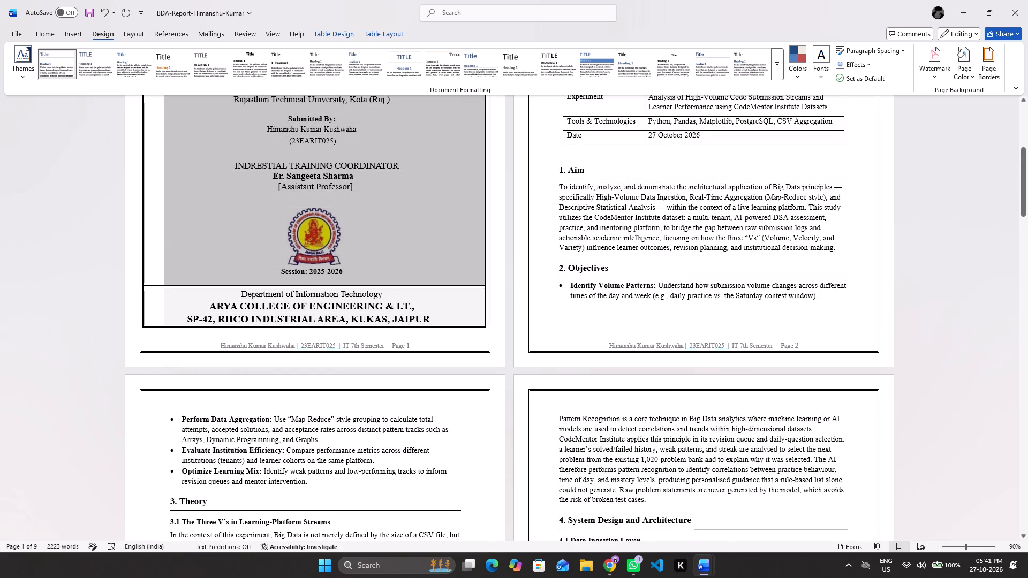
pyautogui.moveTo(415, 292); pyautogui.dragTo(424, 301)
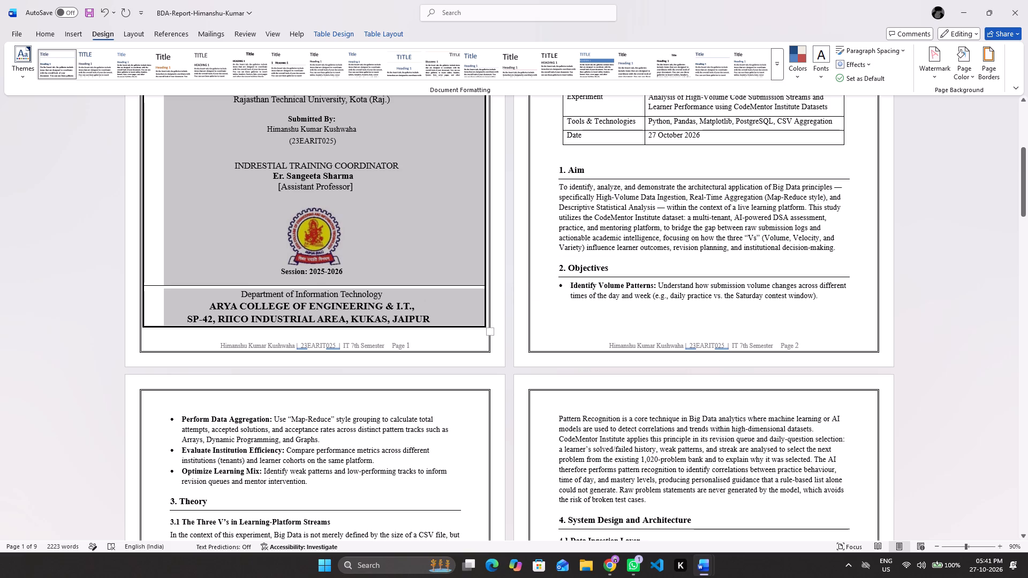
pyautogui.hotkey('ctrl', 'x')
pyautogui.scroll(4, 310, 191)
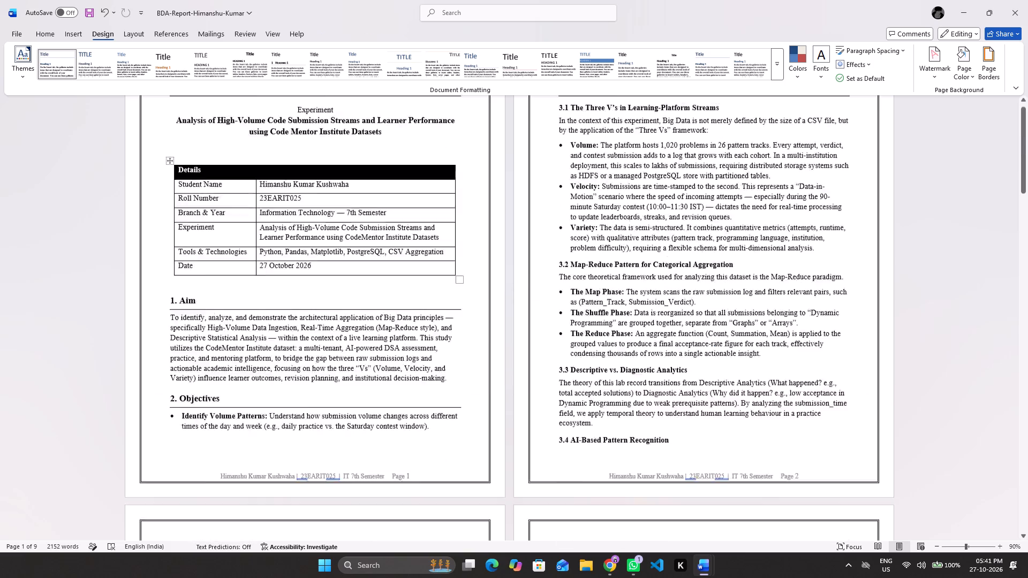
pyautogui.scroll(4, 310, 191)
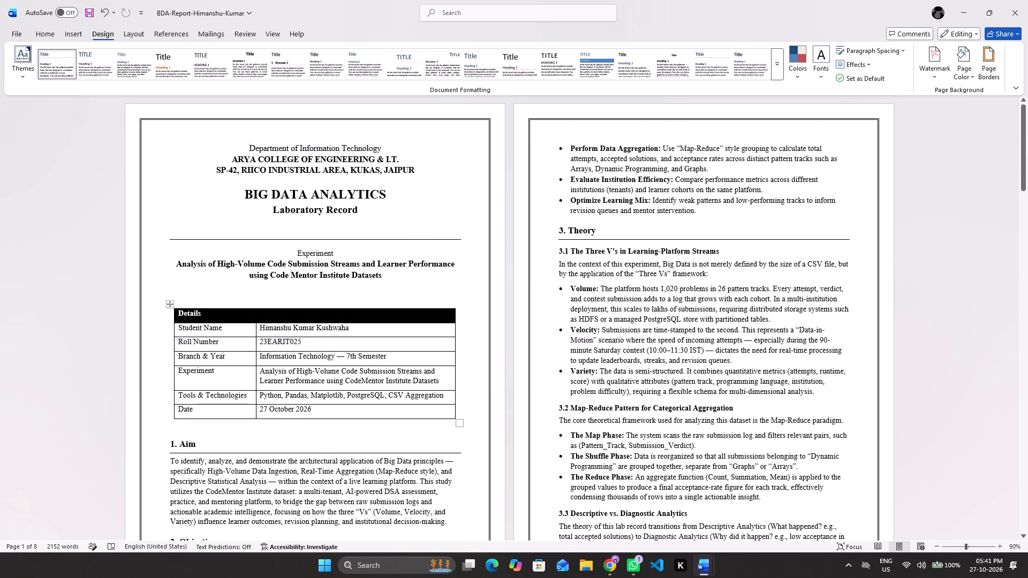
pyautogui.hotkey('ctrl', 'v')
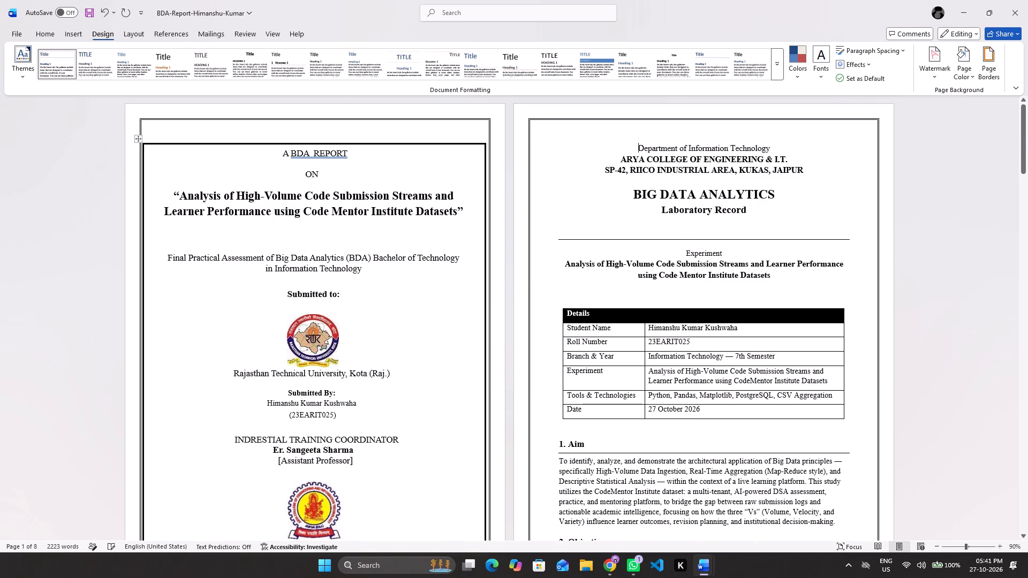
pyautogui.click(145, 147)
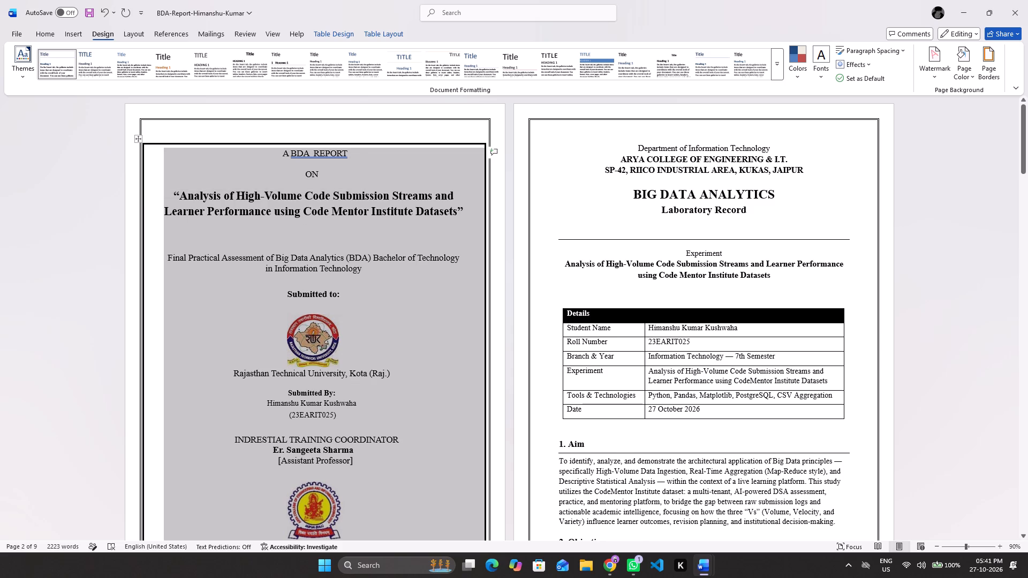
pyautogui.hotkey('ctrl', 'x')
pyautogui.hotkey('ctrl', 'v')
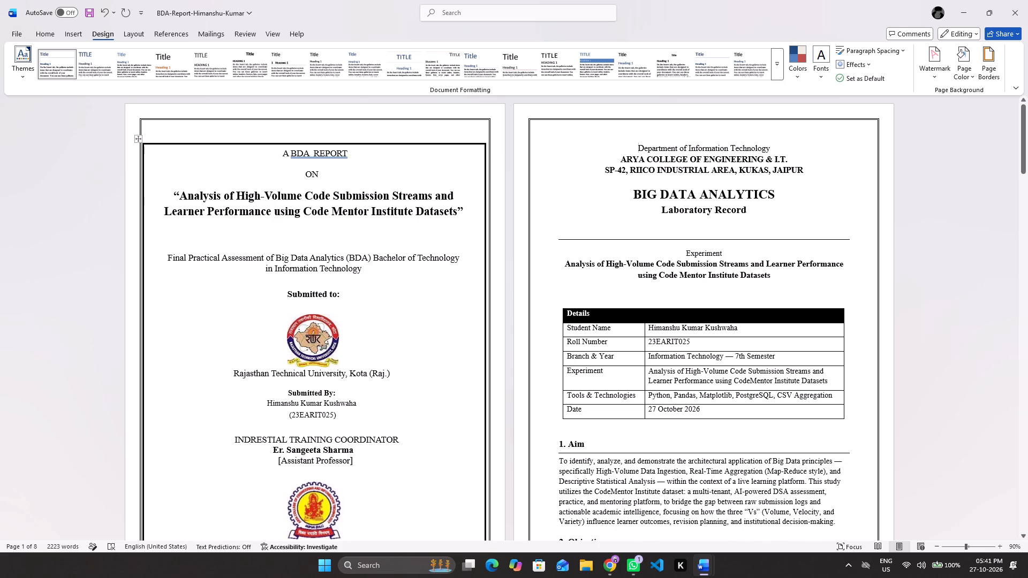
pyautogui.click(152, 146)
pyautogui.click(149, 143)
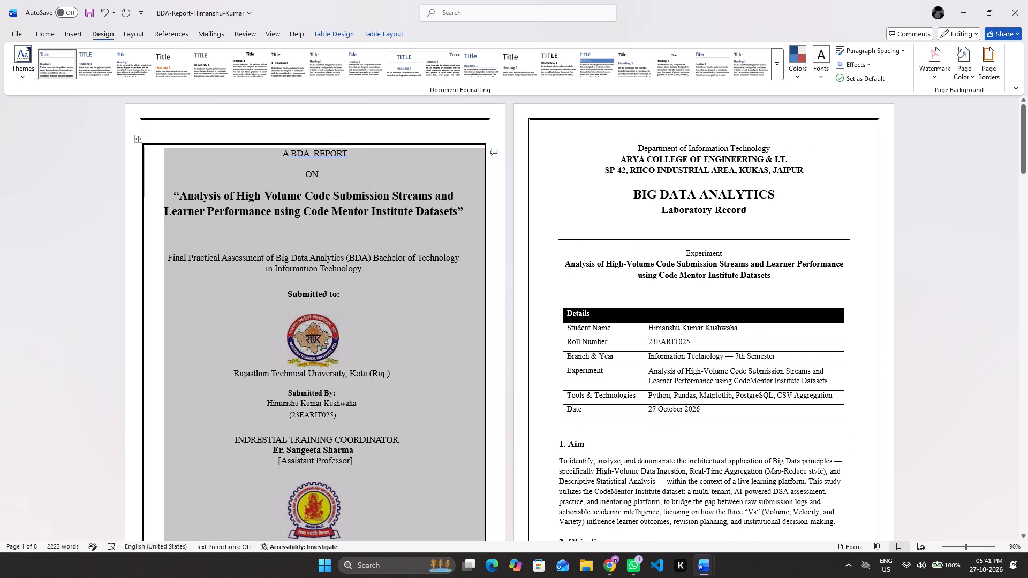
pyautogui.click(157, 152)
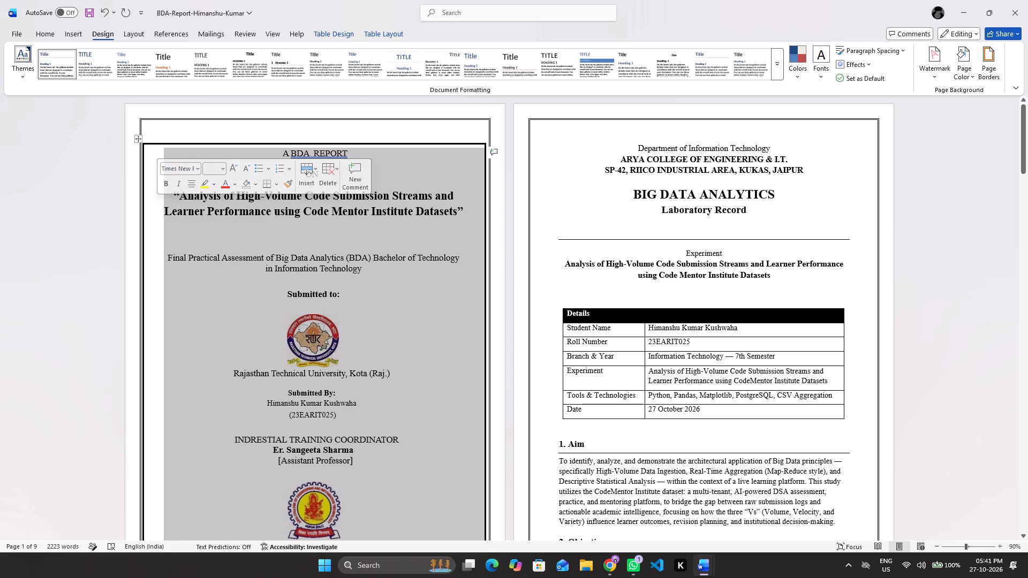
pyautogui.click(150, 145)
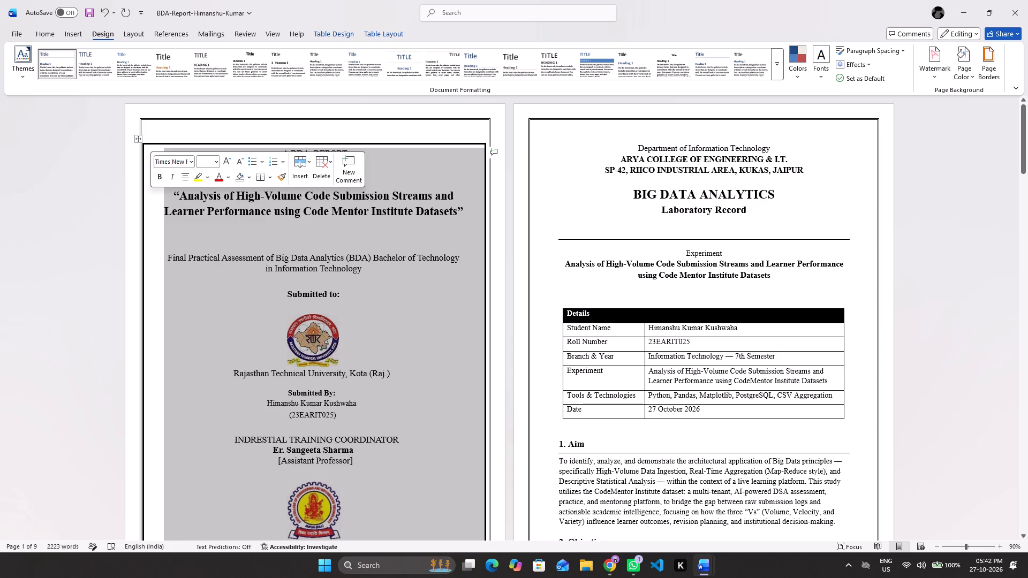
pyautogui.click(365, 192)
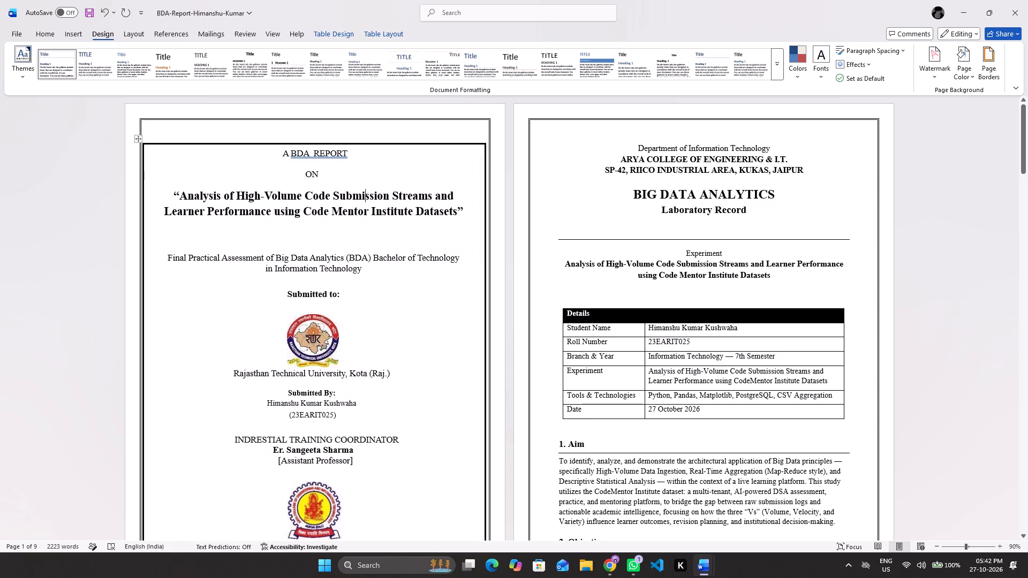
# Copy the cover content from "A BDA REPORT" through "Session: 2025-2026", including both logos, from inside the bordered table.
pyautogui.moveTo(283, 156); pyautogui.dragTo(344, 245)
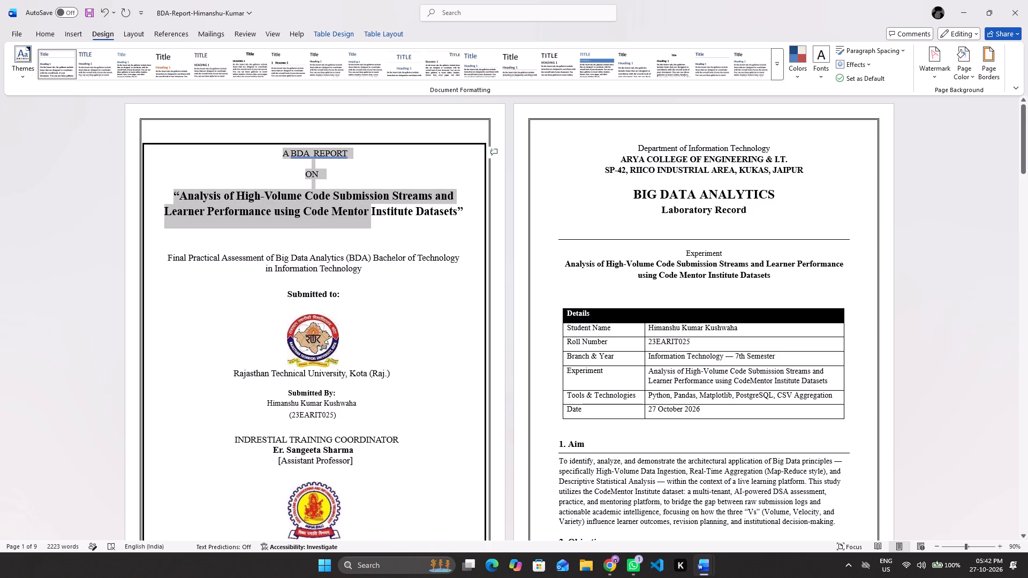
pyautogui.moveTo(344, 245); pyautogui.dragTo(400, 537)
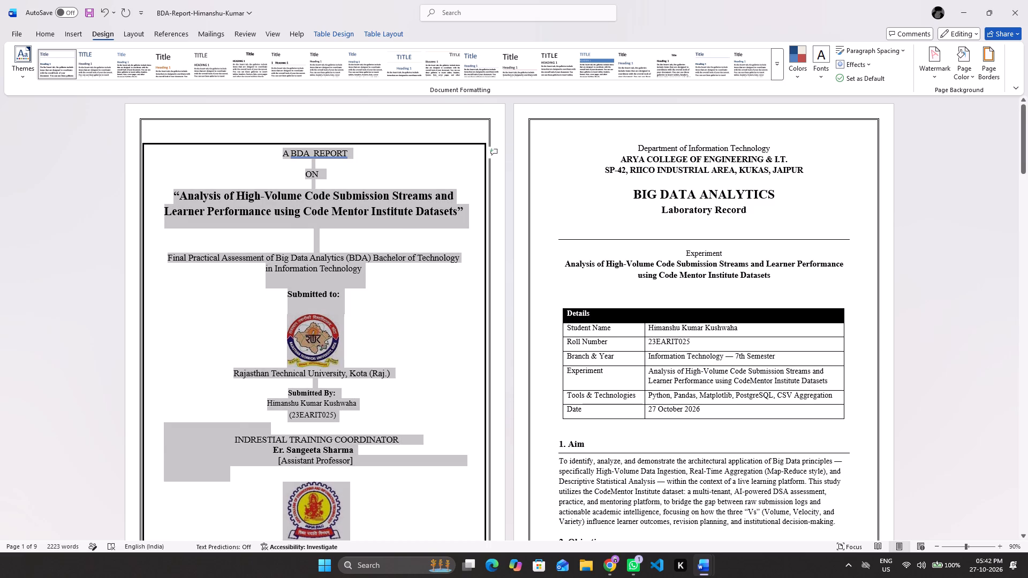
pyautogui.moveTo(400, 537); pyautogui.dragTo(296, 499)
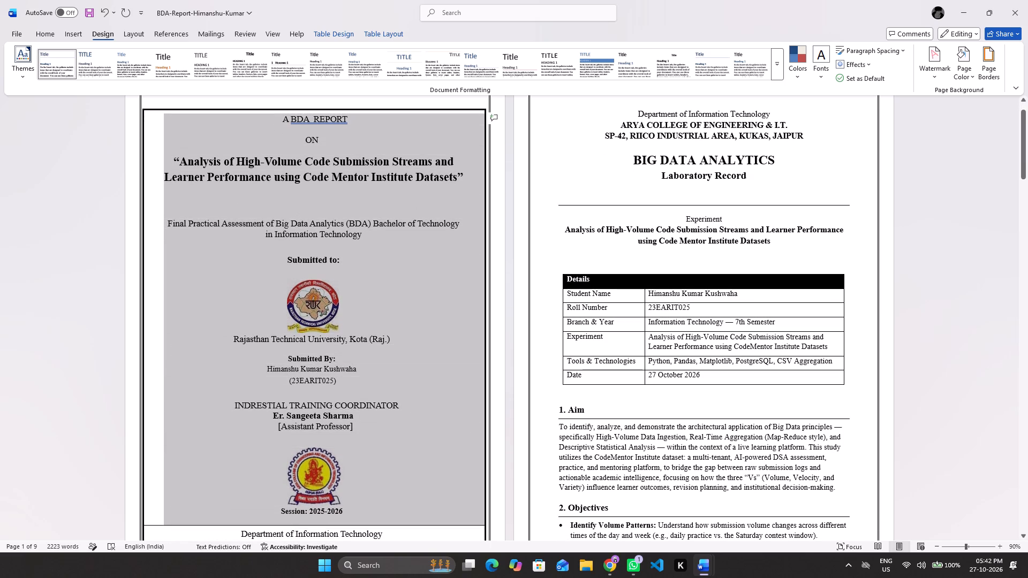
pyautogui.moveTo(296, 499); pyautogui.dragTo(270, 235)
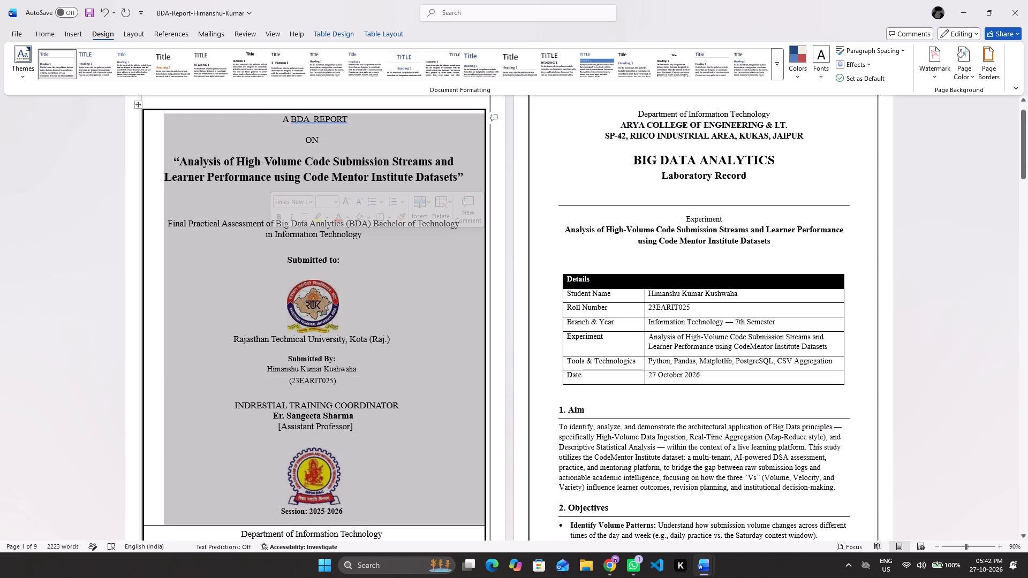
pyautogui.click(277, 118)
pyautogui.moveTo(277, 118); pyautogui.dragTo(343, 412)
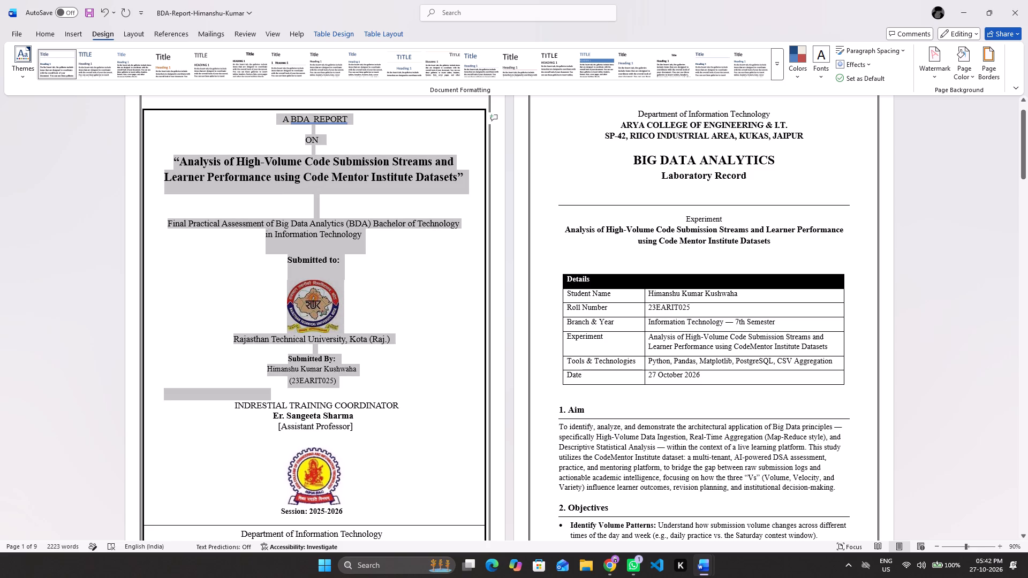
pyautogui.moveTo(343, 412); pyautogui.dragTo(347, 503)
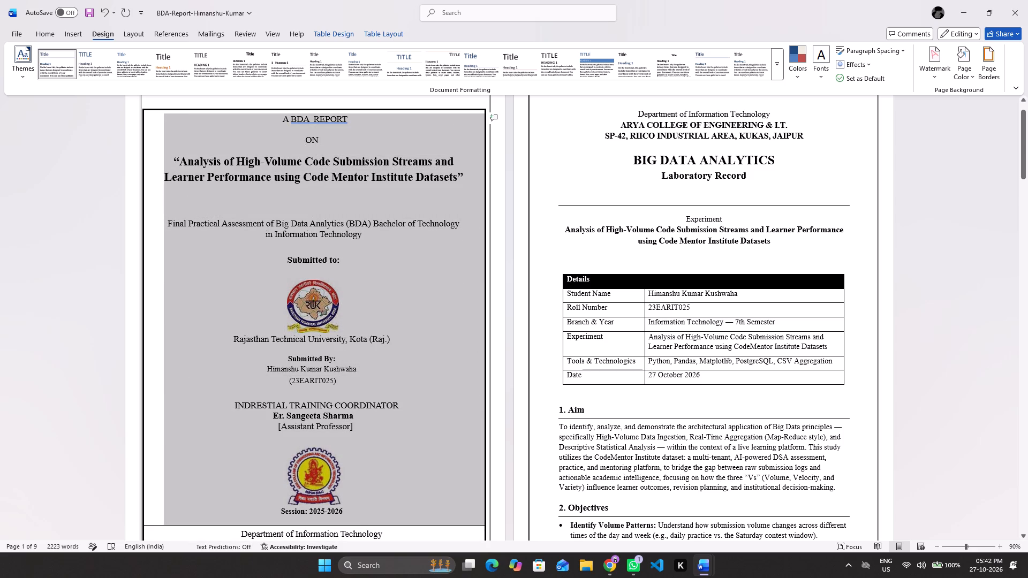
pyautogui.moveTo(347, 503); pyautogui.dragTo(338, 499)
pyautogui.click(347, 515)
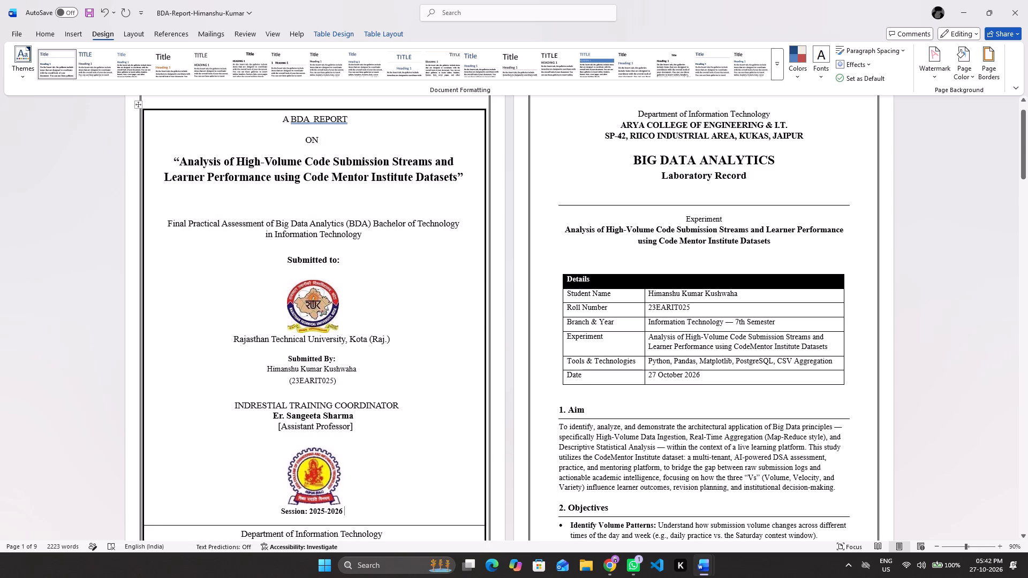
pyautogui.moveTo(347, 513); pyautogui.dragTo(268, 215)
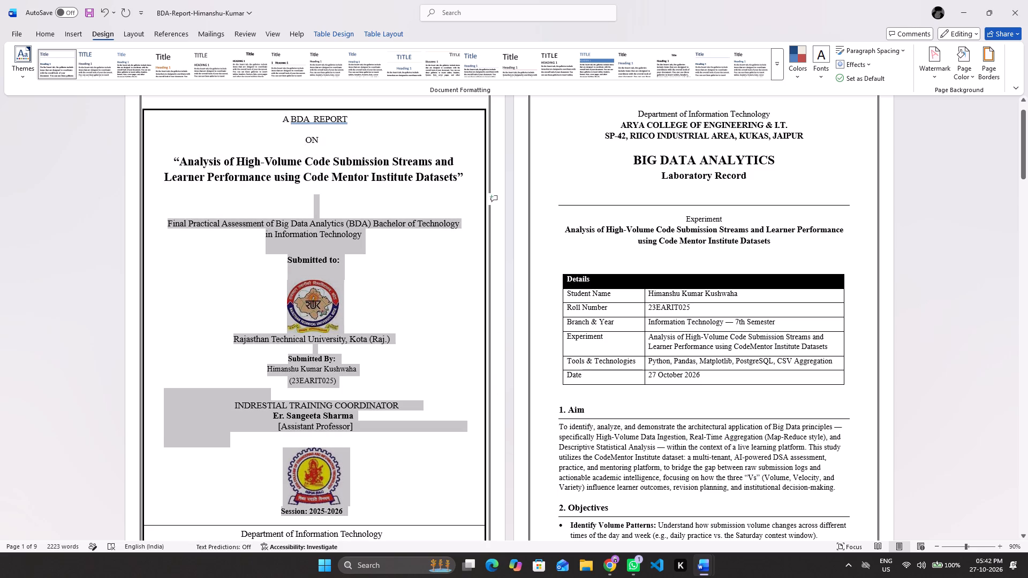
pyautogui.moveTo(268, 215); pyautogui.dragTo(276, 123)
pyautogui.hotkey('ctrl', 'c')
# Add a blank line above page 2's "Department of Information Technology" heading and paste the copied cover content directly before that heading.
pyautogui.scroll(-2, 316, 323)
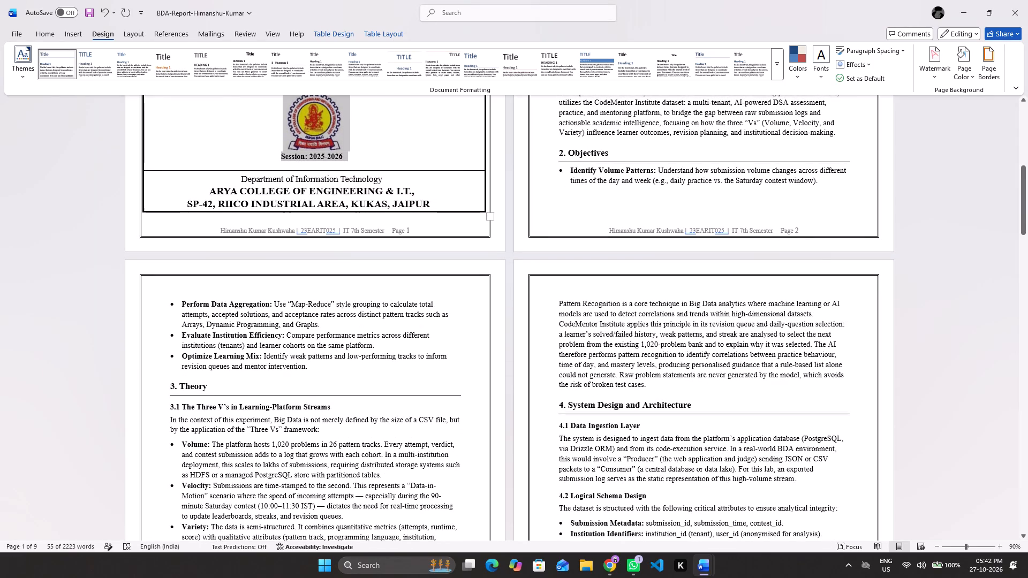
pyautogui.click(283, 291)
pyautogui.scroll(1, 273, 286)
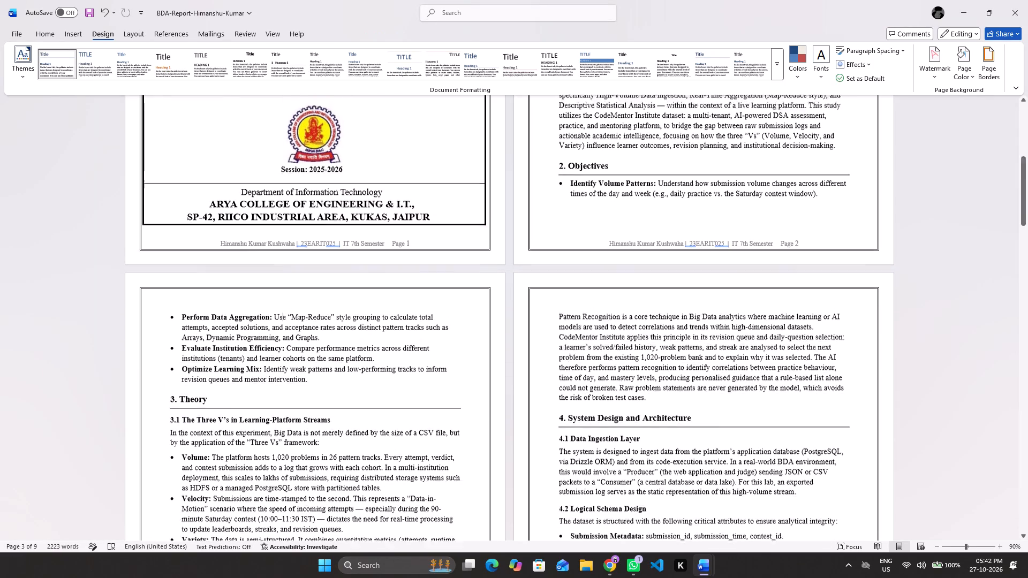
pyautogui.scroll(2, 273, 286)
pyautogui.click(591, 132)
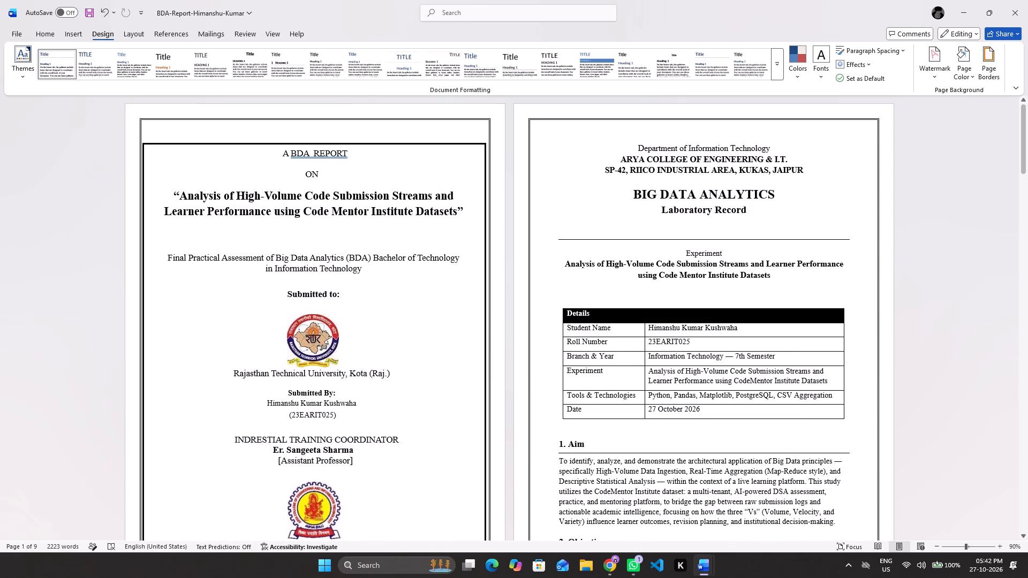
pyautogui.press('Return')
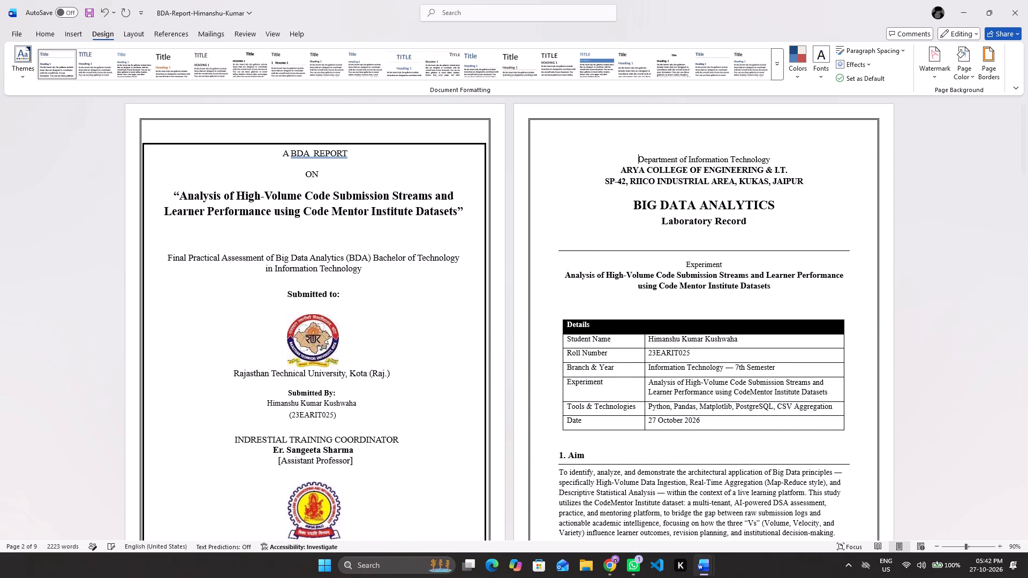
pyautogui.hotkey('ctrl', 'v')
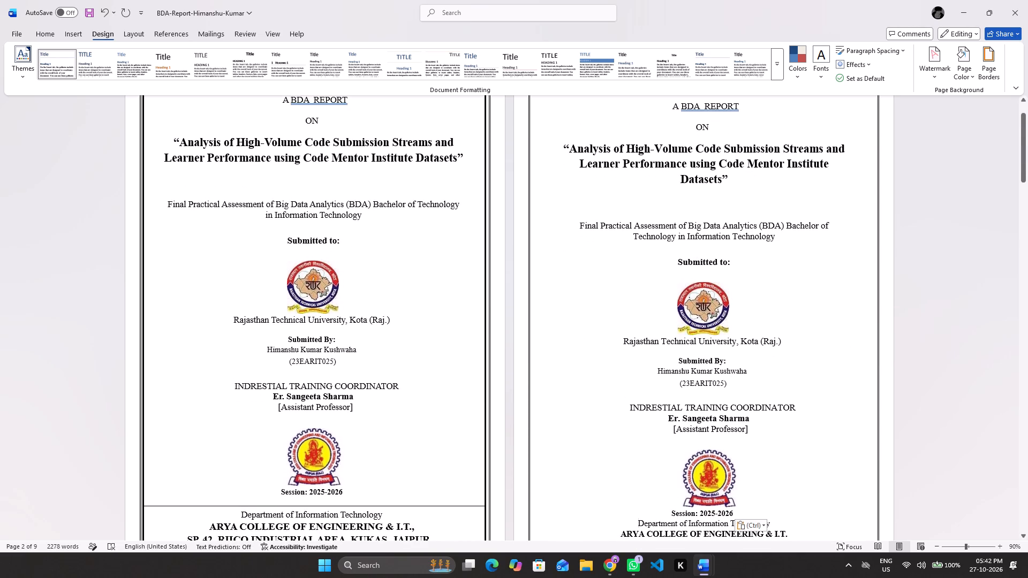
# Clear all text and logos from both cells of the original bordered cover table on page 1.
pyautogui.scroll(-2, 758, 227)
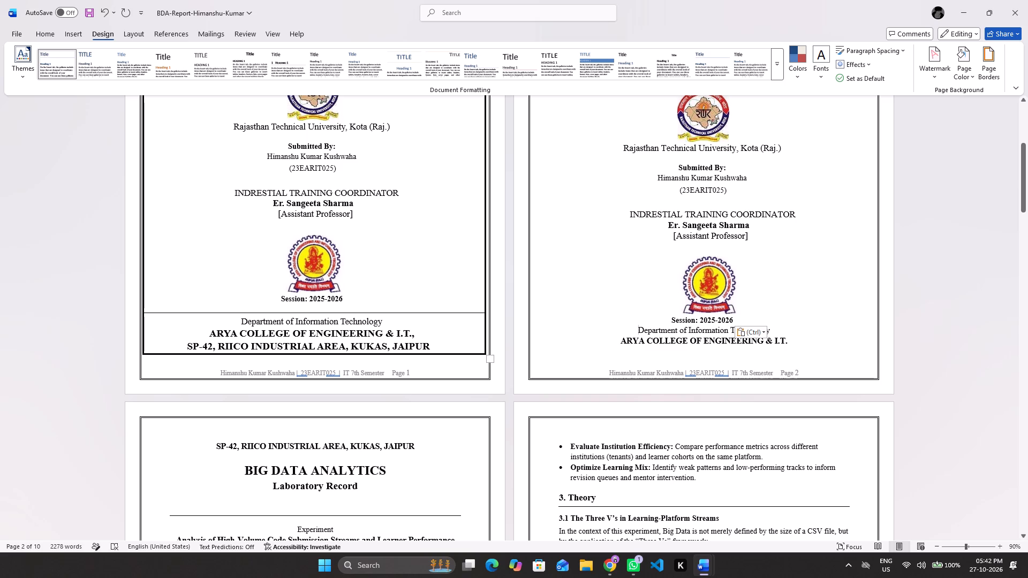
pyautogui.click(490, 362)
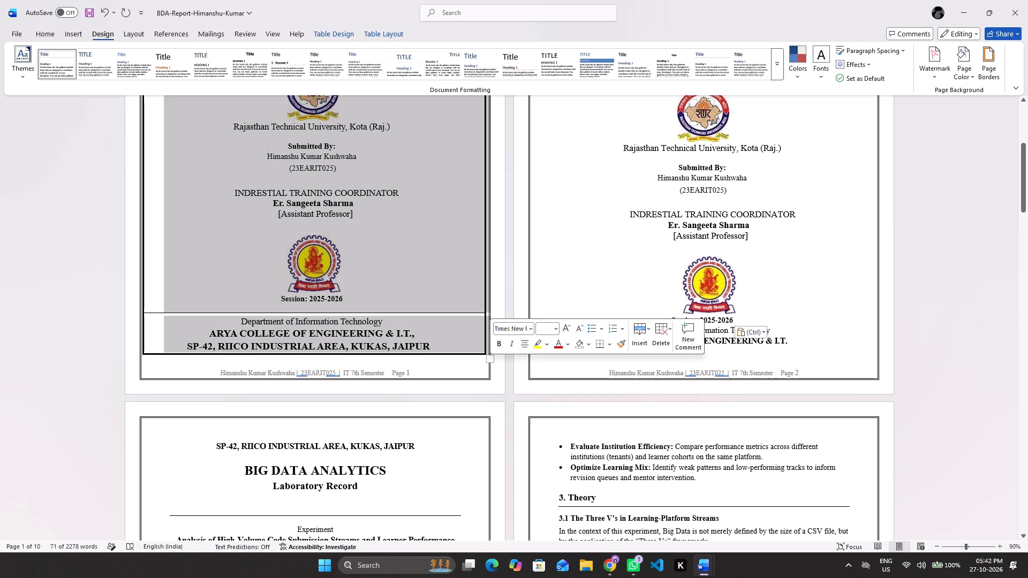
pyautogui.press('Delete')
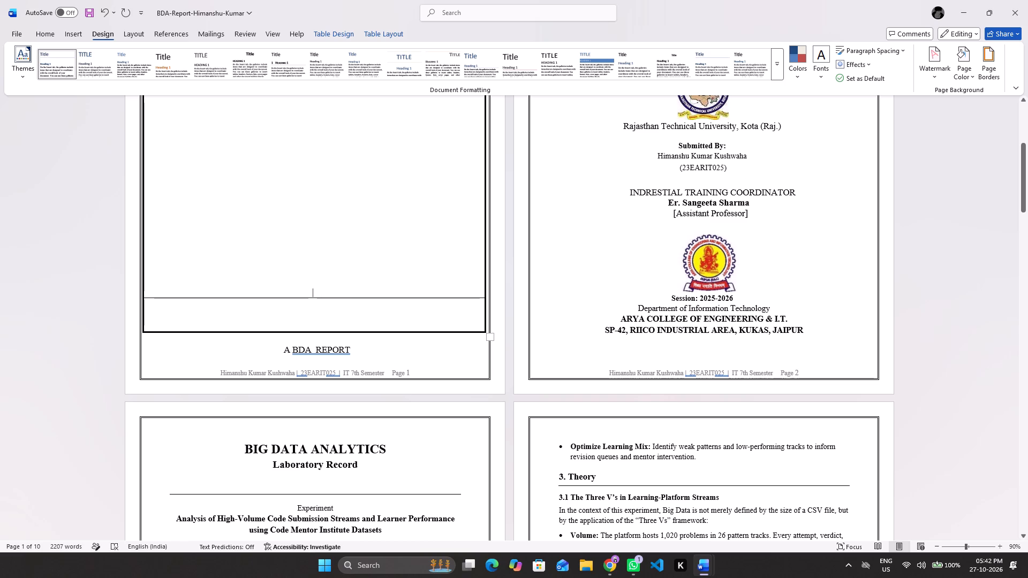
# Delete the emptied bordered cover table and the blank line left above "A BDA REPORT" on page 1.
pyautogui.scroll(1, 490, 362)
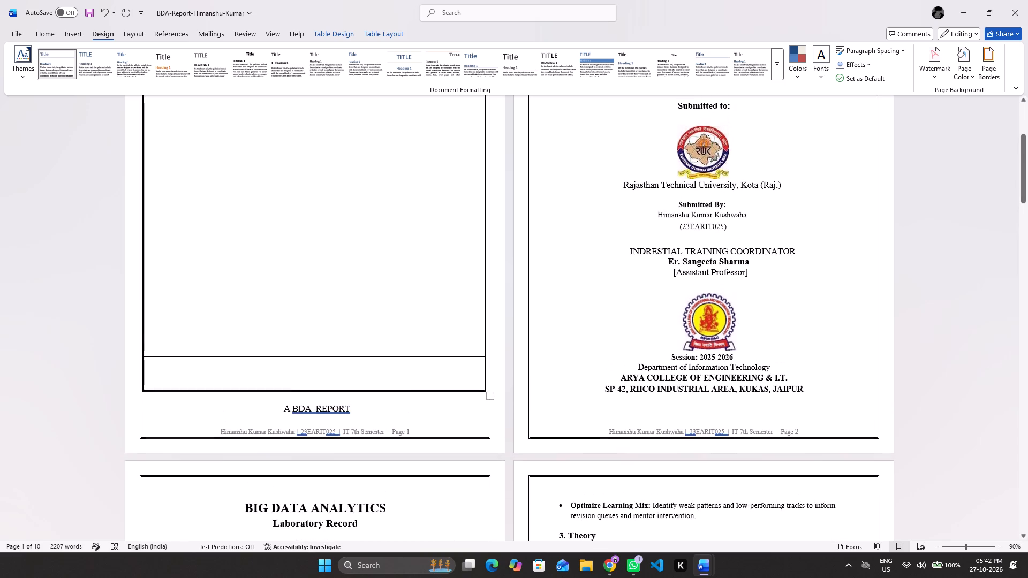
pyautogui.scroll(2, 788, 320)
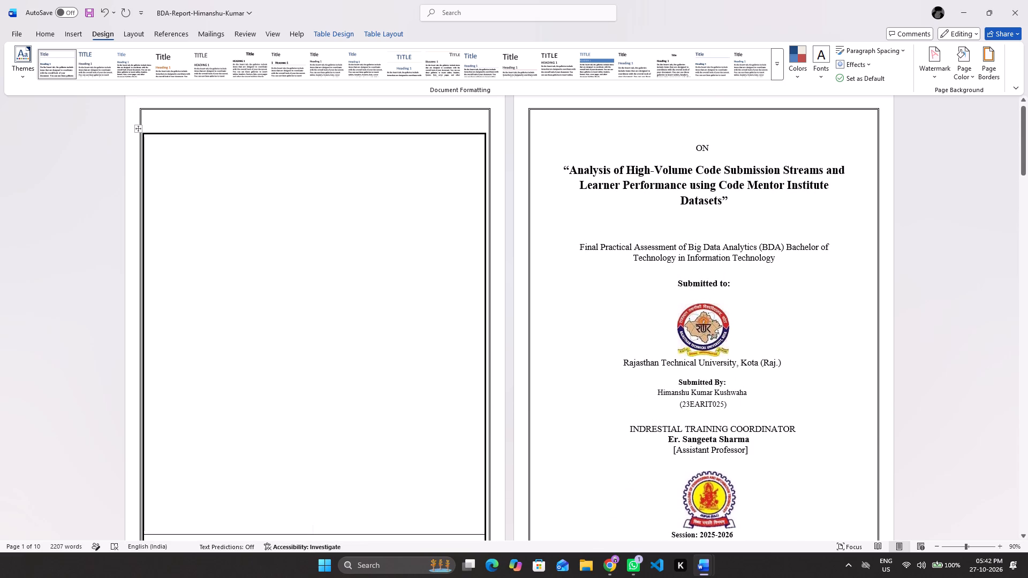
pyautogui.click(139, 131)
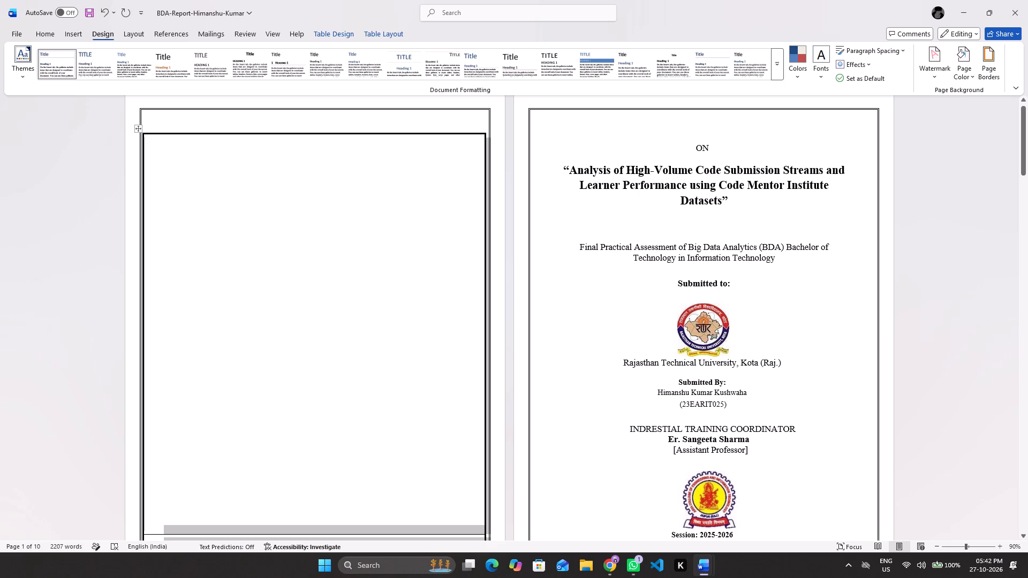
pyautogui.press('BackSpace')
pyautogui.press('BackSpace')
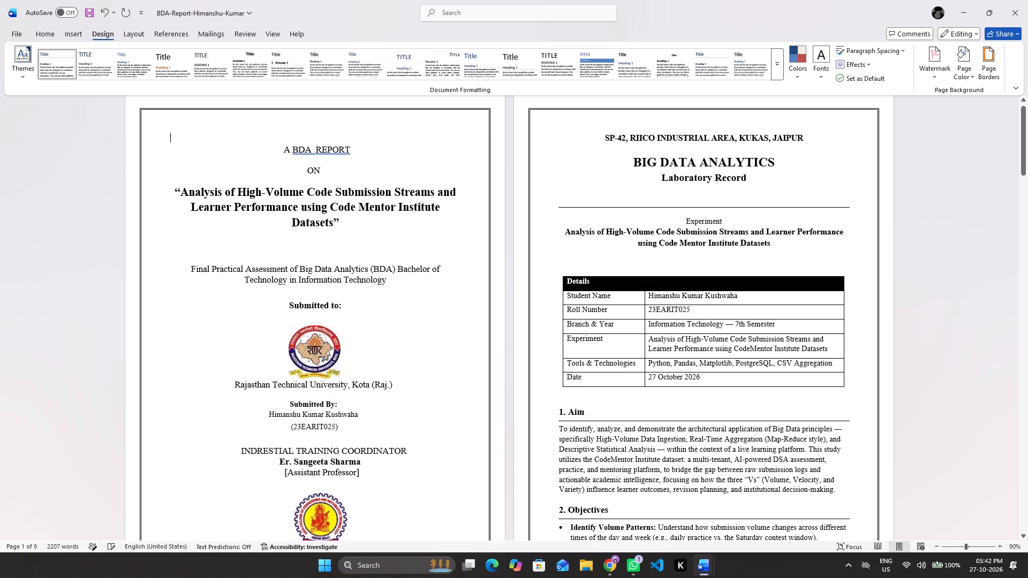
pyautogui.press('BackSpace')
pyautogui.press('BackSpace')
pyautogui.press('BackSpace')
pyautogui.press('Delete')
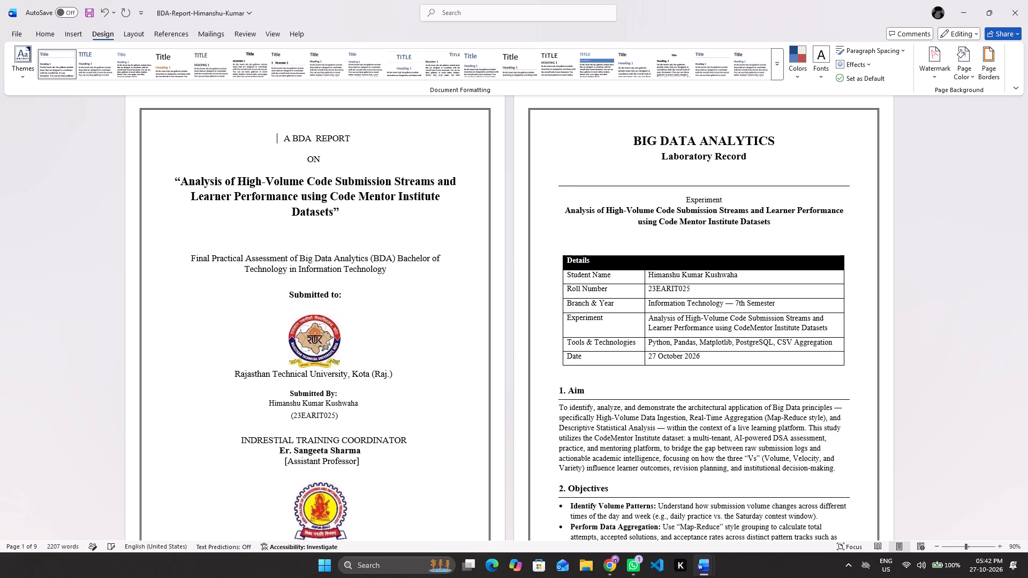
# Reduce the blank line beneath the cover's "Analysis of High-Volume Code Submission Streams" title to size 8 and delete that line.
pyautogui.scroll(-2, 139, 131)
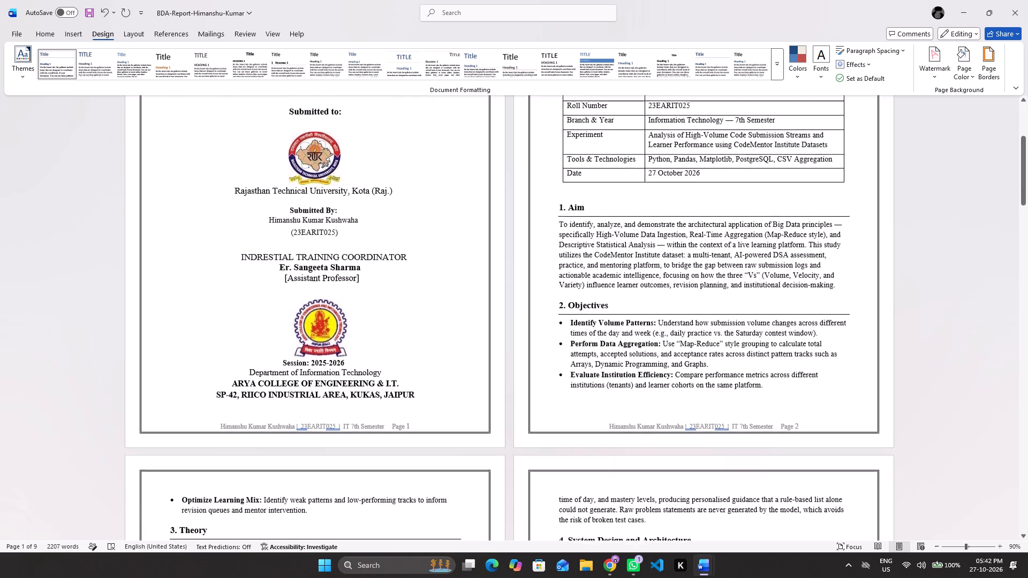
pyautogui.scroll(1, 266, 242)
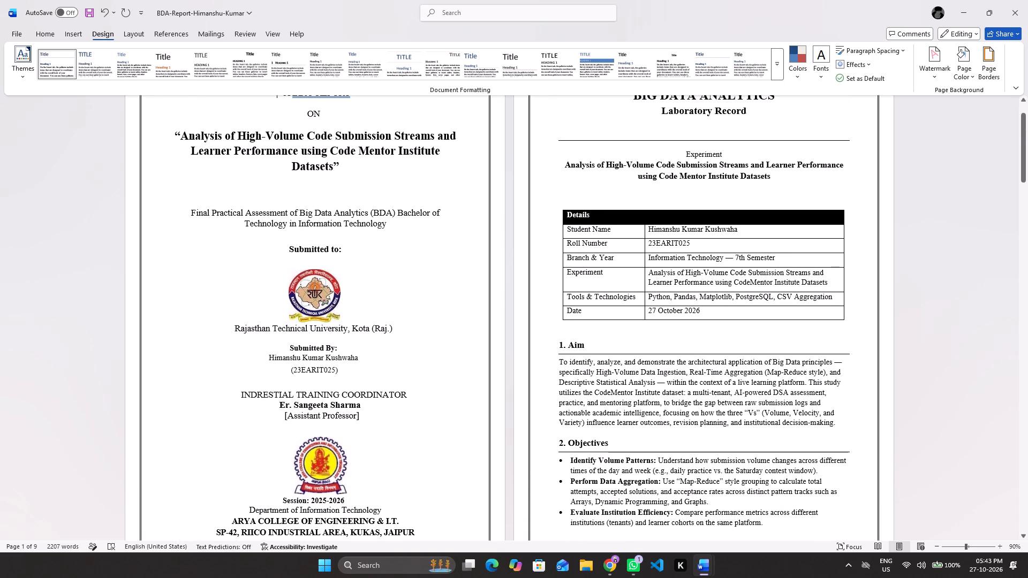
pyautogui.click(291, 187)
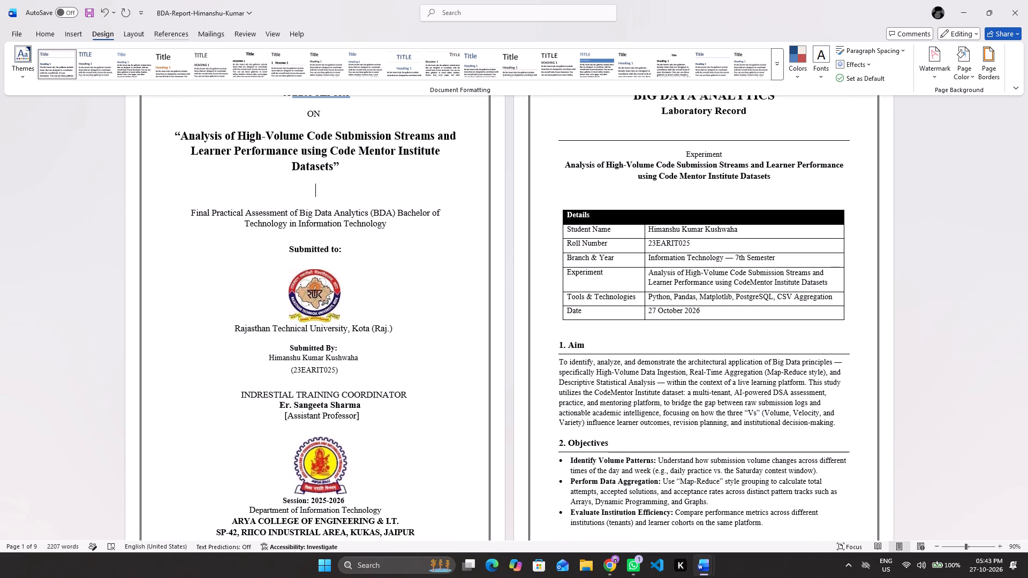
pyautogui.click(44, 29)
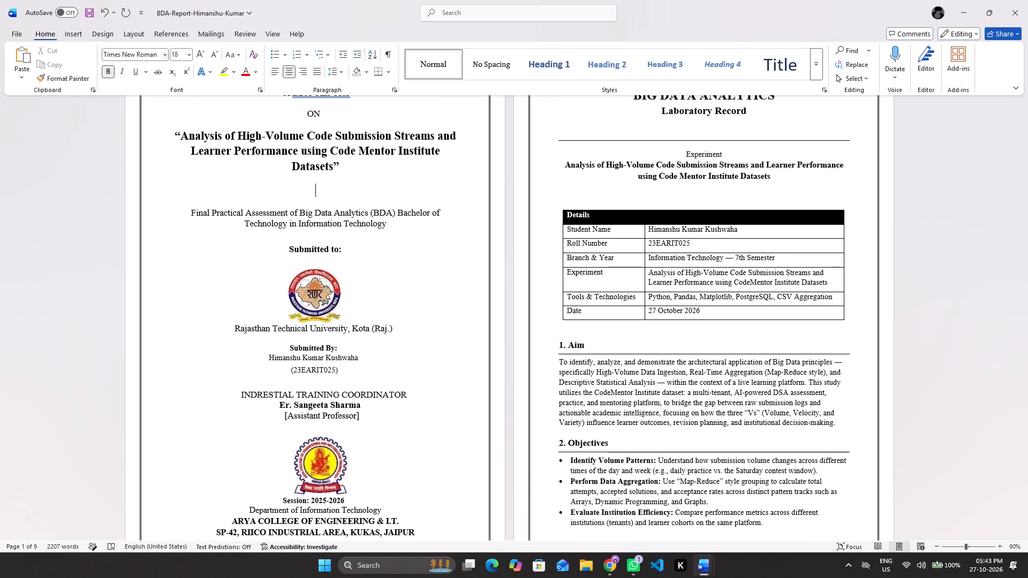
pyautogui.click(187, 53)
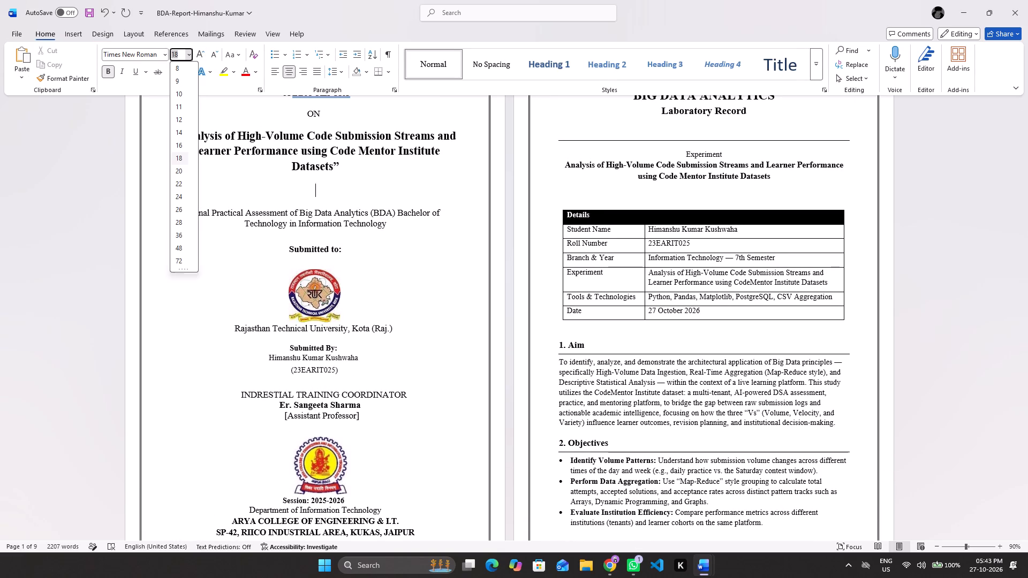
pyautogui.click(185, 69)
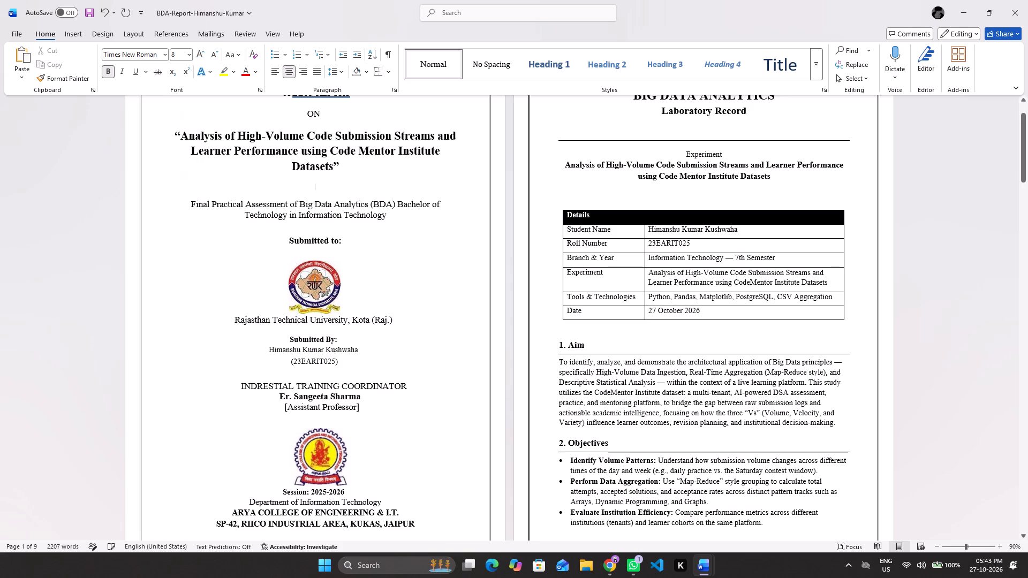
pyautogui.press('BackSpace')
pyautogui.press('BackSpace')
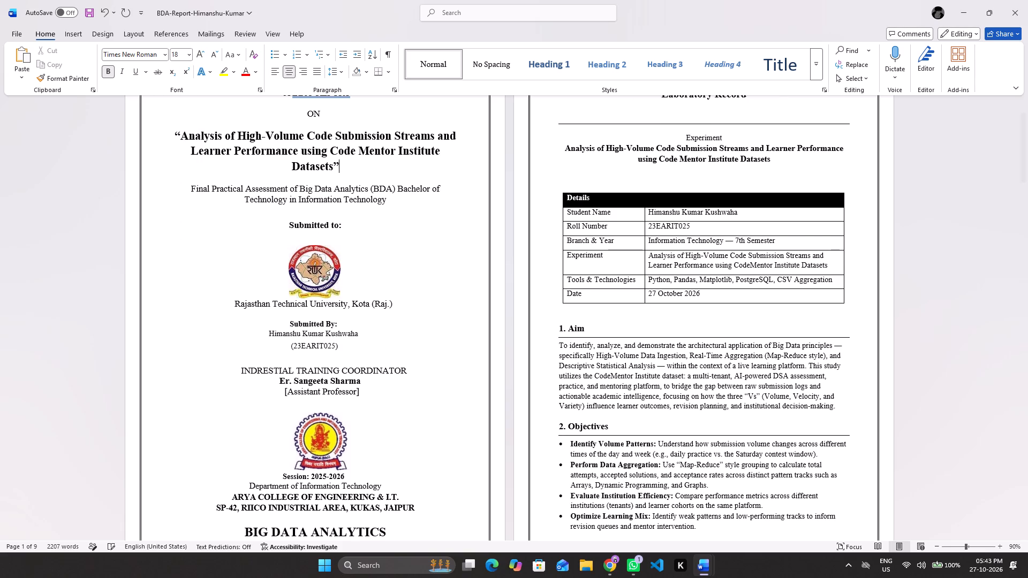
# Add a blank line after the cover's "SP-42, RIICO INDUSTRIAL AREA, KUKAS, JAIPUR" line to push "BIG DATA ANALYTICS" onto page 2.
pyautogui.scroll(1, 503, 128)
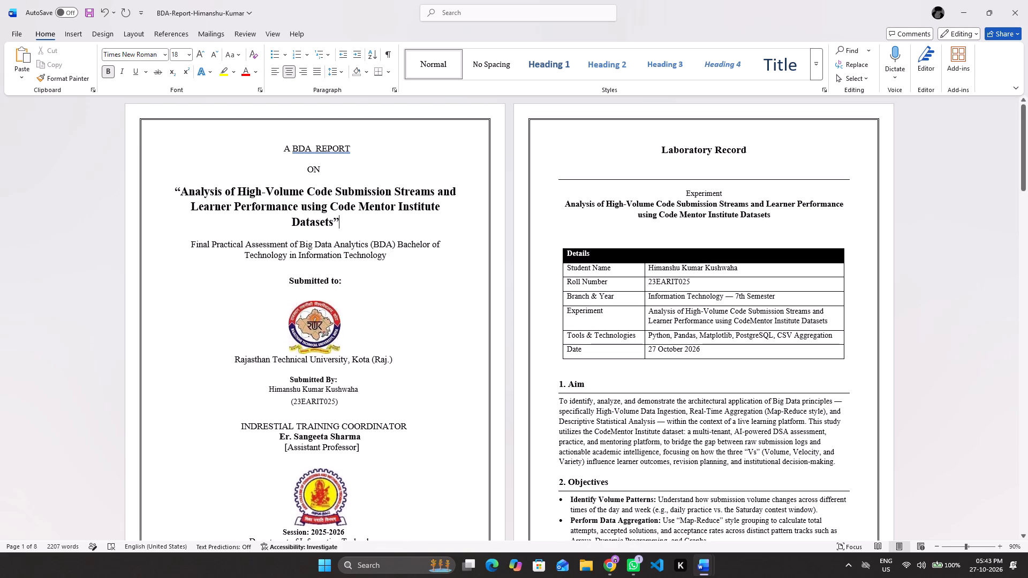
pyautogui.click(314, 157)
pyautogui.scroll(-1, 314, 157)
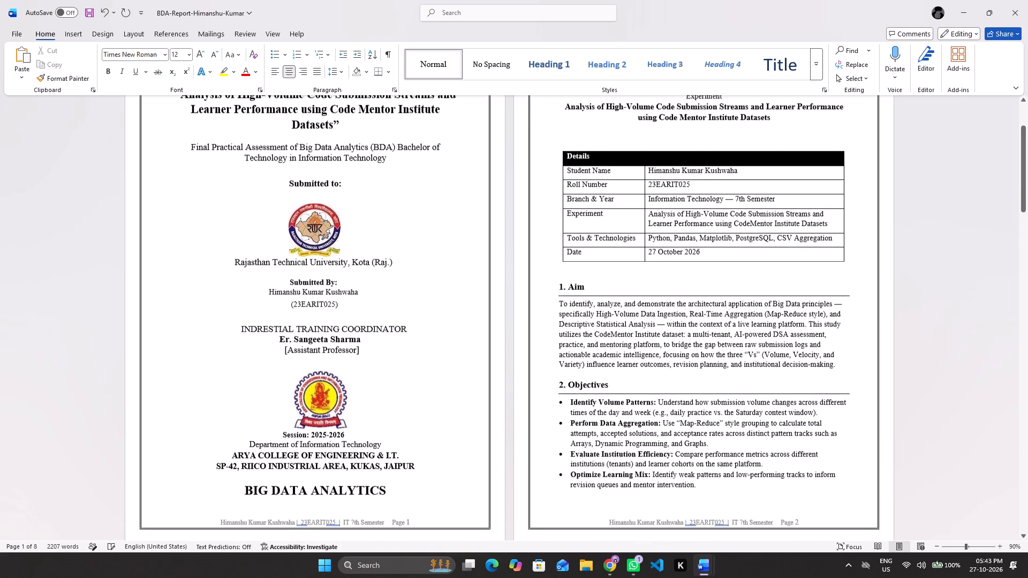
pyautogui.scroll(-2, 314, 157)
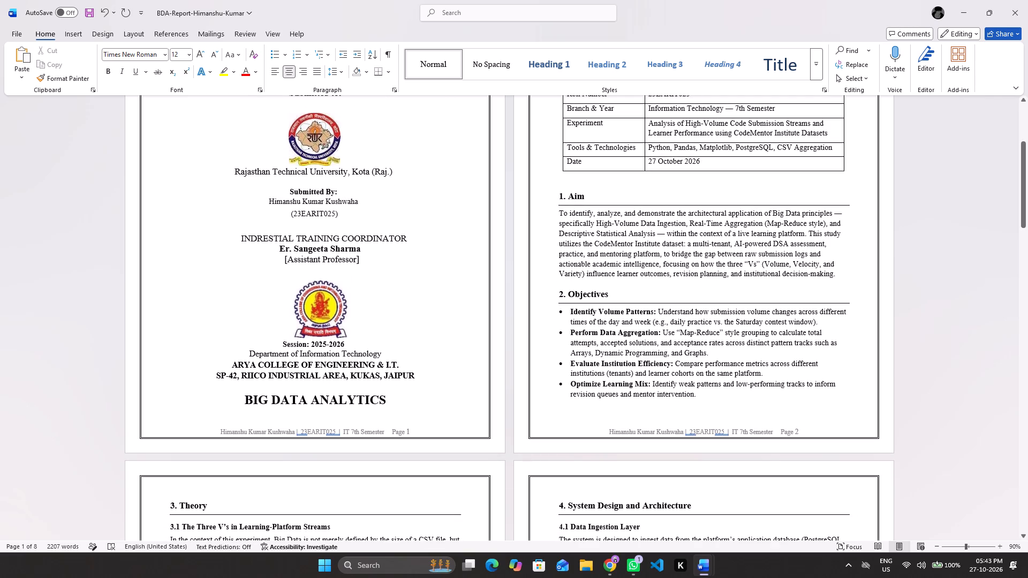
pyautogui.click(327, 386)
pyautogui.click(435, 377)
pyautogui.press('Return')
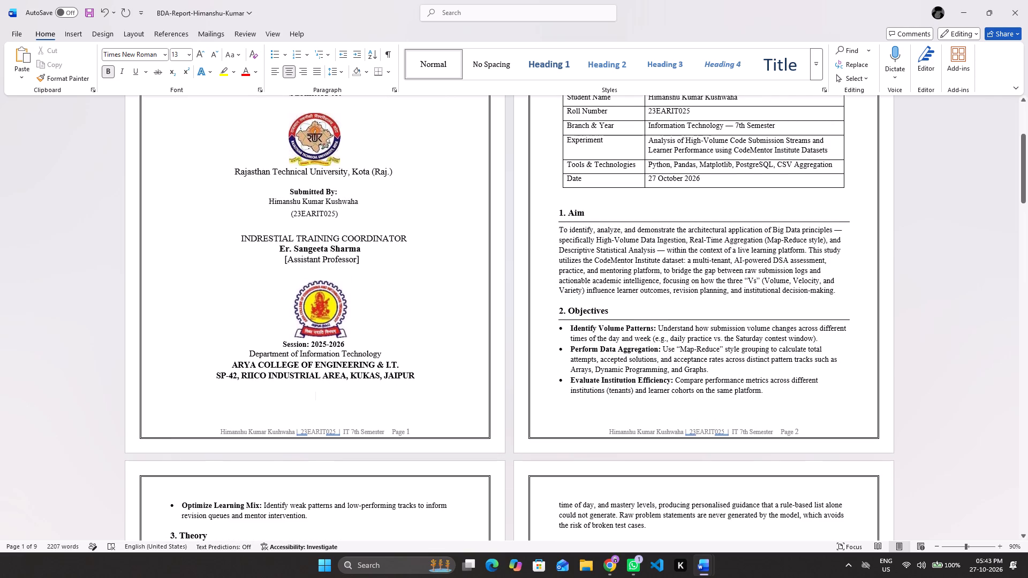
# Insert two blank lines between "Session: 2025-2026" and "Department of Information Technology" on the cover.
pyautogui.click(372, 344)
pyautogui.press('Return')
pyautogui.press('Return')
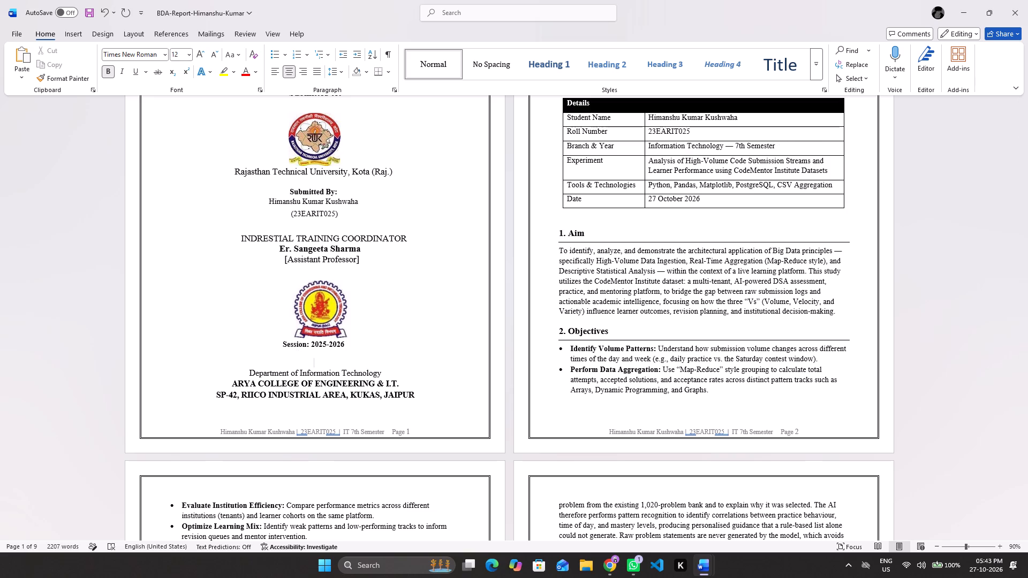
# Draw a black horizontal line about 19.2 cm wide across the page border, between the cover's session and department lines.
pyautogui.click(70, 36)
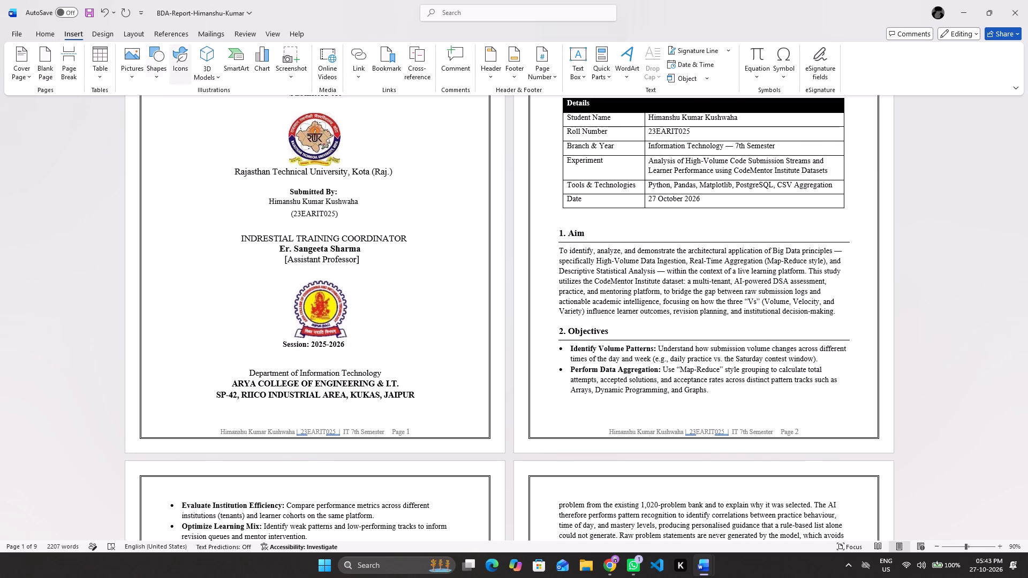
pyautogui.click(158, 62)
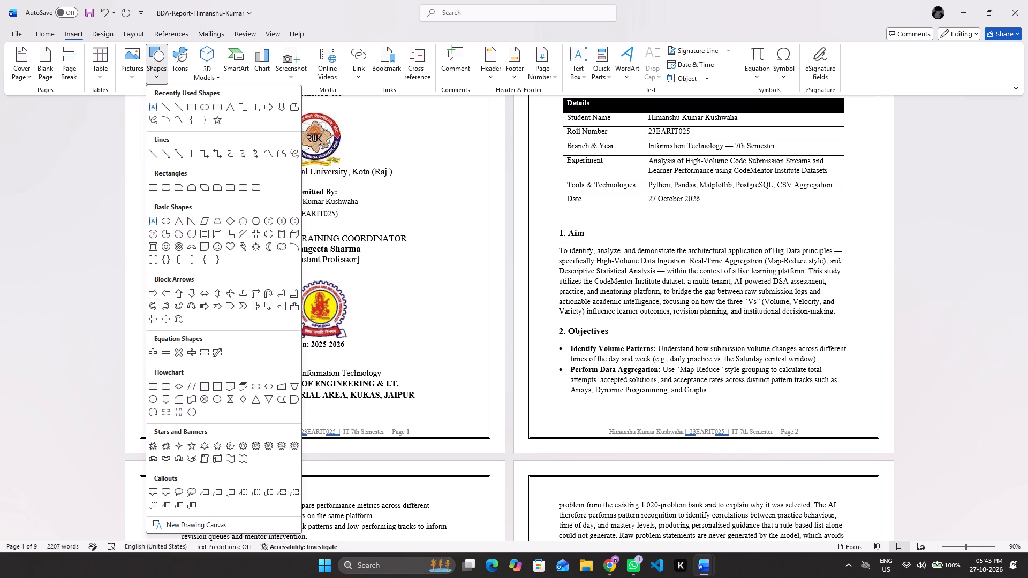
pyautogui.click(154, 151)
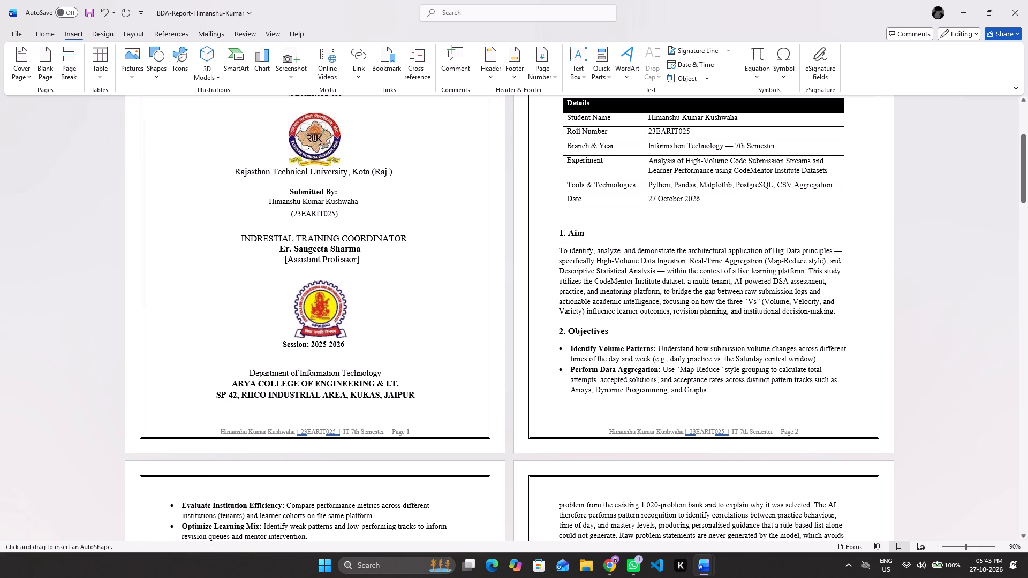
pyautogui.moveTo(141, 361); pyautogui.dragTo(486, 361)
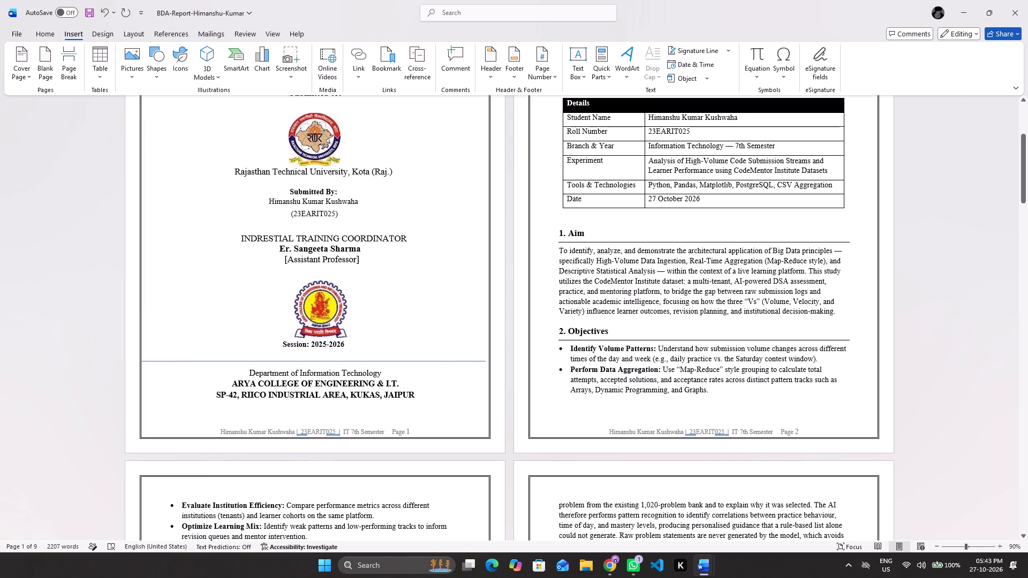
pyautogui.moveTo(486, 361); pyautogui.dragTo(487, 361)
pyautogui.moveTo(487, 361); pyautogui.dragTo(489, 361)
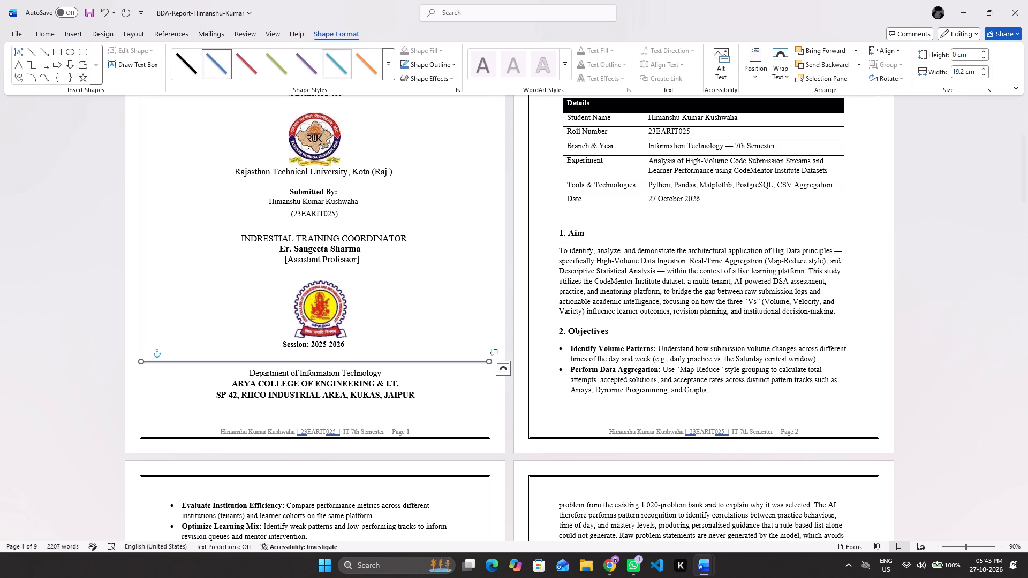
pyautogui.click(190, 60)
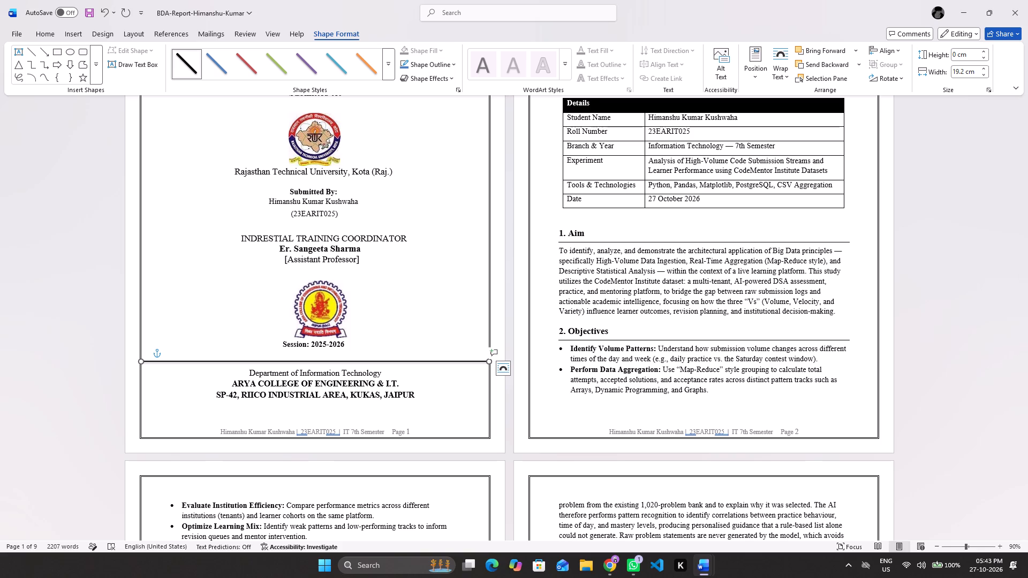
# Show the document gridlines as an alignment aid for the separator line.
pyautogui.click(754, 69)
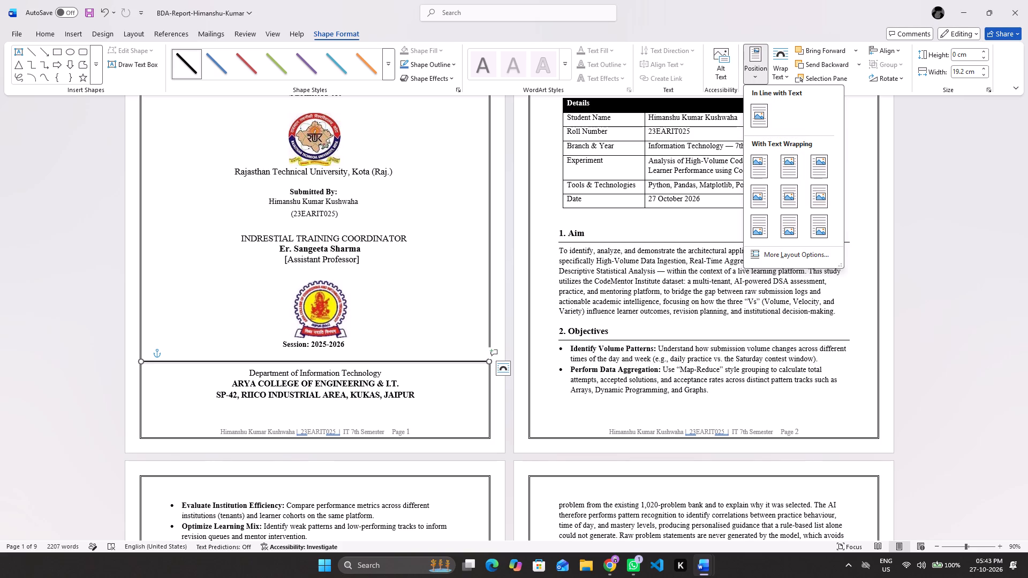
pyautogui.click(891, 91)
pyautogui.click(899, 51)
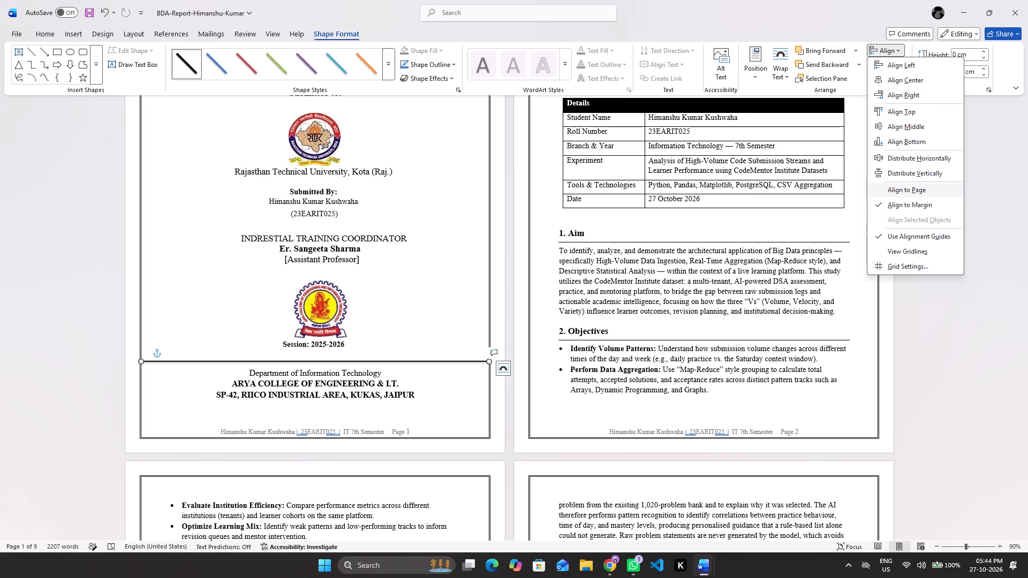
pyautogui.click(897, 248)
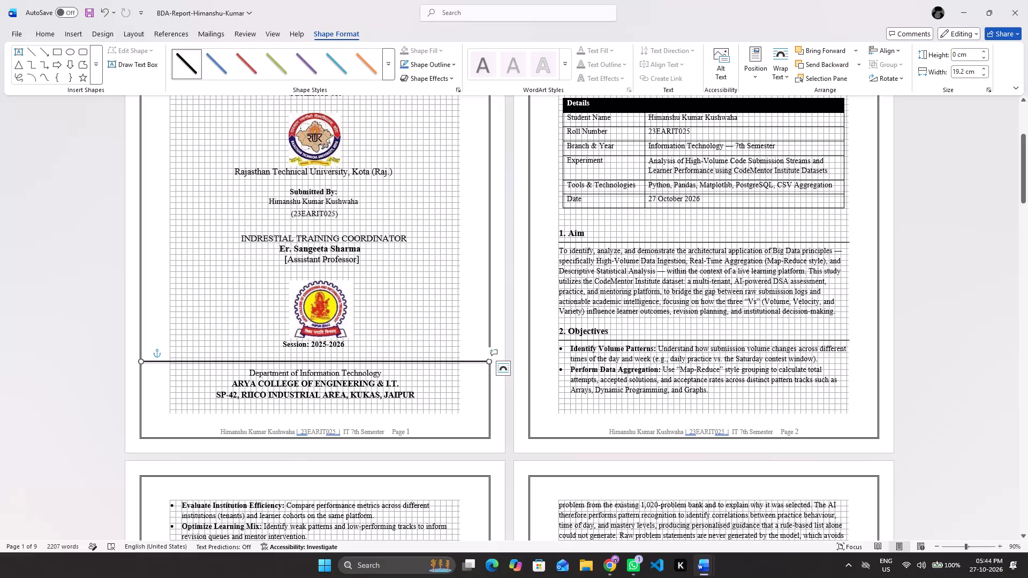
# Adjust both ends of the separator line so it sits slightly higher, runs level and spans the page border at about 19.4 cm.
pyautogui.keyDown('ctrl'); pyautogui.scroll(3, 452, 371); pyautogui.keyUp('ctrl')
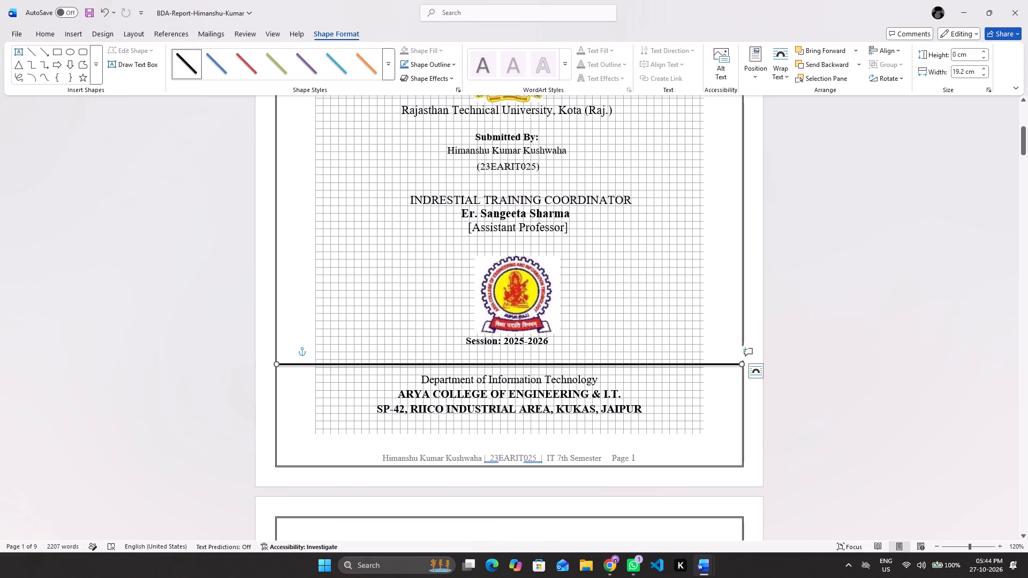
pyautogui.moveTo(745, 364); pyautogui.dragTo(744, 369)
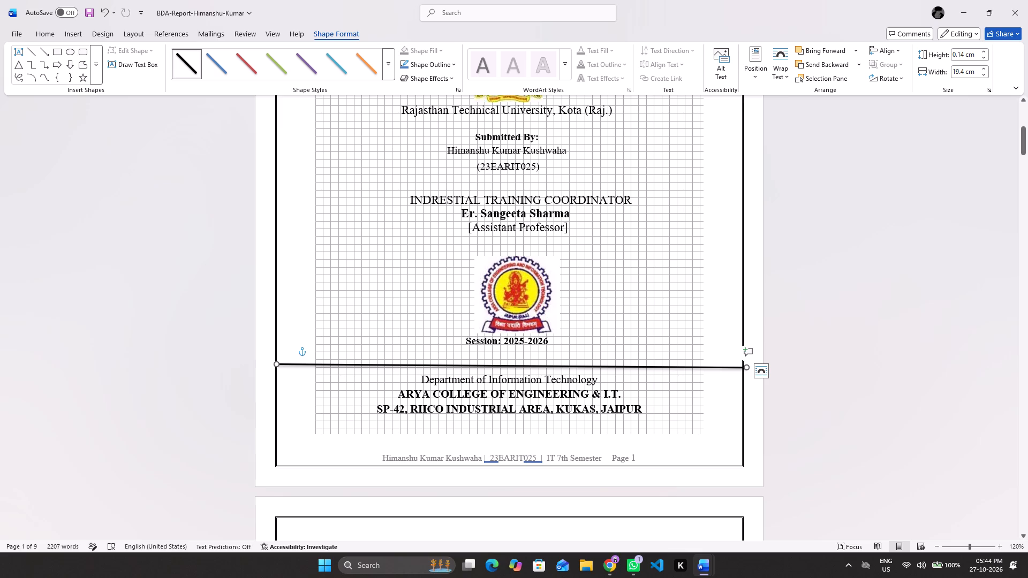
pyautogui.click(275, 363)
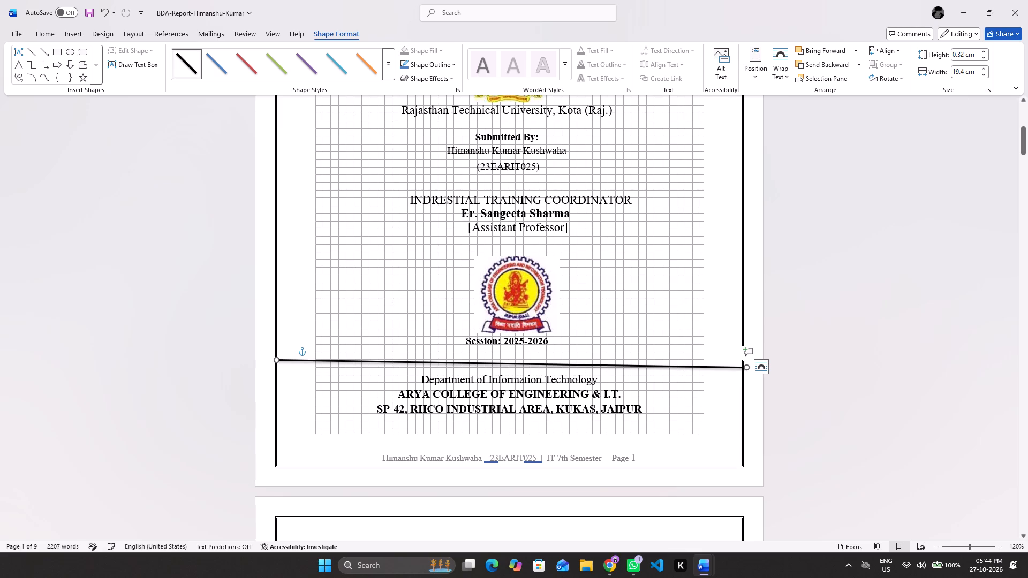
pyautogui.moveTo(746, 366); pyautogui.dragTo(745, 362)
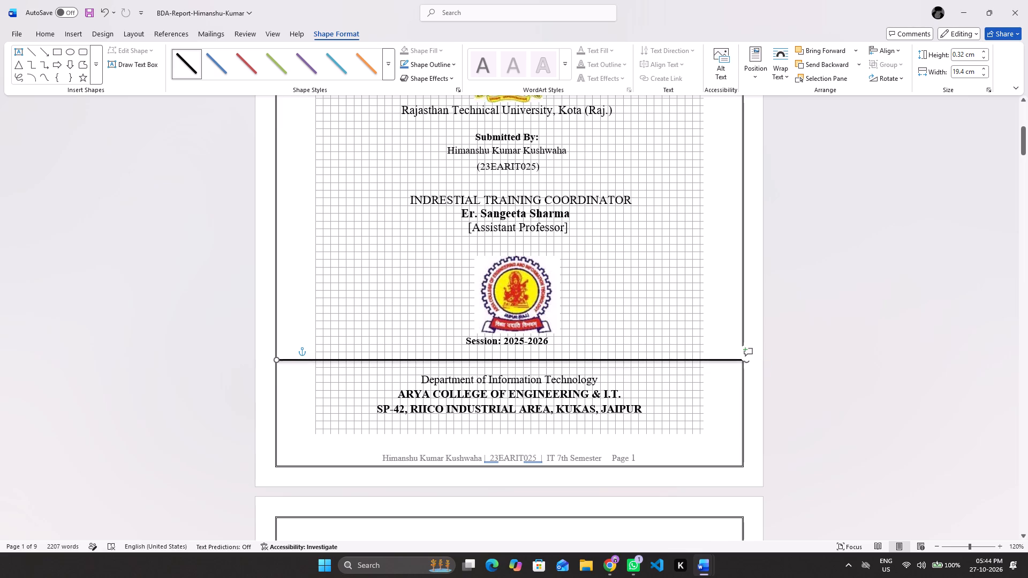
pyautogui.moveTo(745, 362); pyautogui.dragTo(745, 361)
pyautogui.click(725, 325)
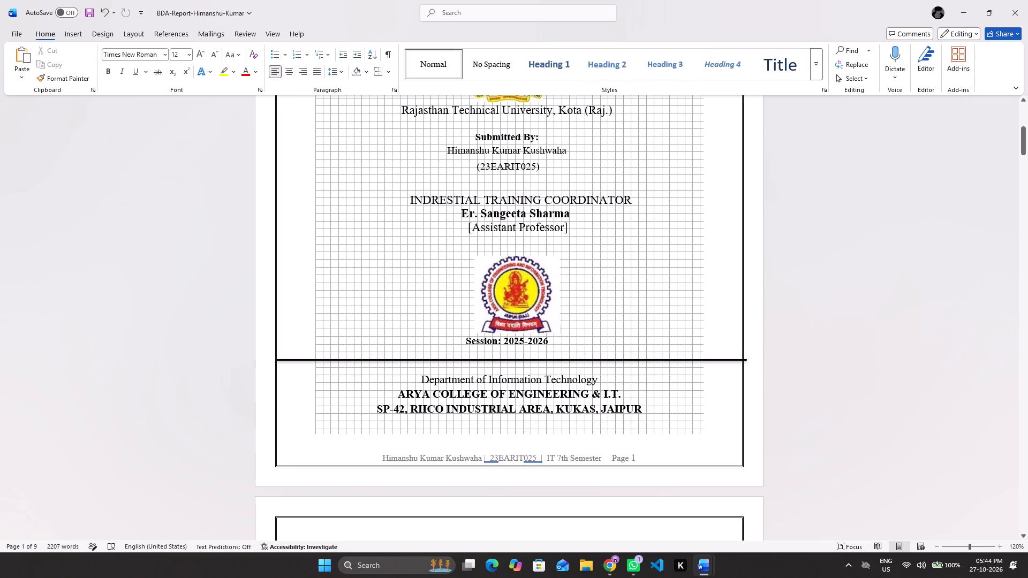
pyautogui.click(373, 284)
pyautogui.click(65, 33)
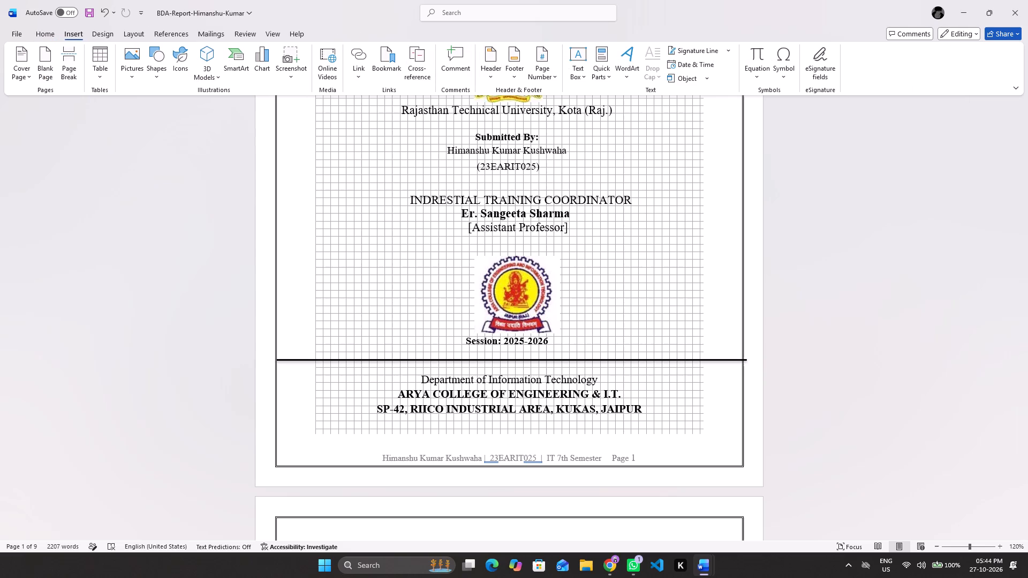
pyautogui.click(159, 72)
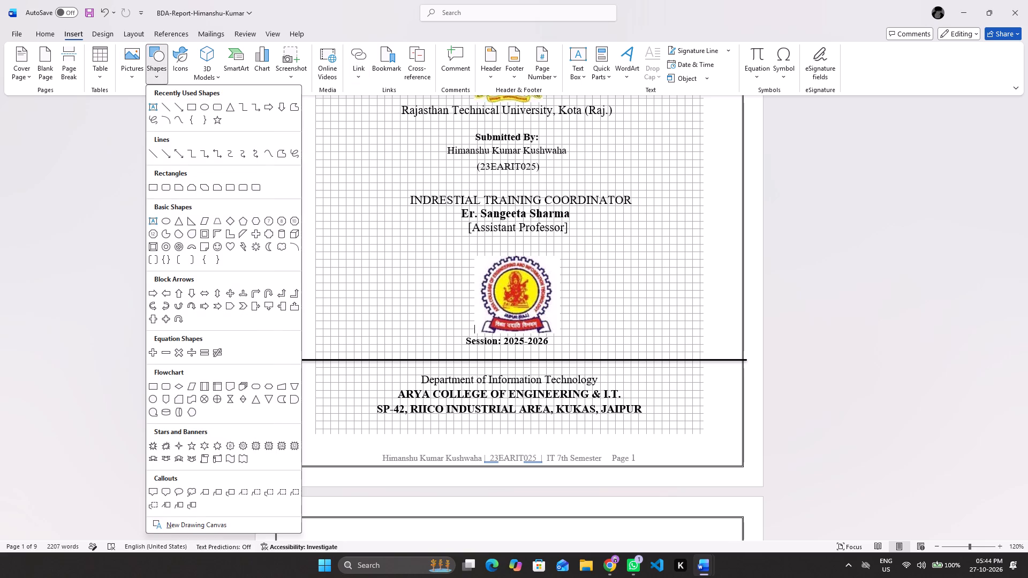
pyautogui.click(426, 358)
# Hide the document gridlines.
pyautogui.click(426, 360)
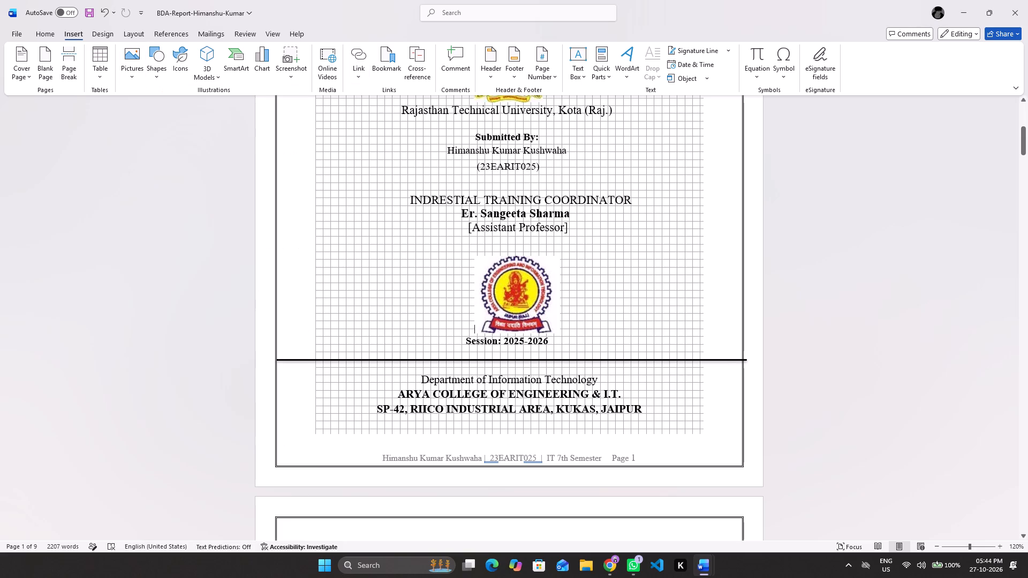
pyautogui.click(335, 26)
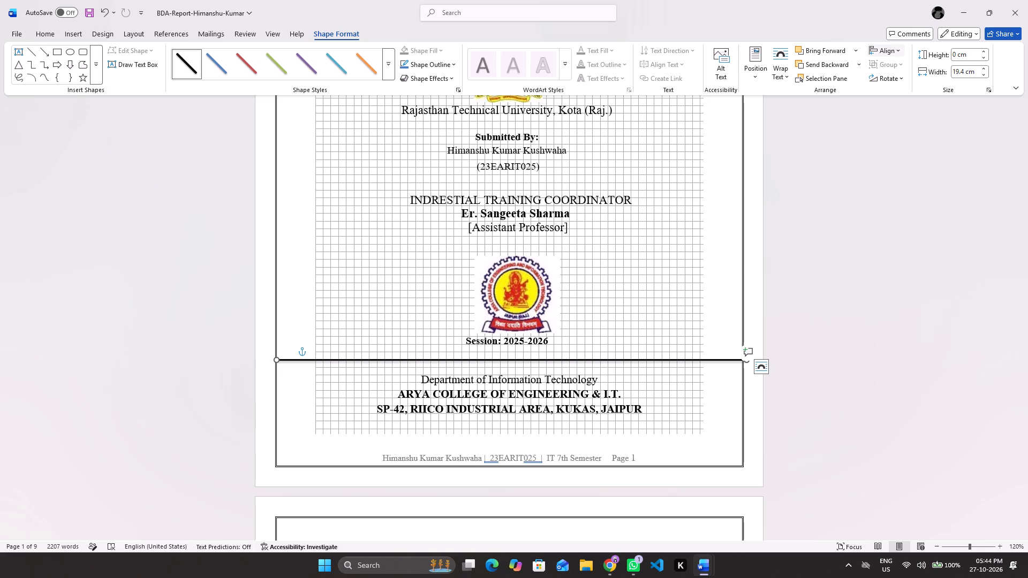
pyautogui.click(894, 50)
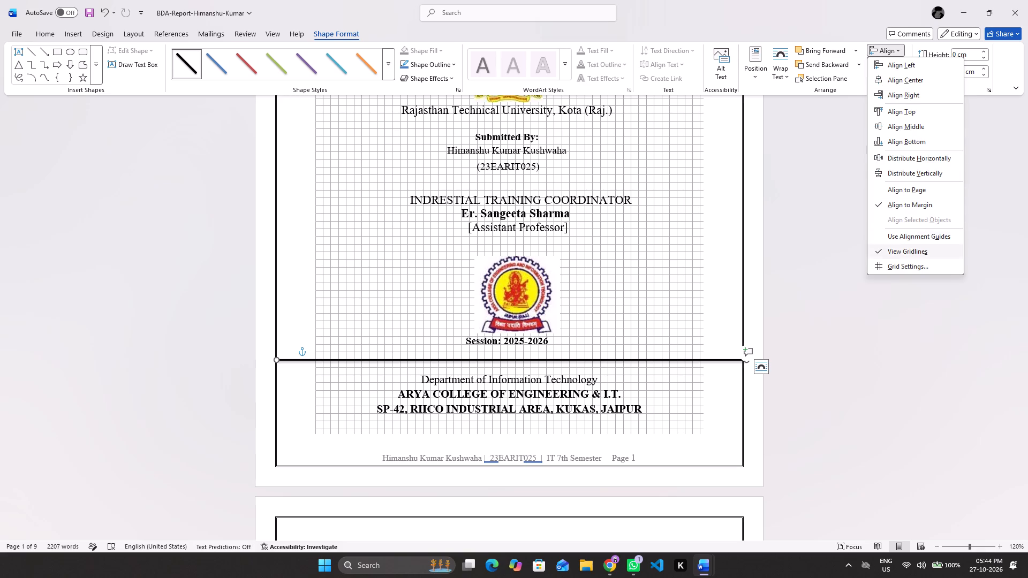
pyautogui.click(899, 252)
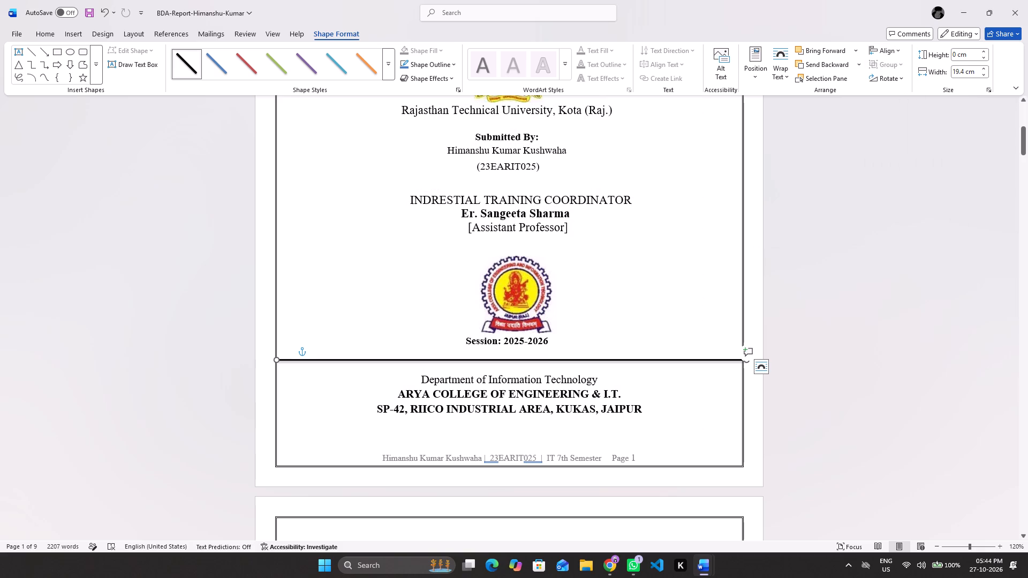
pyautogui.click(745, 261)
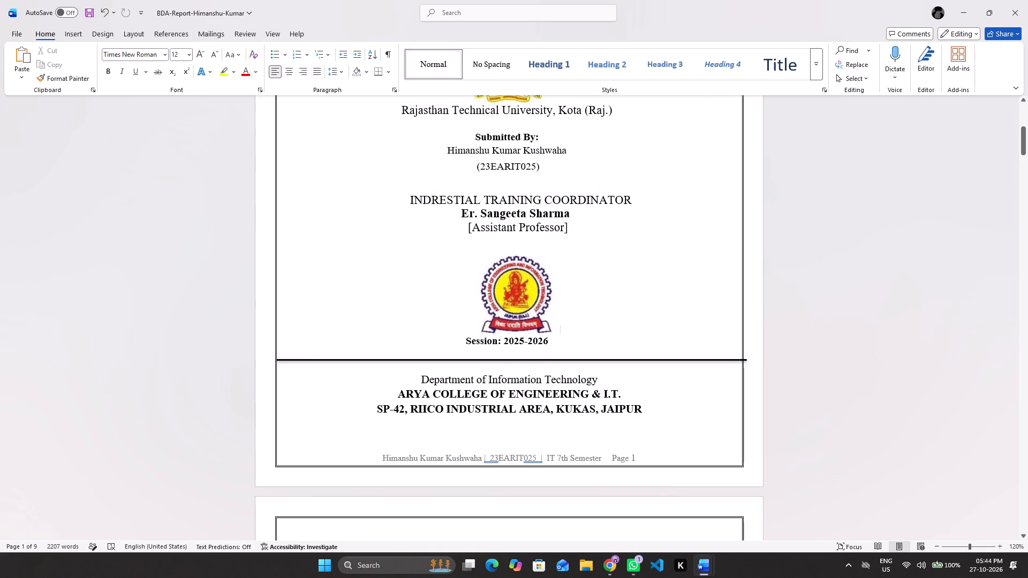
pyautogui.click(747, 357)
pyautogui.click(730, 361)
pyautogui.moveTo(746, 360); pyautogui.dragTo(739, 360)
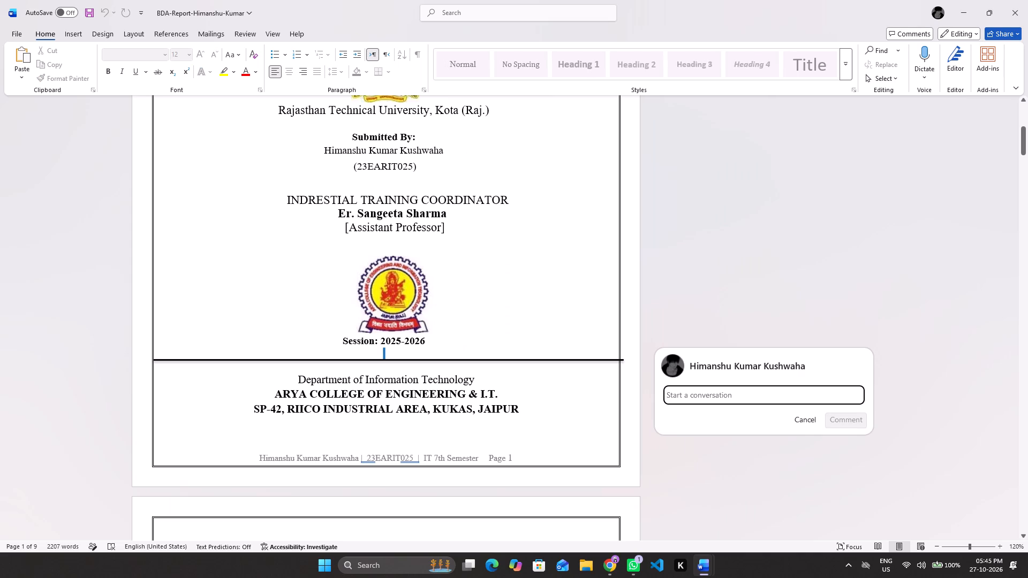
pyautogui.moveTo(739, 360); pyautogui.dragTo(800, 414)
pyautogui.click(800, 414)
# Shorten the separator line at its right end so it stops just inside the page border, about 19.1 cm wide.
pyautogui.click(744, 359)
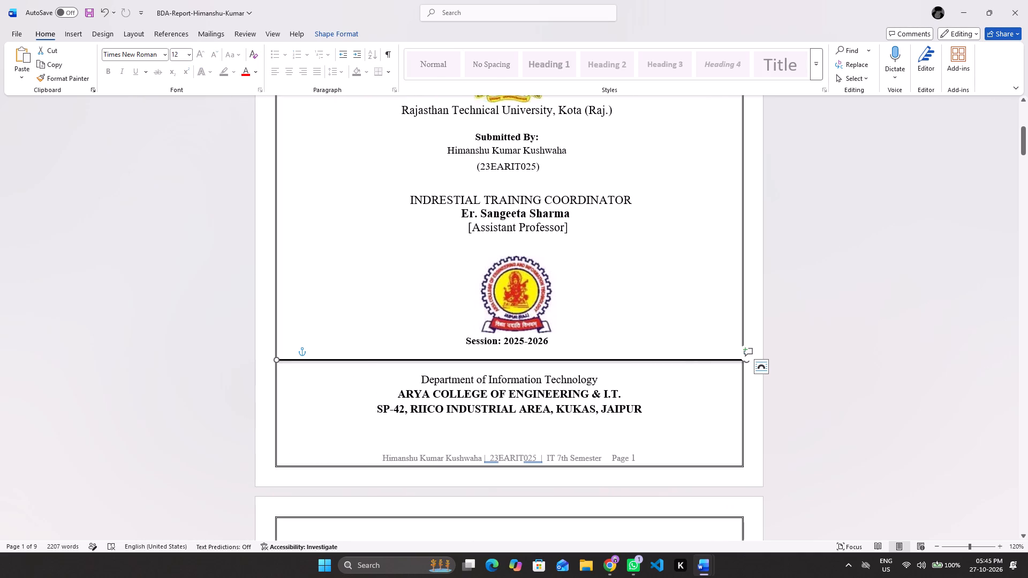
pyautogui.moveTo(746, 363); pyautogui.dragTo(739, 360)
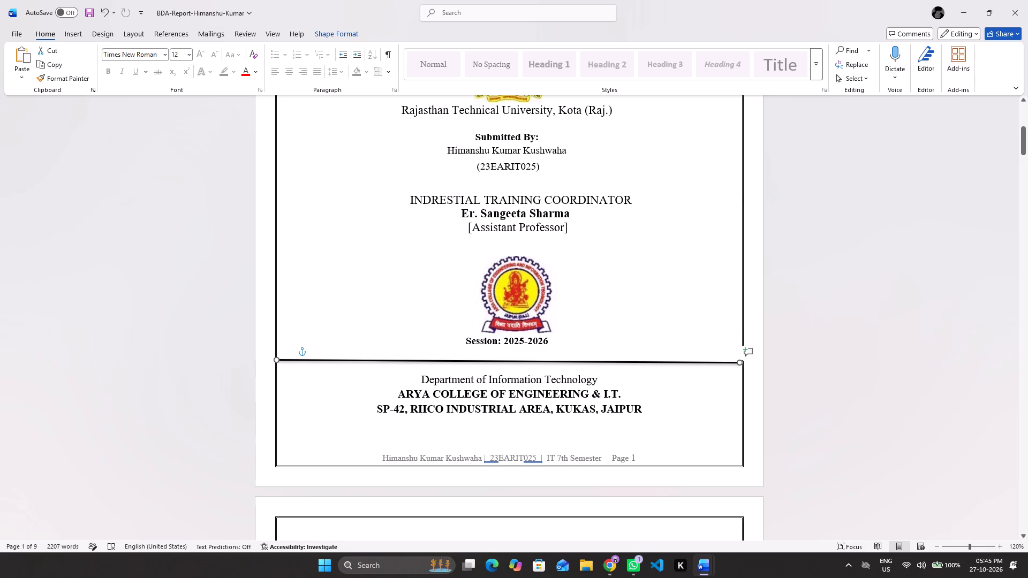
pyautogui.moveTo(739, 360); pyautogui.dragTo(739, 358)
pyautogui.moveTo(739, 358); pyautogui.dragTo(739, 358)
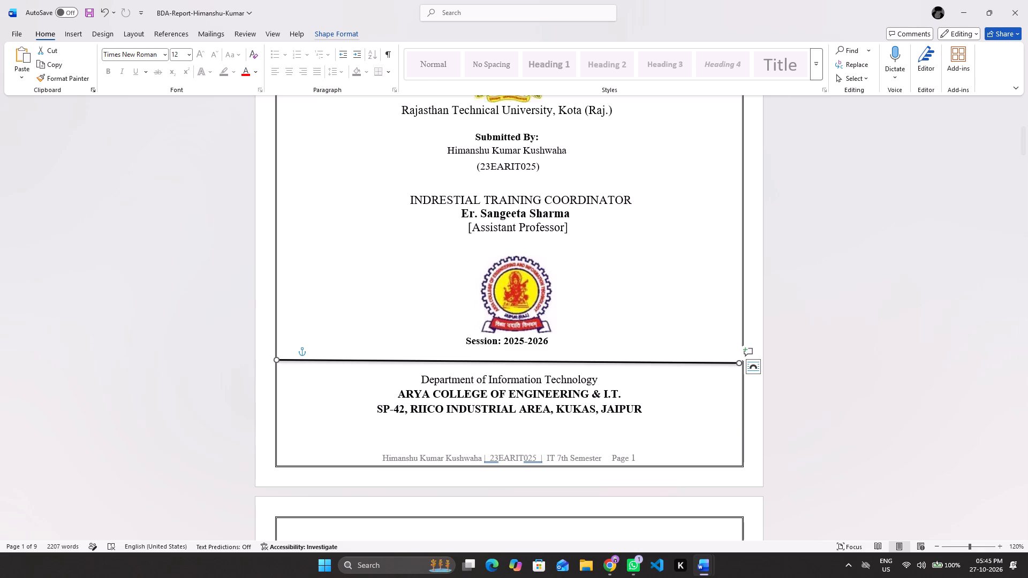
# Show the document gridlines and level the separator line by raising its right end to a line height of 0 cm.
pyautogui.click(343, 33)
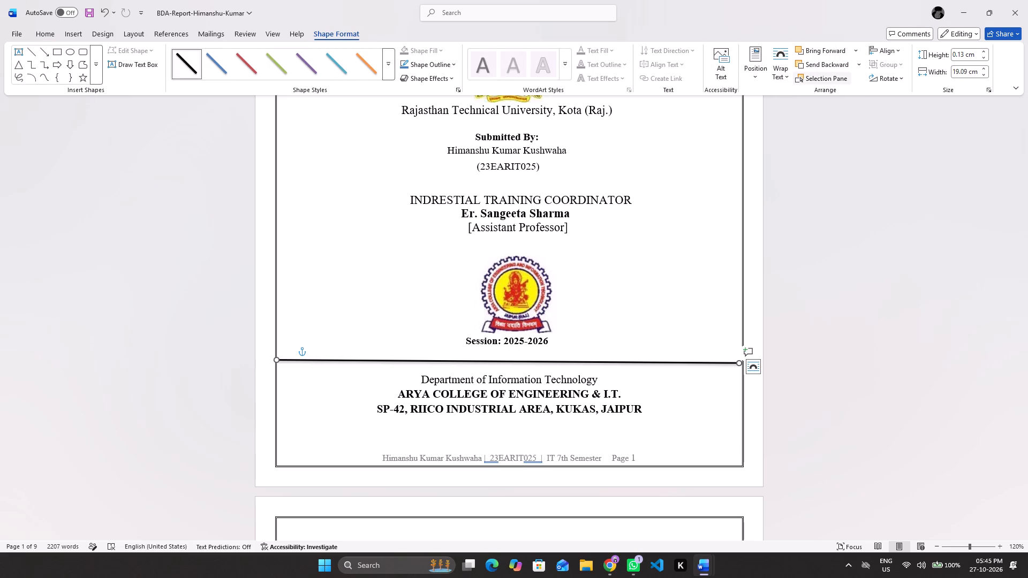
pyautogui.click(891, 55)
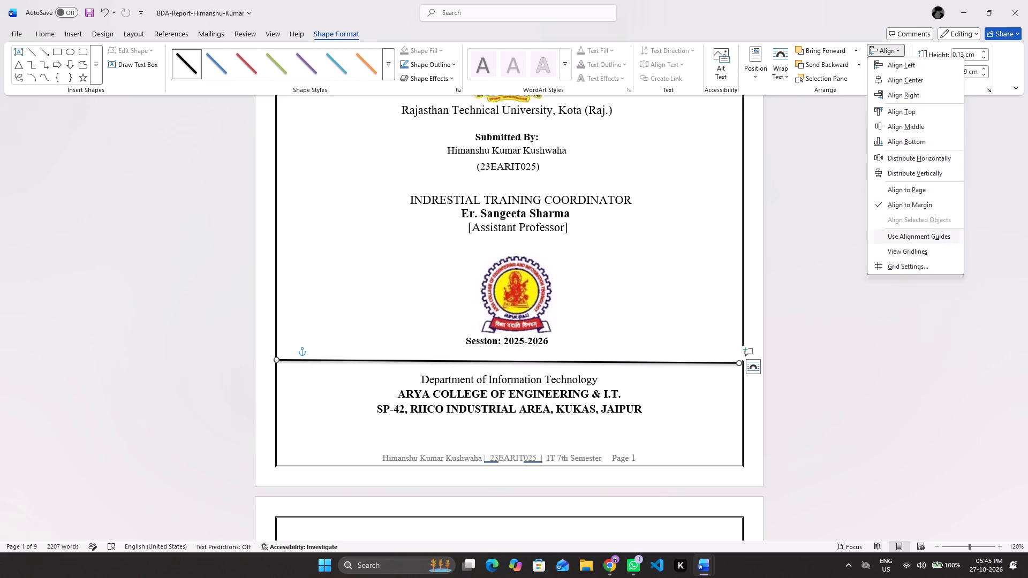
pyautogui.click(887, 248)
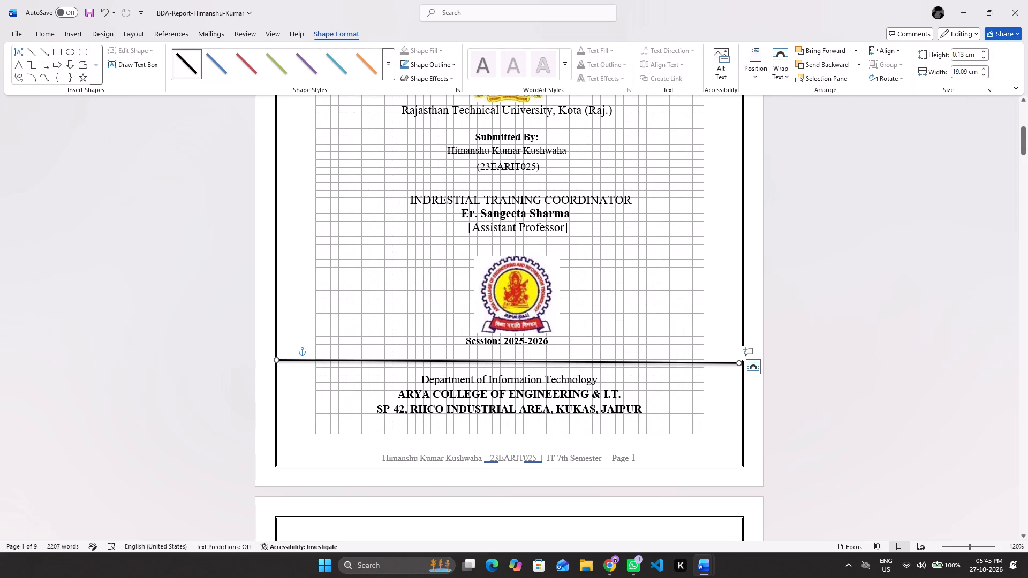
pyautogui.click(740, 364)
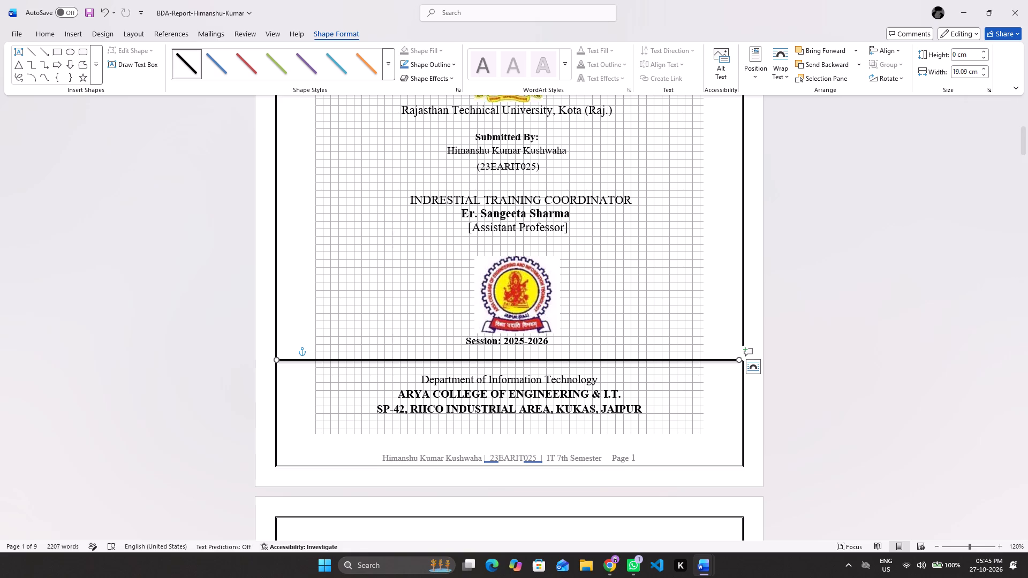
# Hide the document gridlines again.
pyautogui.click(895, 56)
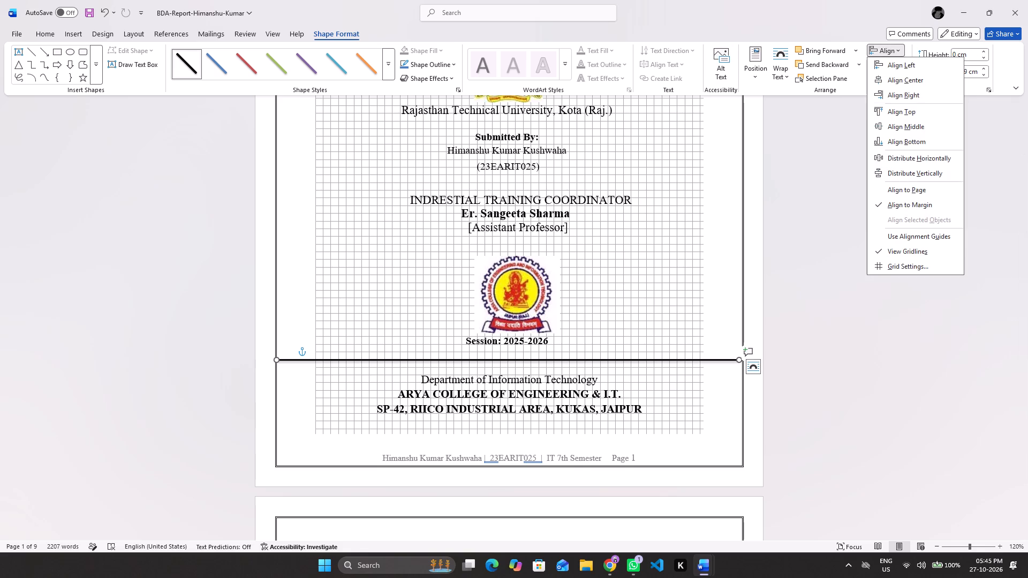
pyautogui.click(885, 250)
pyautogui.click(802, 237)
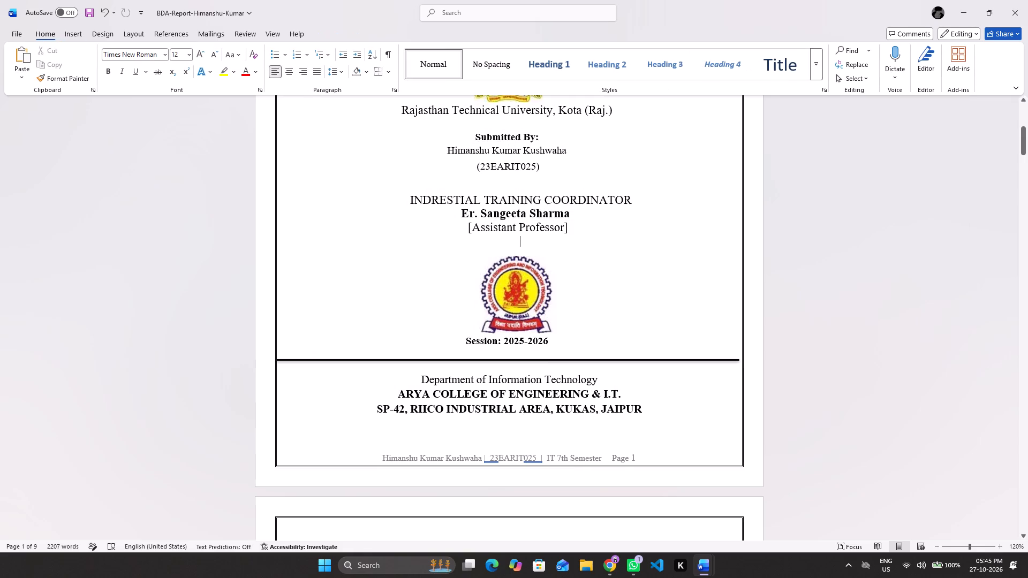
# Shorten the separator line at its left end so it starts just inside the page border, keeping it level.
pyautogui.click(278, 359)
pyautogui.moveTo(275, 360); pyautogui.dragTo(286, 360)
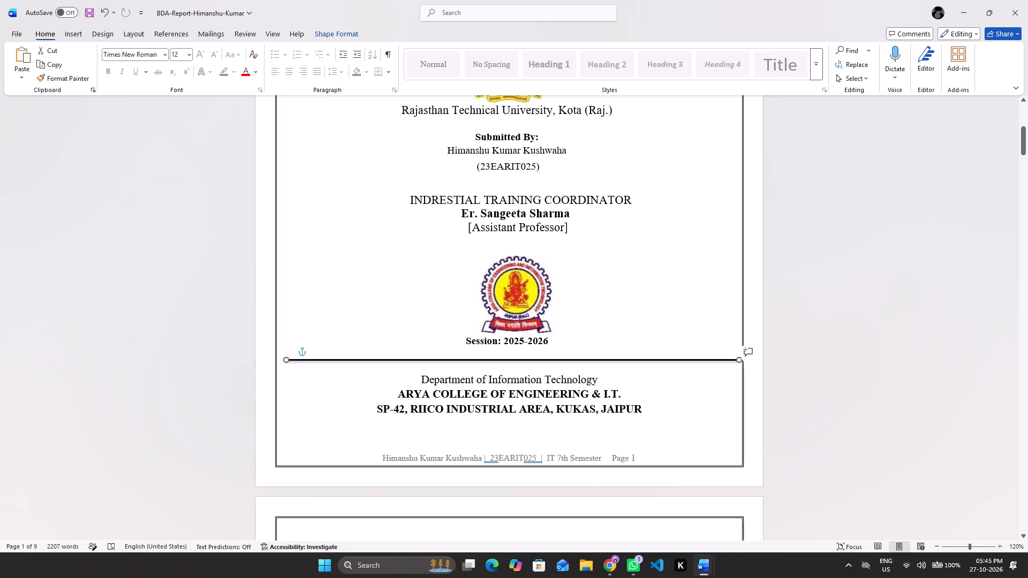
pyautogui.moveTo(286, 360); pyautogui.dragTo(287, 360)
pyautogui.moveTo(287, 360); pyautogui.dragTo(282, 360)
pyautogui.click(297, 328)
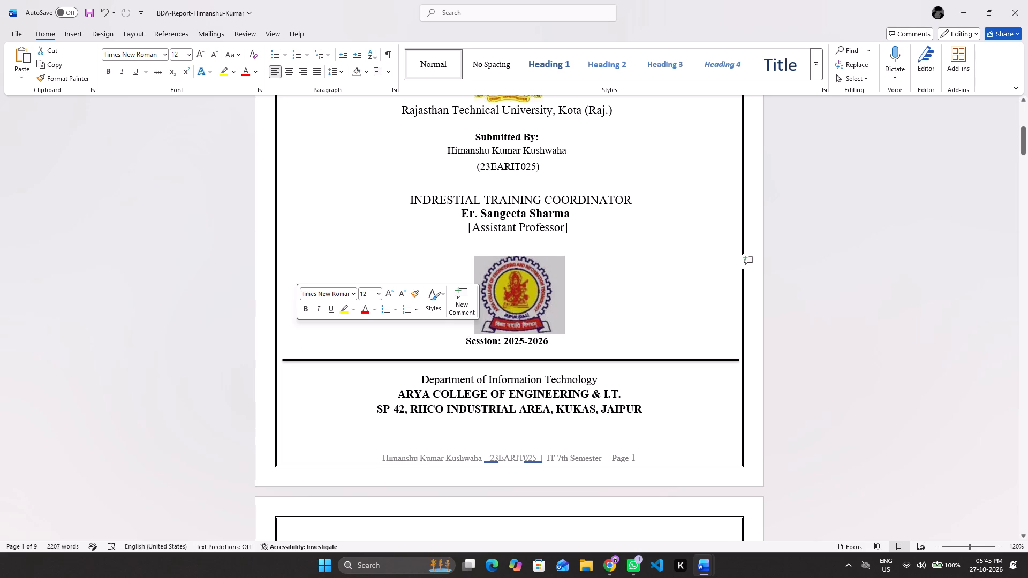
pyautogui.click(410, 211)
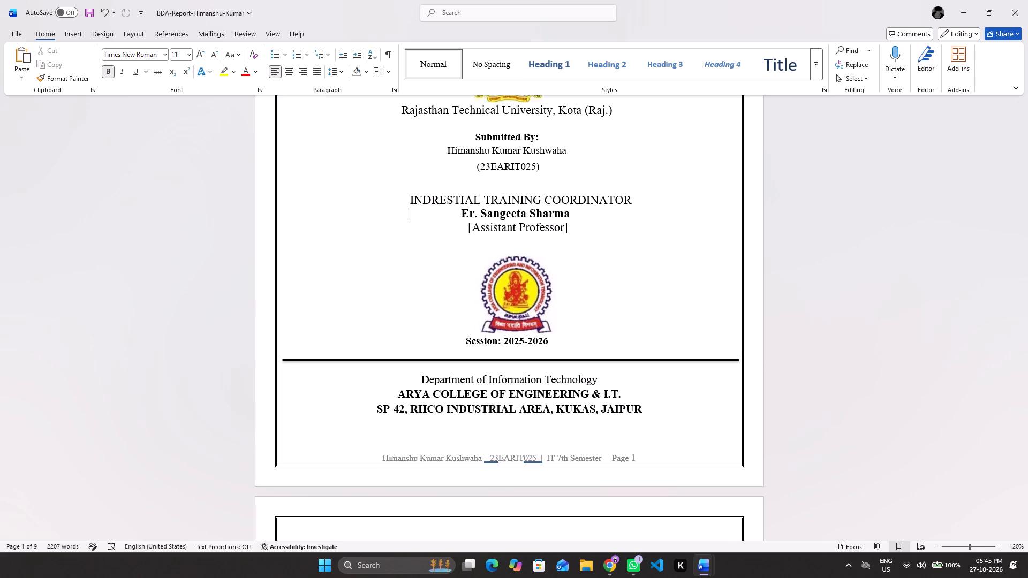
# Set the box page border of the whole document to a width of 1 ½ pt.
pyautogui.click(283, 34)
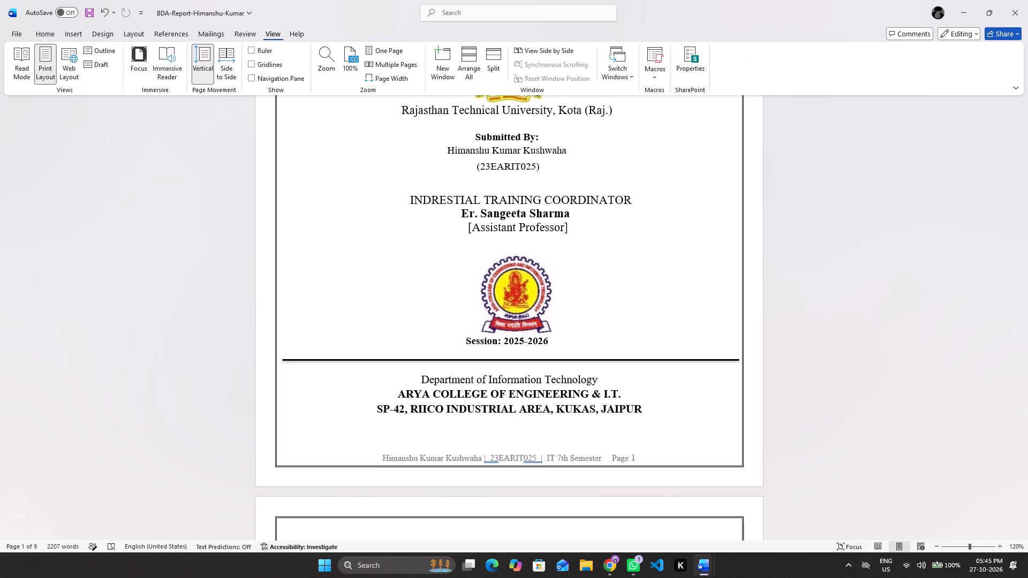
pyautogui.click(75, 35)
pyautogui.click(105, 36)
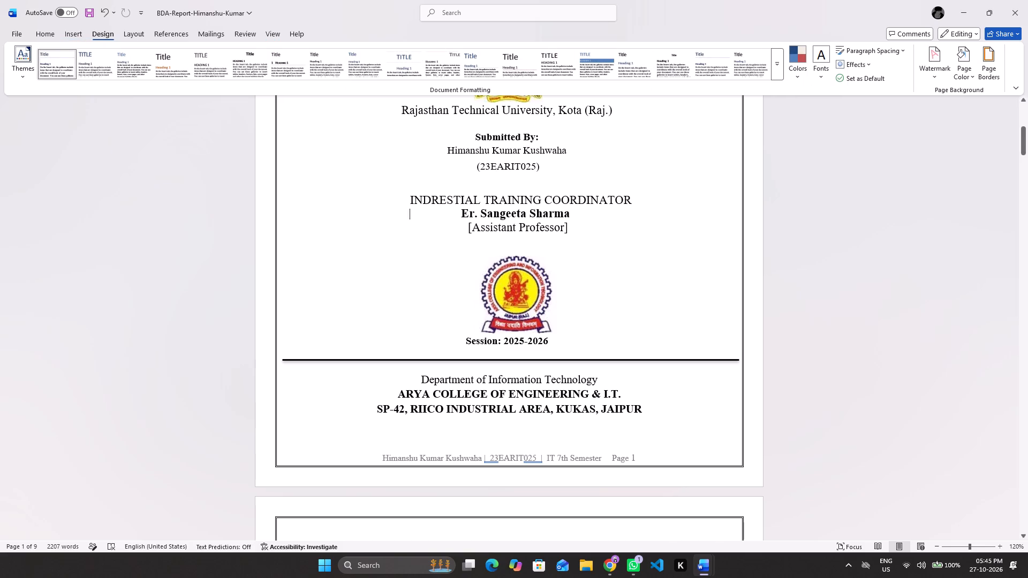
pyautogui.click(997, 63)
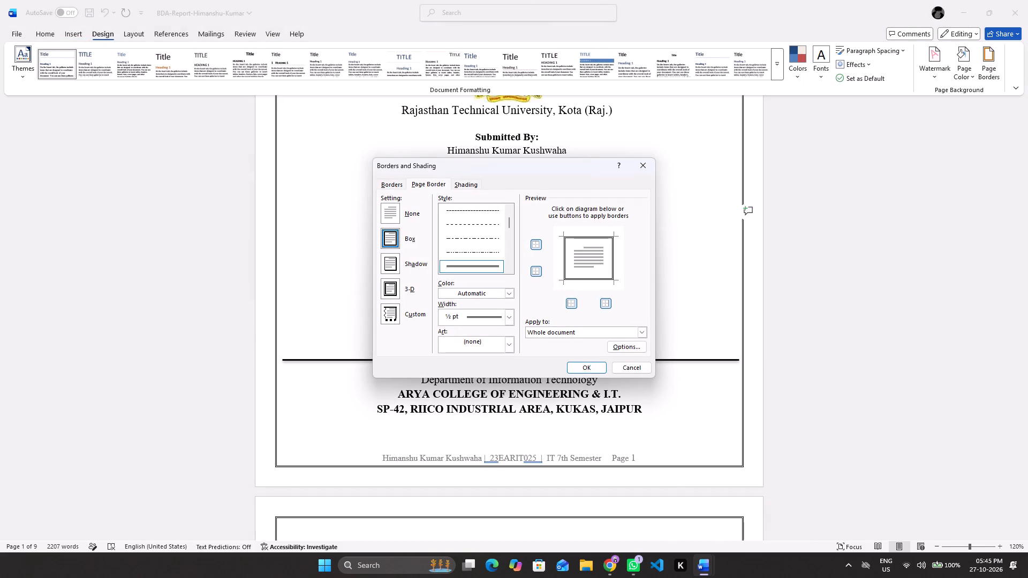
pyautogui.click(504, 316)
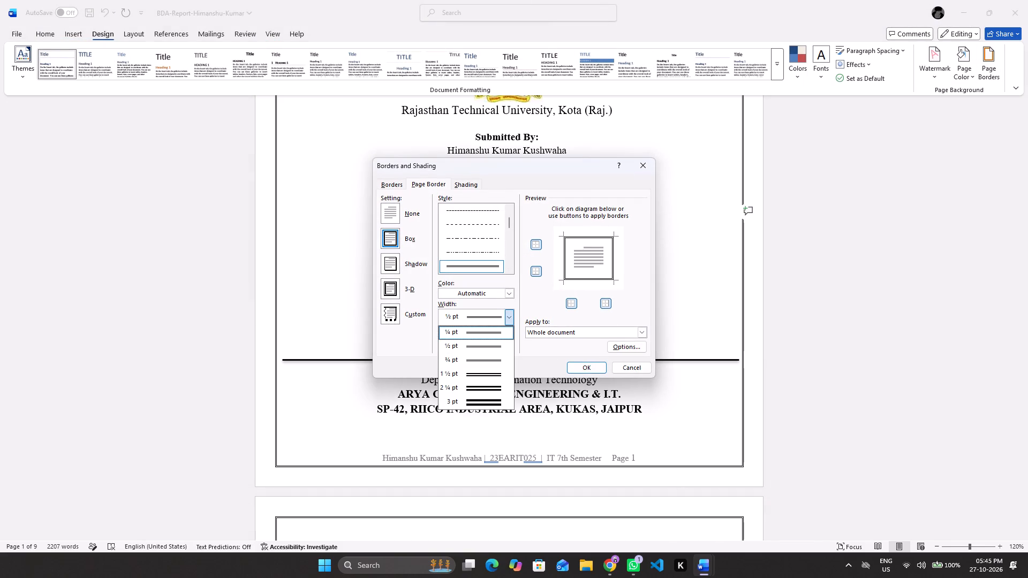
pyautogui.click(487, 372)
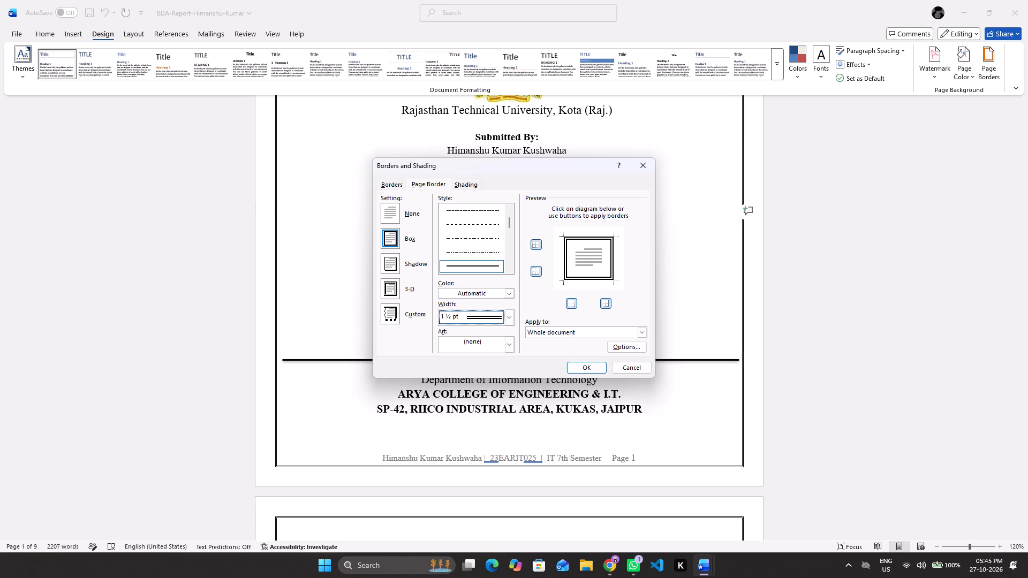
pyautogui.click(588, 366)
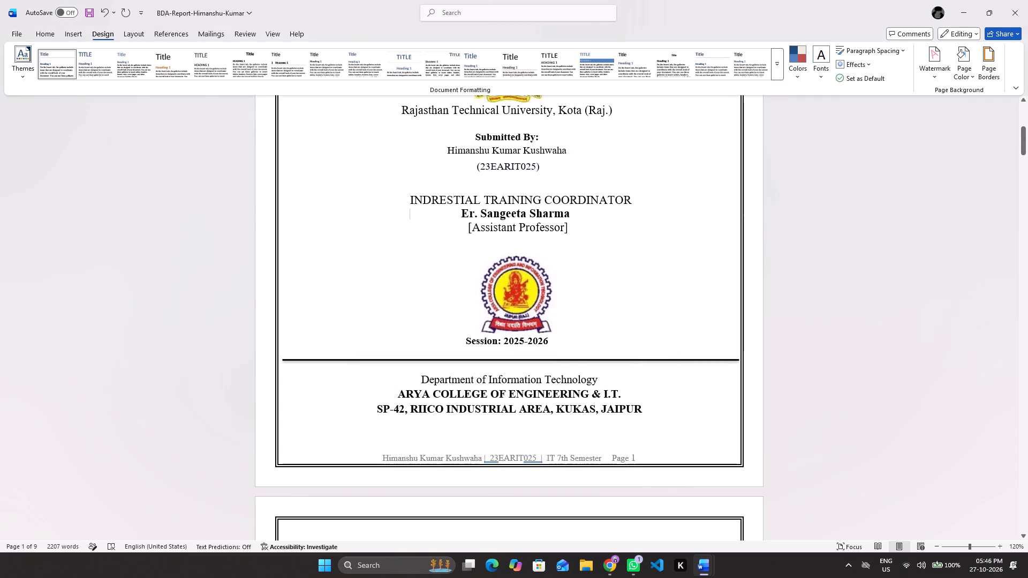
pyautogui.click(696, 319)
# Examine the page border across the pages of the report, from the cover to the last page.
pyautogui.scroll(3, 696, 319)
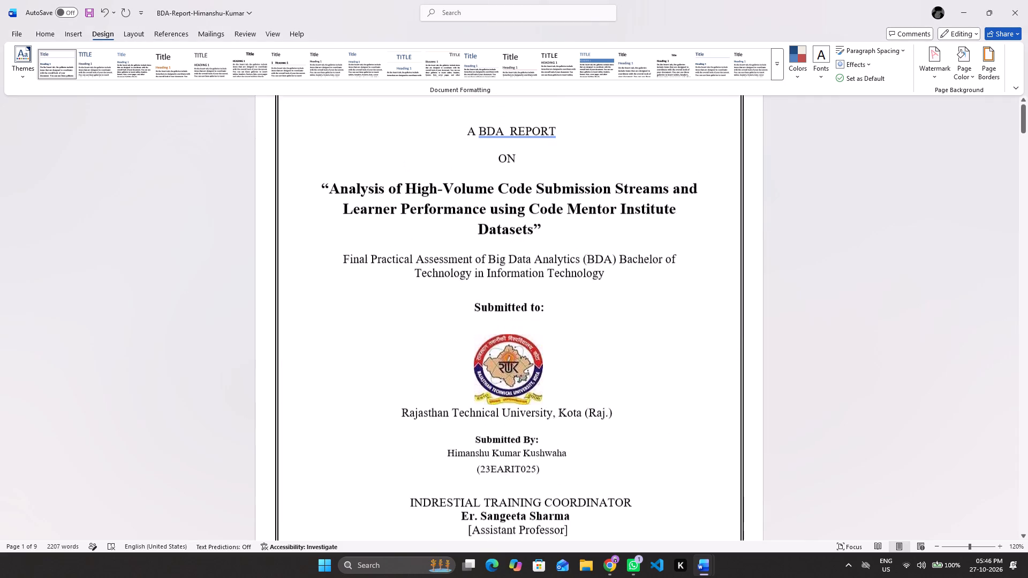
pyautogui.scroll(3, 696, 319)
pyautogui.scroll(-20, 696, 319)
pyautogui.scroll(-6, 696, 319)
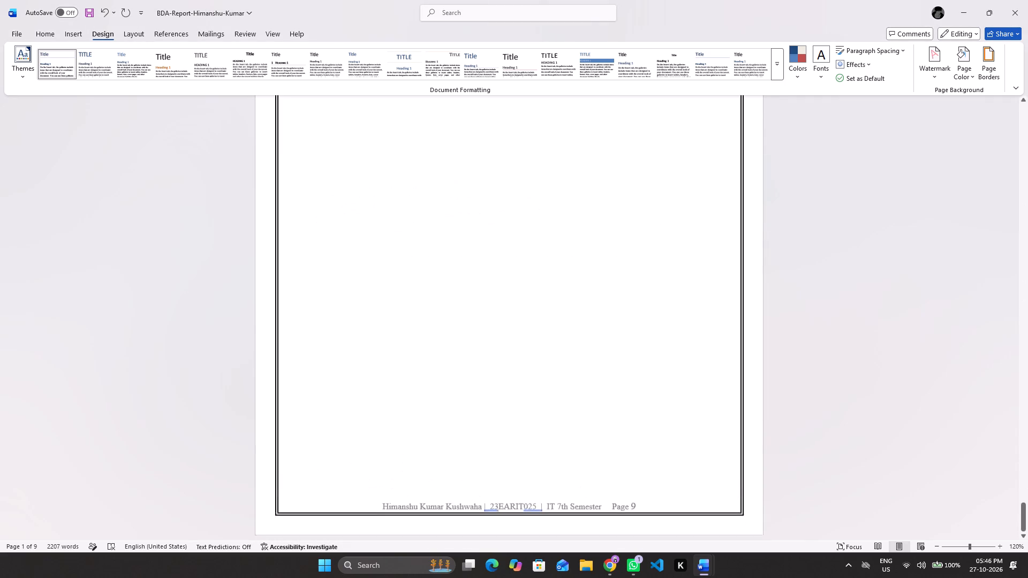
pyautogui.scroll(10, 696, 319)
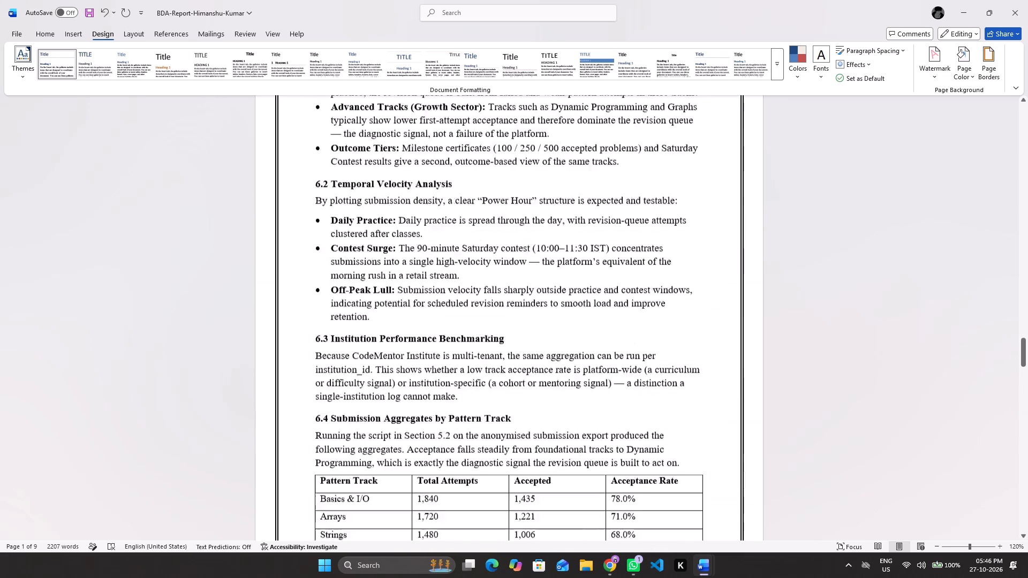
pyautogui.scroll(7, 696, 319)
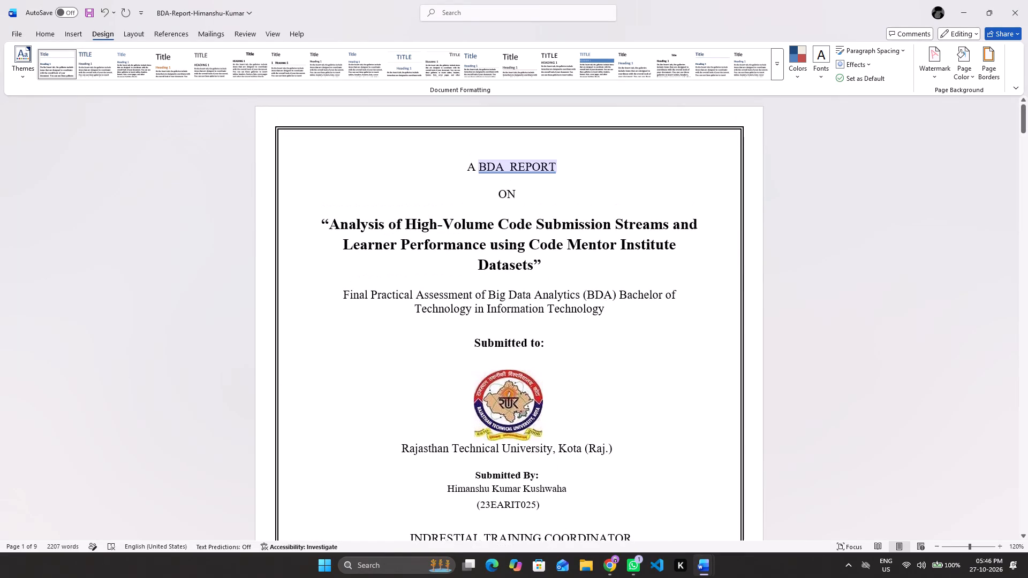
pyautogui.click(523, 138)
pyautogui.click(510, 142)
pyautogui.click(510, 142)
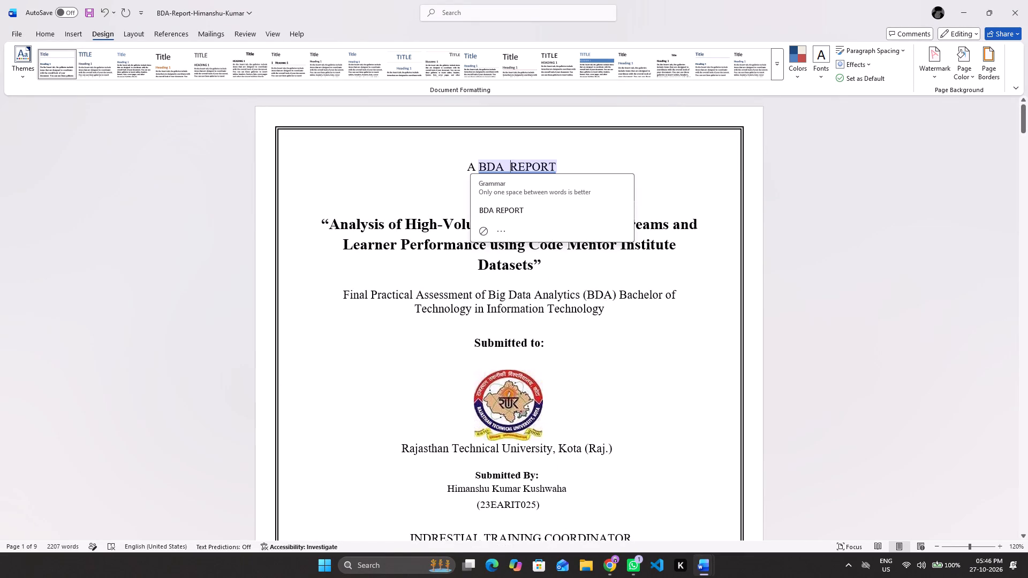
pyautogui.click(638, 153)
# Delete the empty line above the BIG DATA ANALYTICS heading on the Laboratory Record page.
pyautogui.scroll(-4, 638, 153)
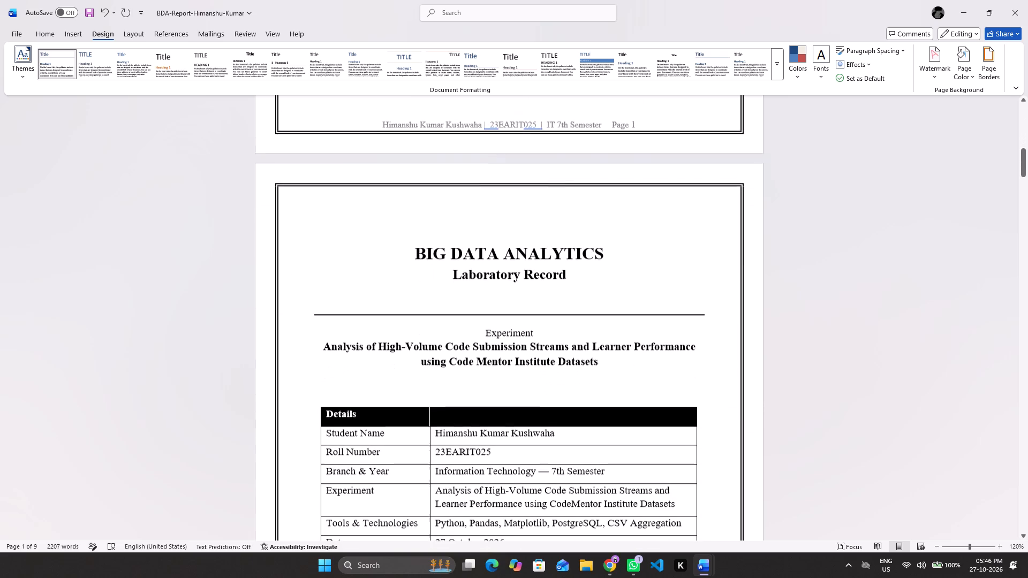
pyautogui.click(502, 234)
pyautogui.press('Delete')
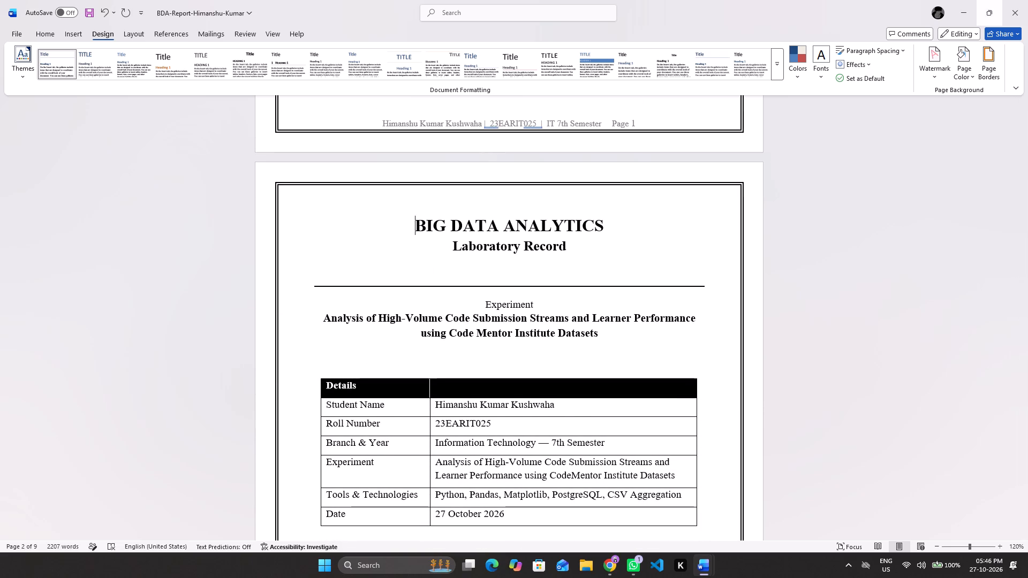
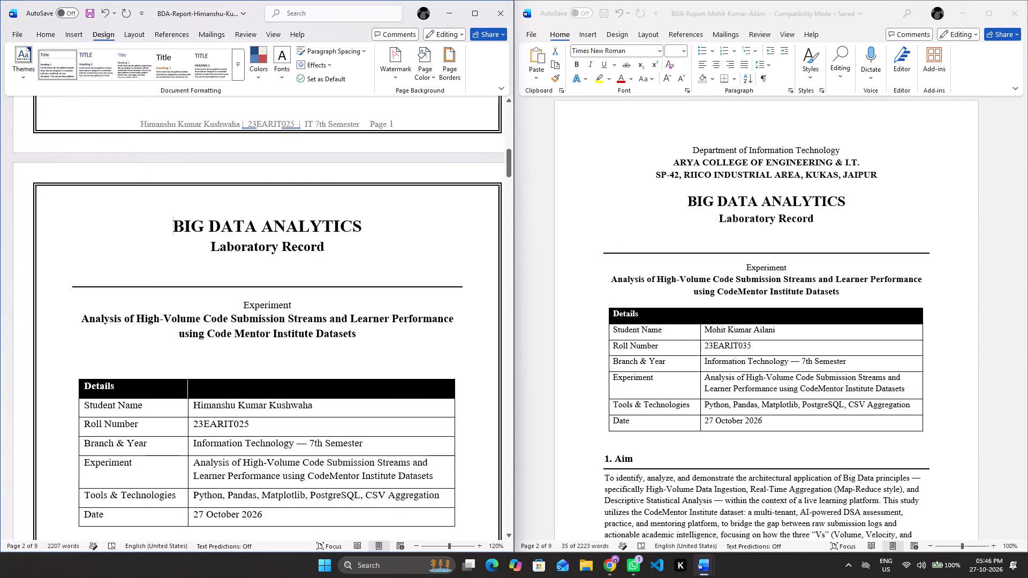
# Delete the separator line between the "Laboratory Record" heading and "Experiment" on the second page of the student's report.
pyautogui.click(314, 239)
pyautogui.click(290, 209)
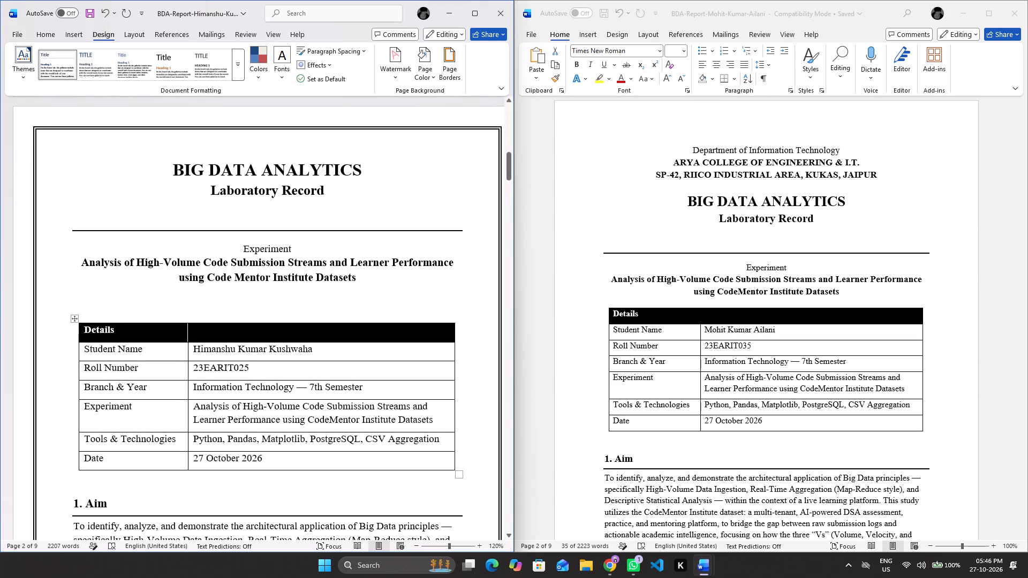
pyautogui.click(285, 220)
pyautogui.press('BackSpace')
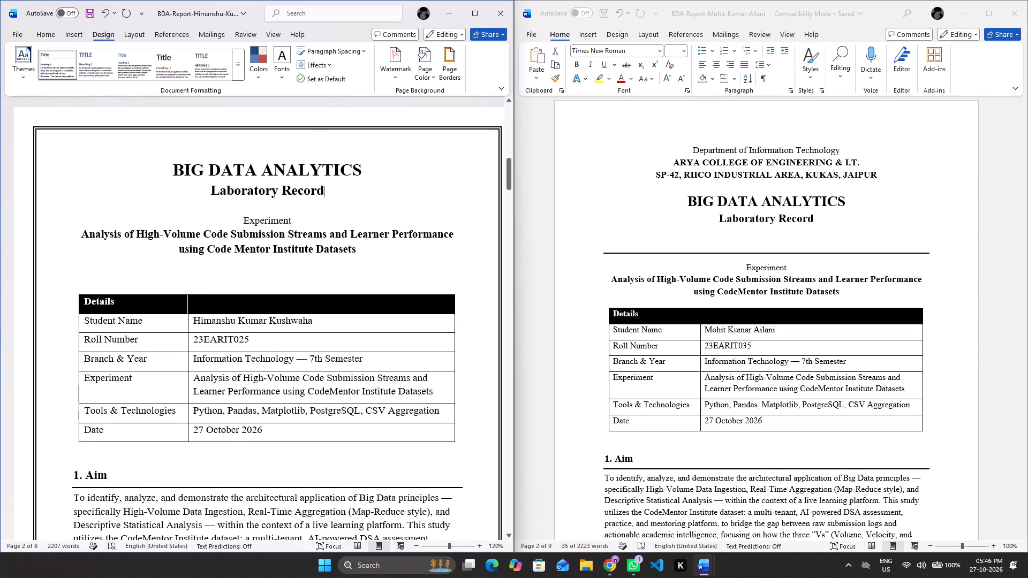
# Examine the remaining pages of the student's report through to the References and closing name block.
pyautogui.scroll(-17, 358, 218)
pyautogui.scroll(-7, 358, 218)
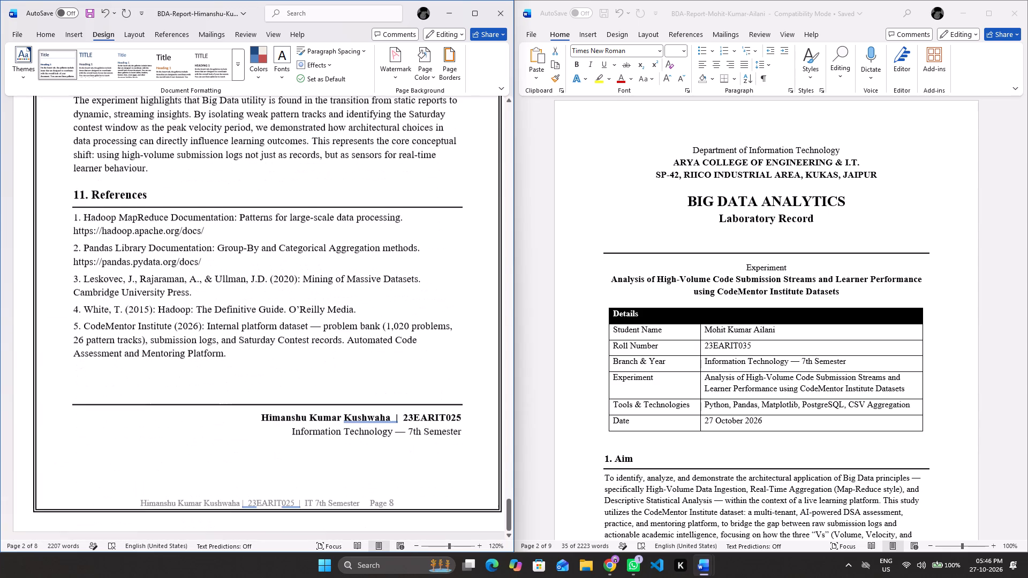
# Draw a horizontal line about 19 cm wide directly under "Laboratory Record" on page 2, spanning between the page borders.
pyautogui.scroll(15, 358, 218)
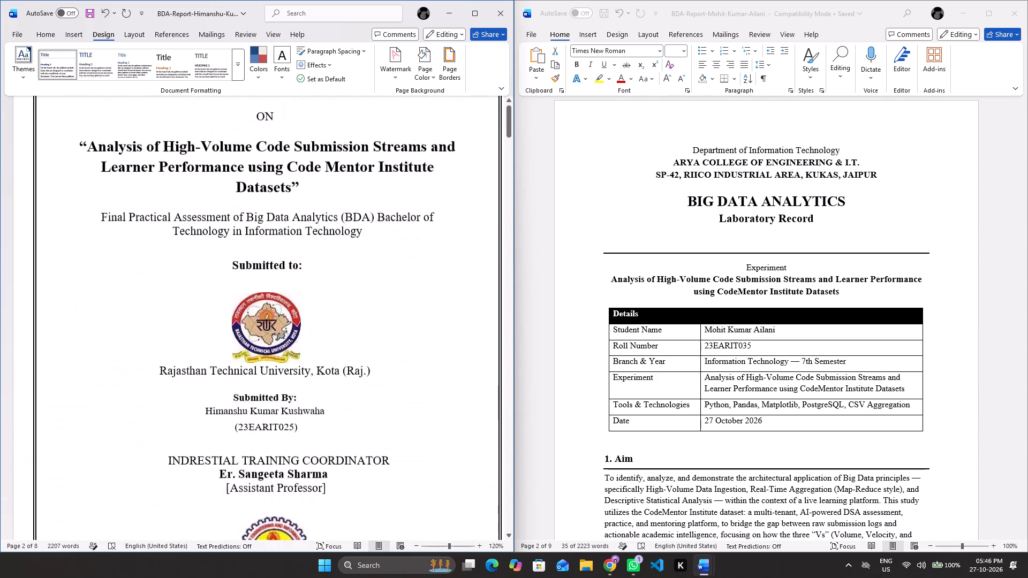
pyautogui.scroll(-4, 358, 218)
pyautogui.scroll(4, 358, 218)
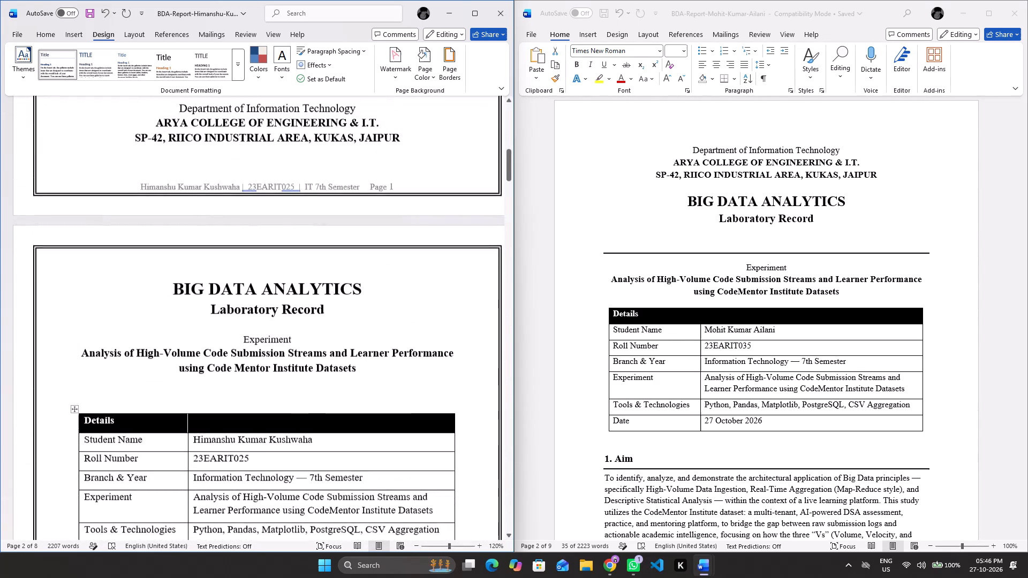
pyautogui.click(282, 333)
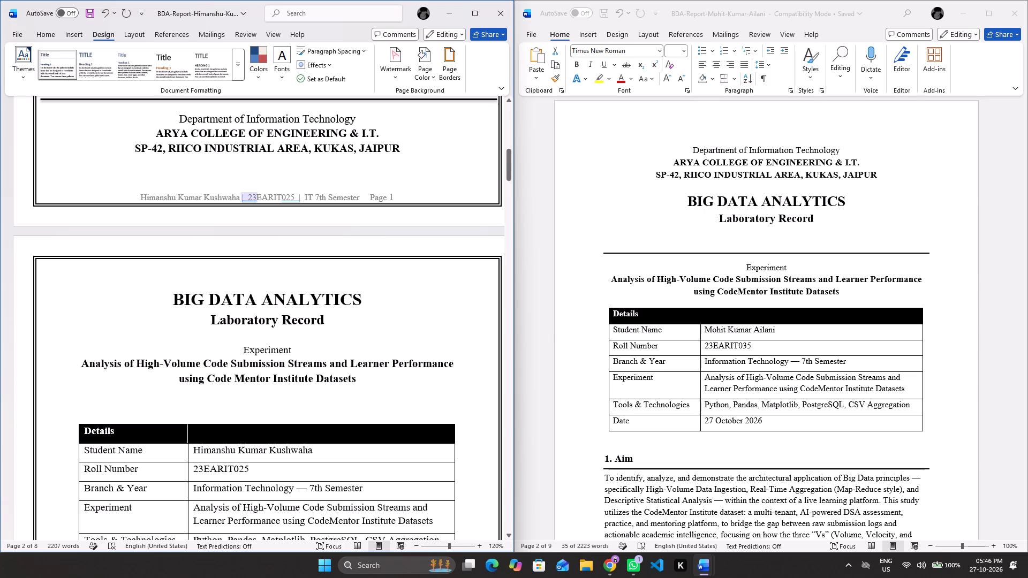
pyautogui.click(127, 38)
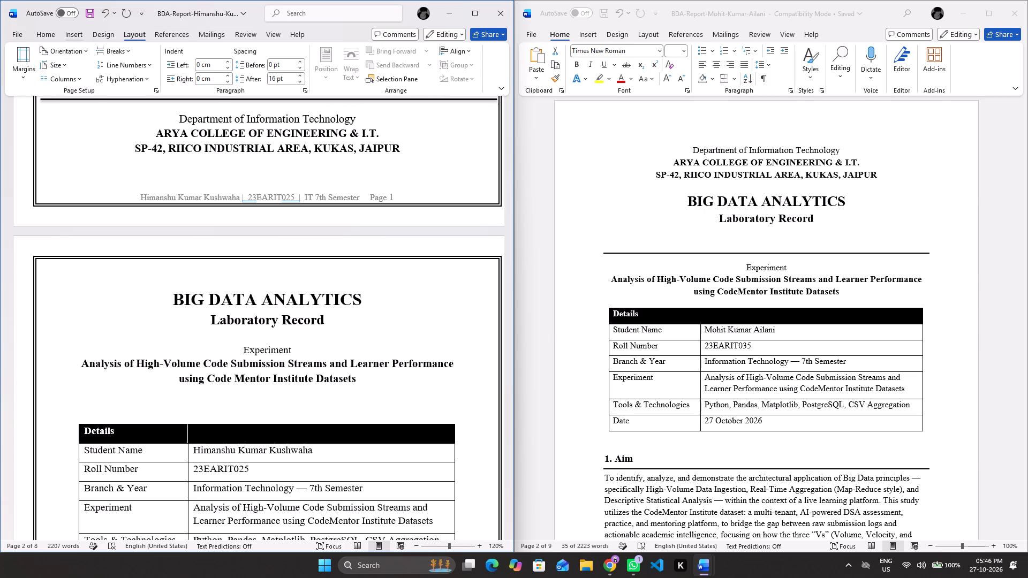
pyautogui.click(78, 41)
pyautogui.click(125, 46)
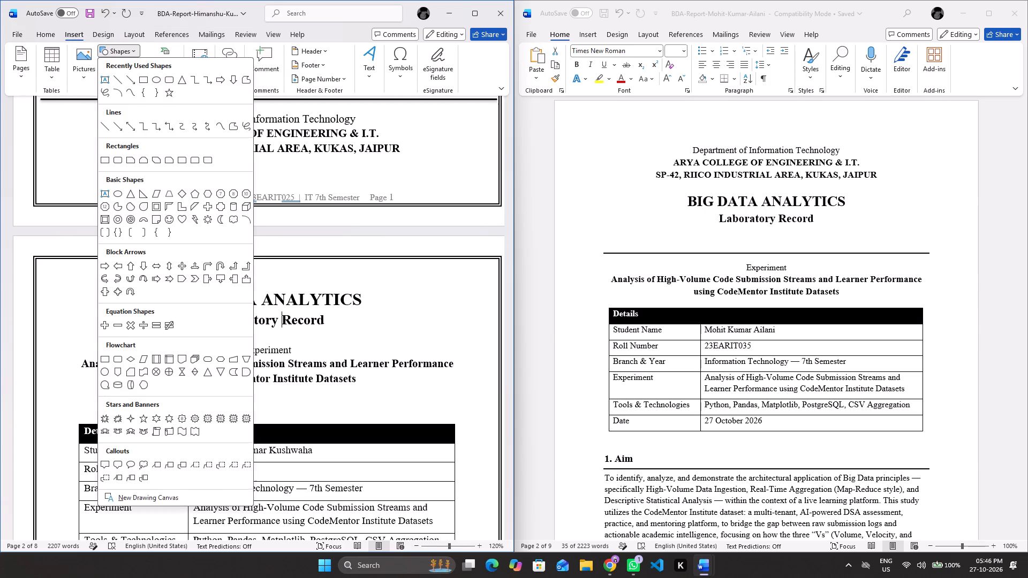
pyautogui.click(107, 124)
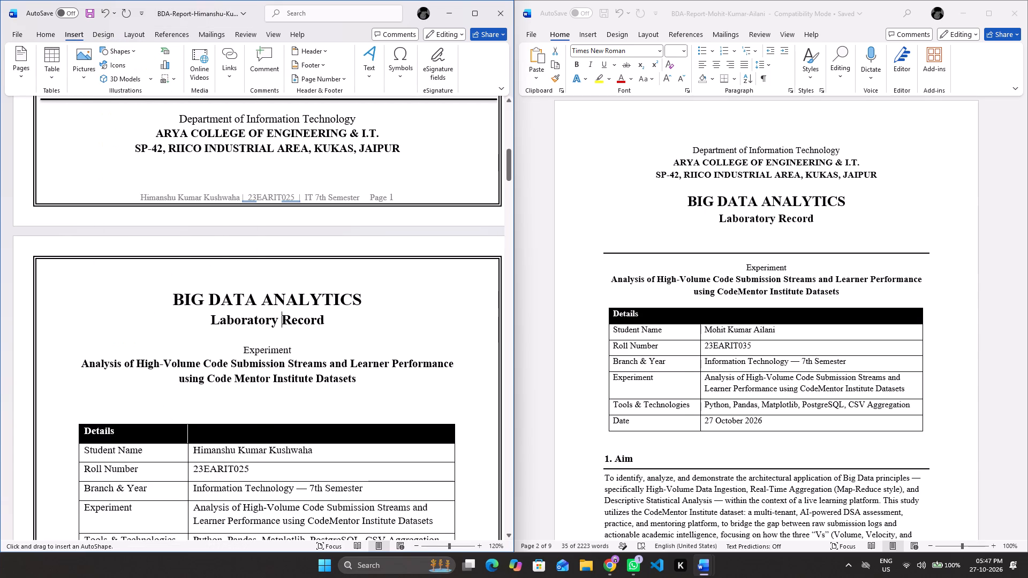
pyautogui.moveTo(36, 328); pyautogui.dragTo(449, 330)
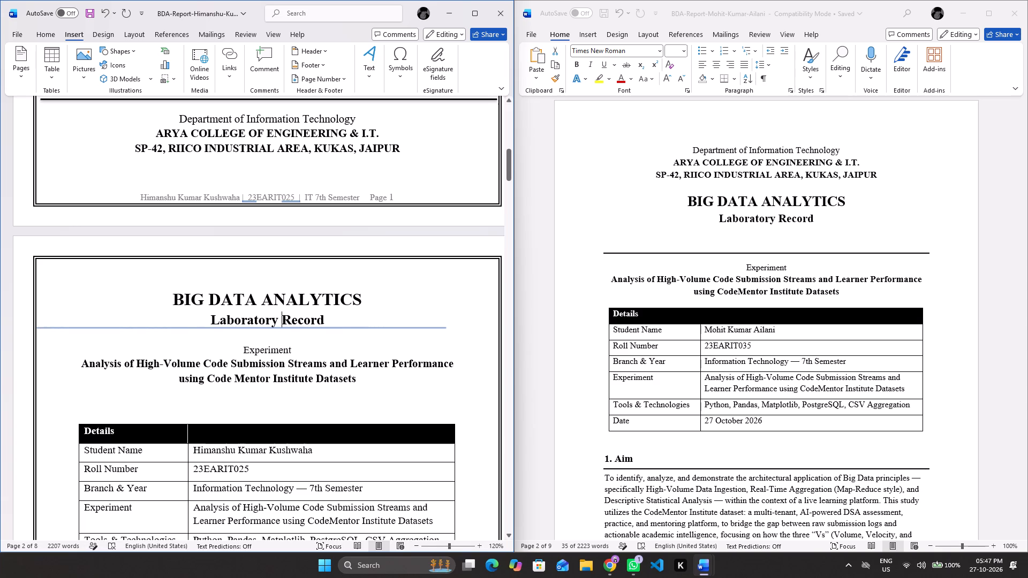
pyautogui.moveTo(449, 330); pyautogui.dragTo(464, 327)
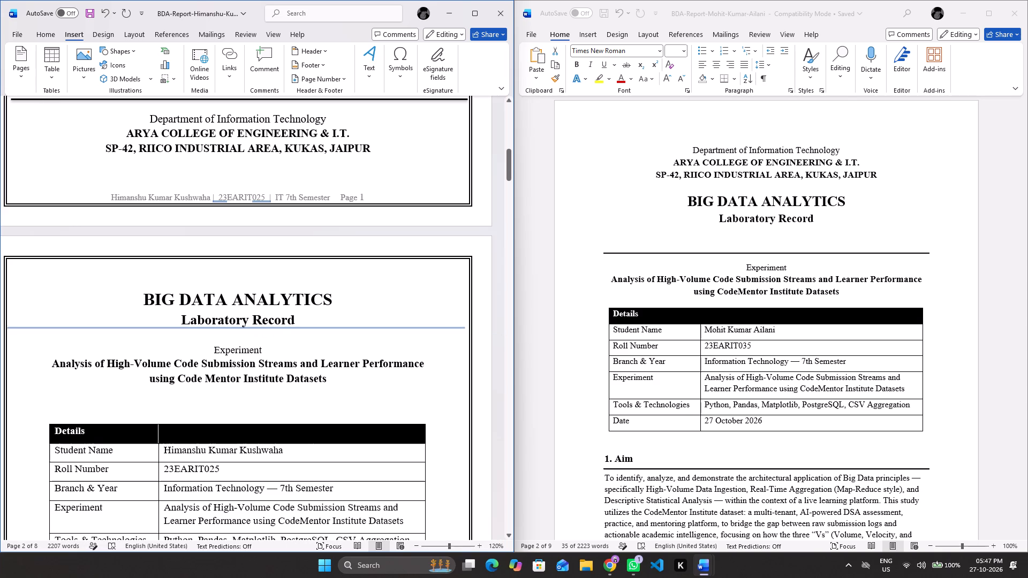
pyautogui.moveTo(464, 327); pyautogui.dragTo(468, 325)
# Enlarge the report window to full screen and show the document gridlines.
pyautogui.scroll(-1, 371, 285)
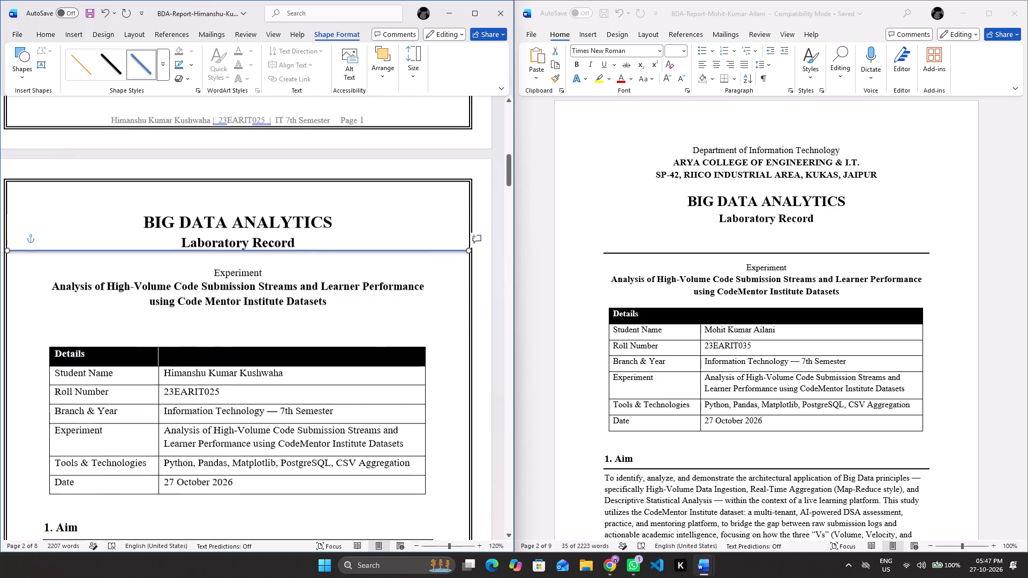
pyautogui.scroll(-1, 371, 285)
pyautogui.scroll(1, 371, 285)
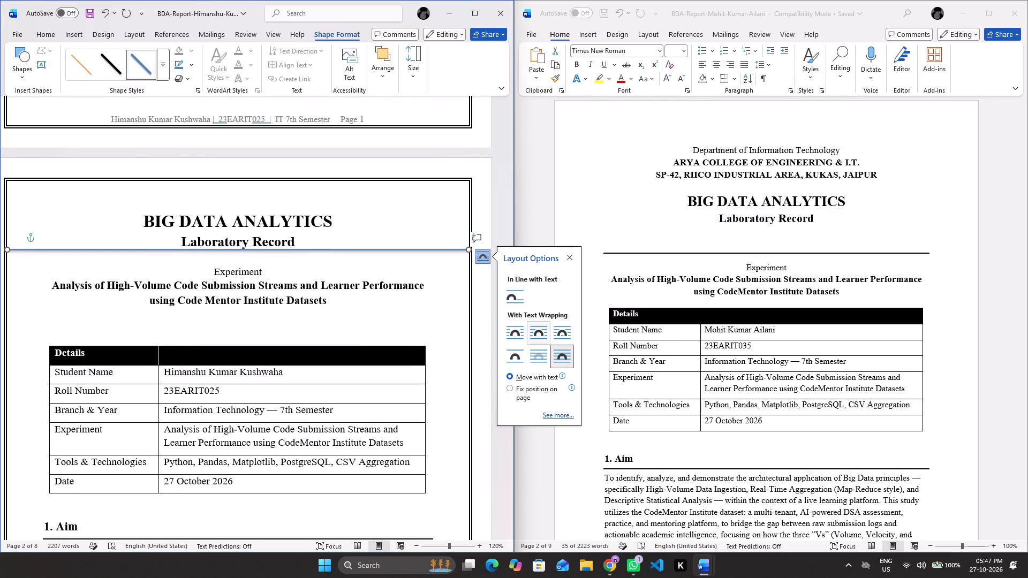
pyautogui.click(466, 10)
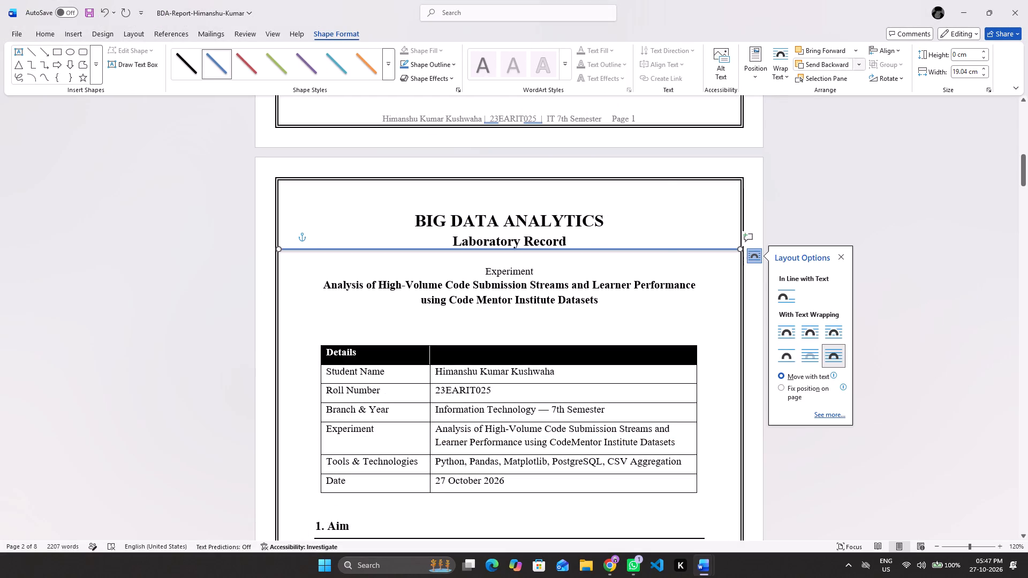
pyautogui.click(892, 48)
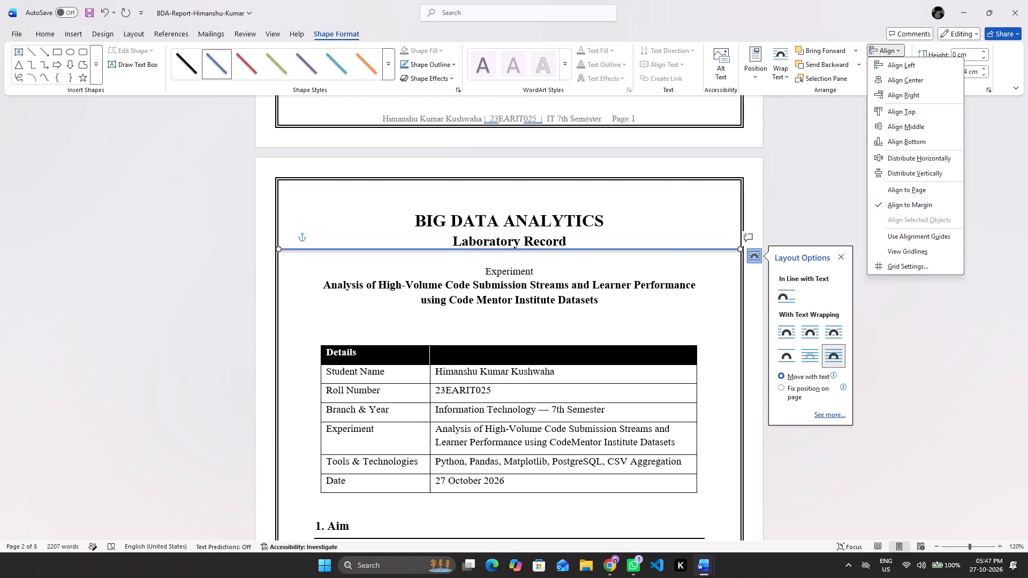
pyautogui.click(879, 248)
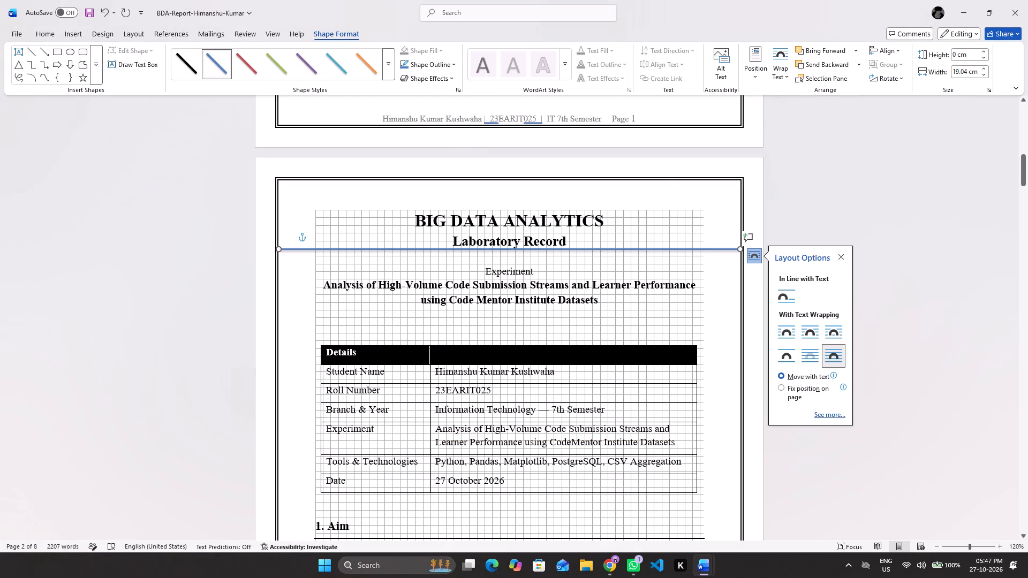
# Move the line slightly lower, between "Laboratory Record" and "Experiment", keeping it level and spanning border to border at about 19.09 cm.
pyautogui.click(278, 248)
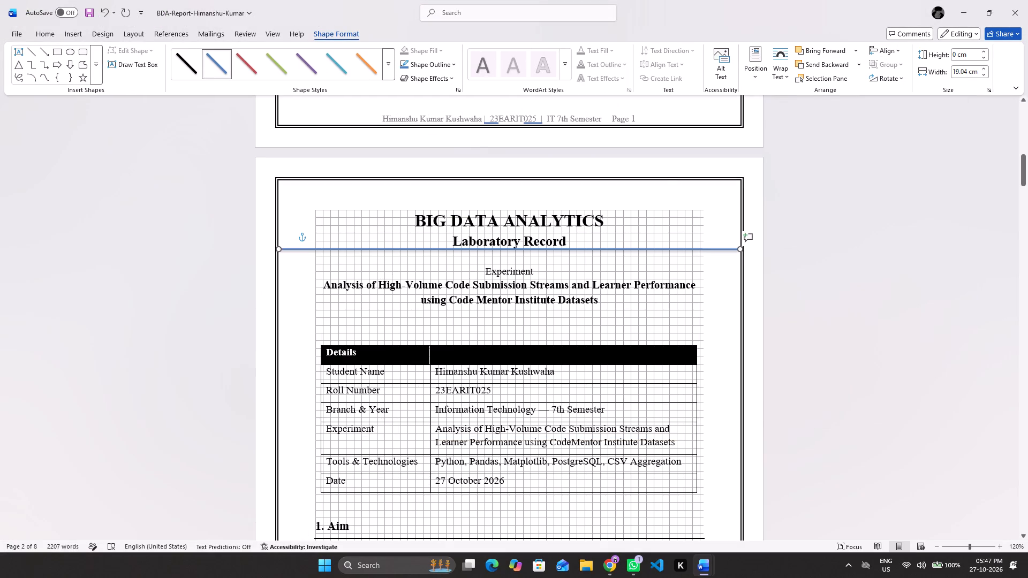
pyautogui.moveTo(279, 248); pyautogui.dragTo(281, 253)
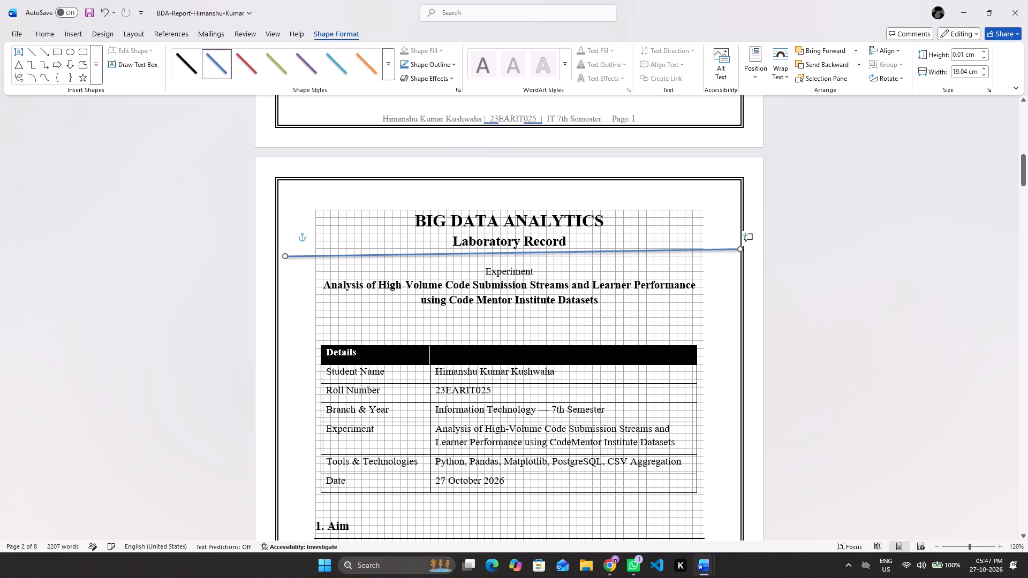
pyautogui.moveTo(281, 253); pyautogui.dragTo(278, 254)
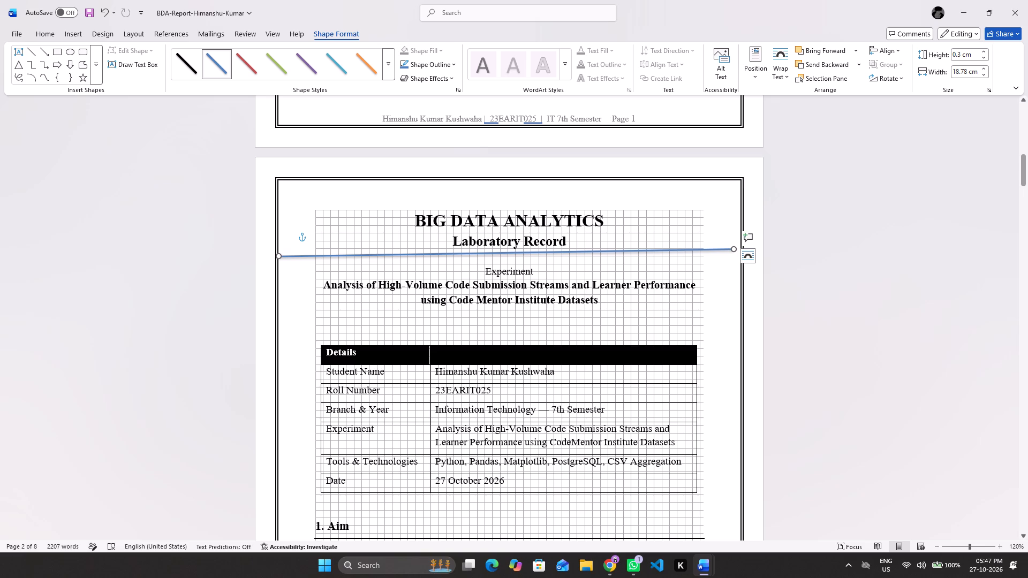
pyautogui.moveTo(728, 250); pyautogui.dragTo(739, 253)
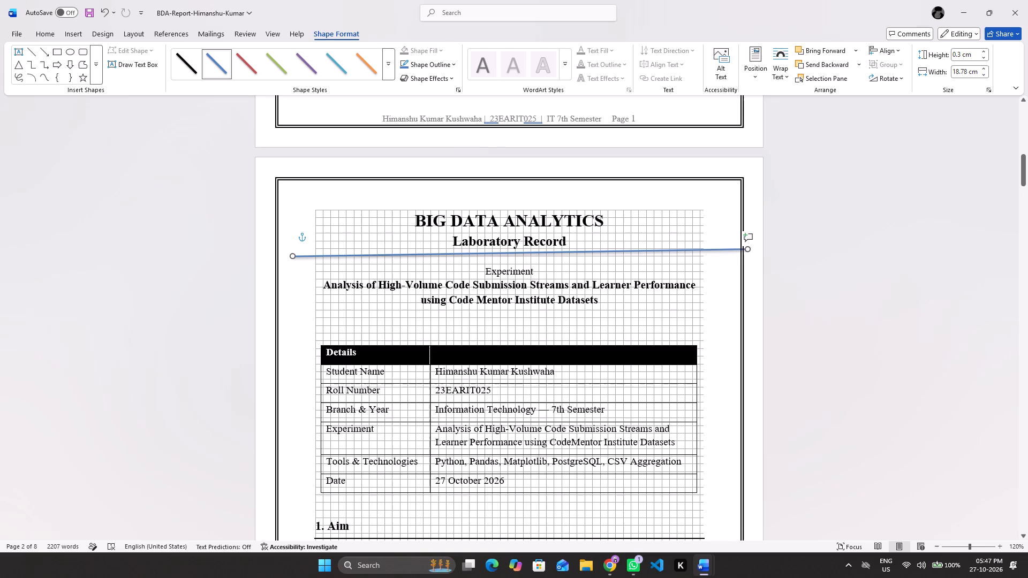
pyautogui.moveTo(739, 253); pyautogui.dragTo(735, 259)
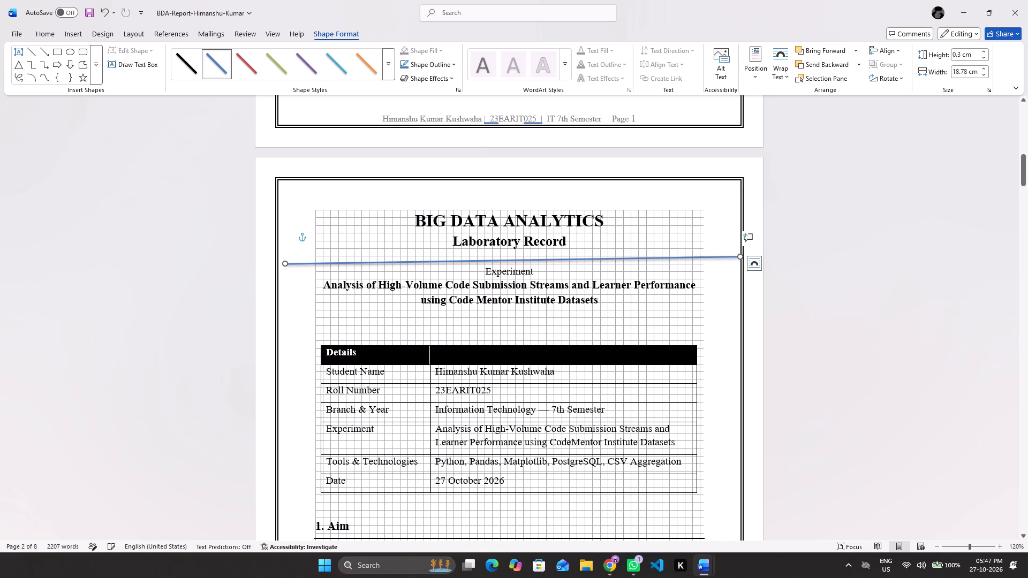
pyautogui.moveTo(284, 262); pyautogui.dragTo(283, 259)
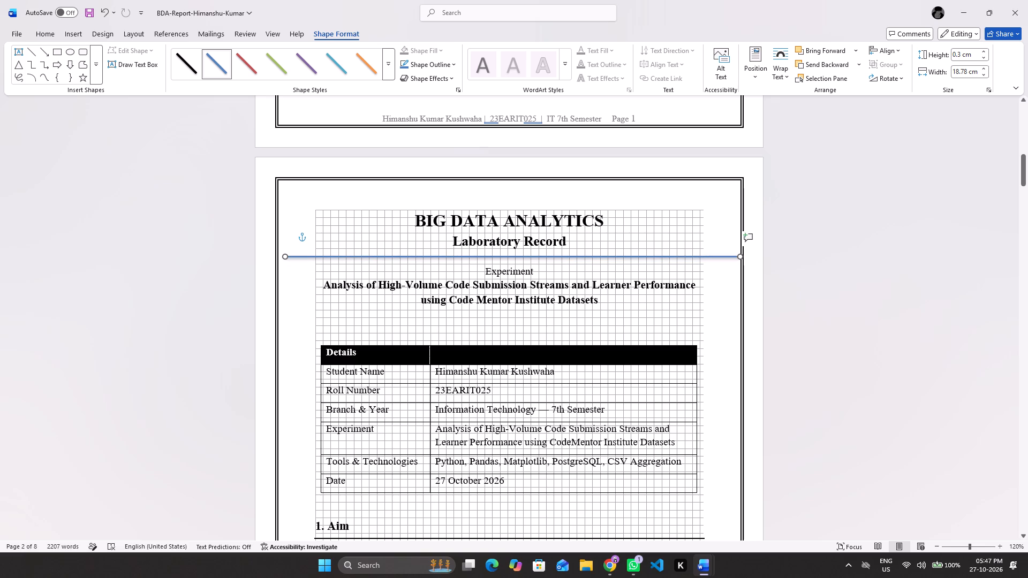
pyautogui.moveTo(283, 259); pyautogui.dragTo(278, 259)
# Apply the black line style to the separator line.
pyautogui.click(191, 64)
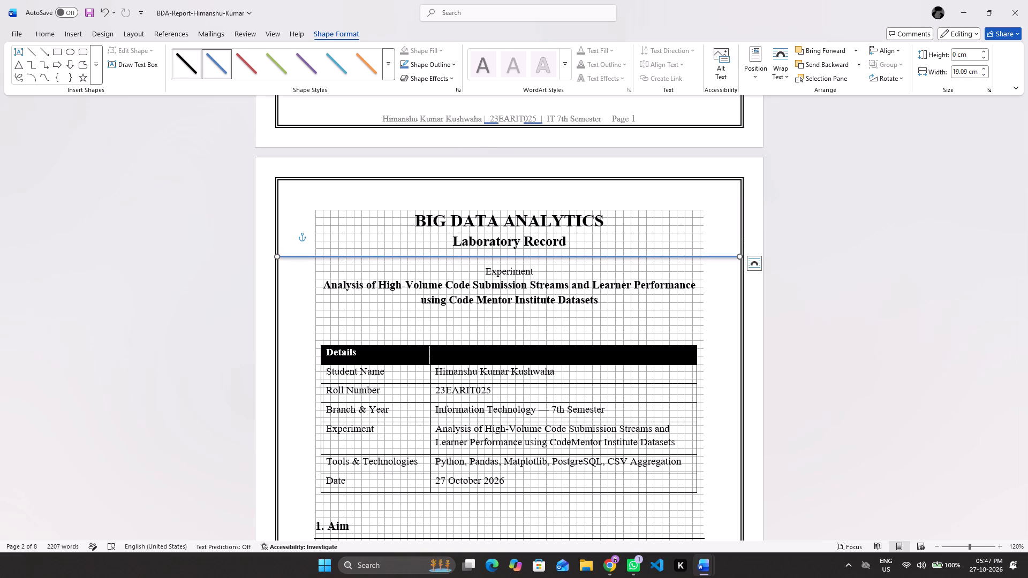
pyautogui.click(304, 203)
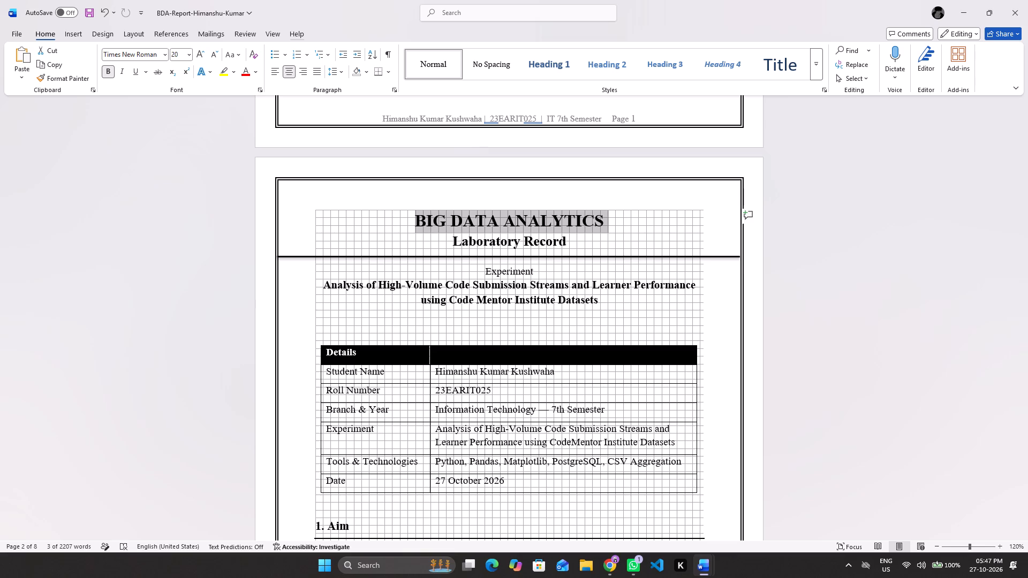
# Hide the document gridlines again and deselect the separator line.
pyautogui.click(347, 254)
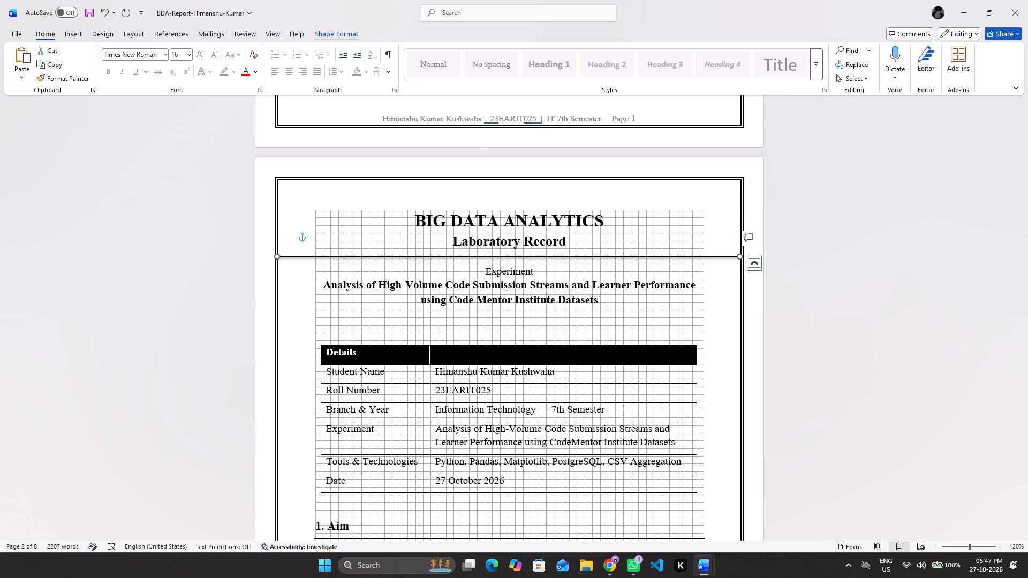
pyautogui.click(335, 34)
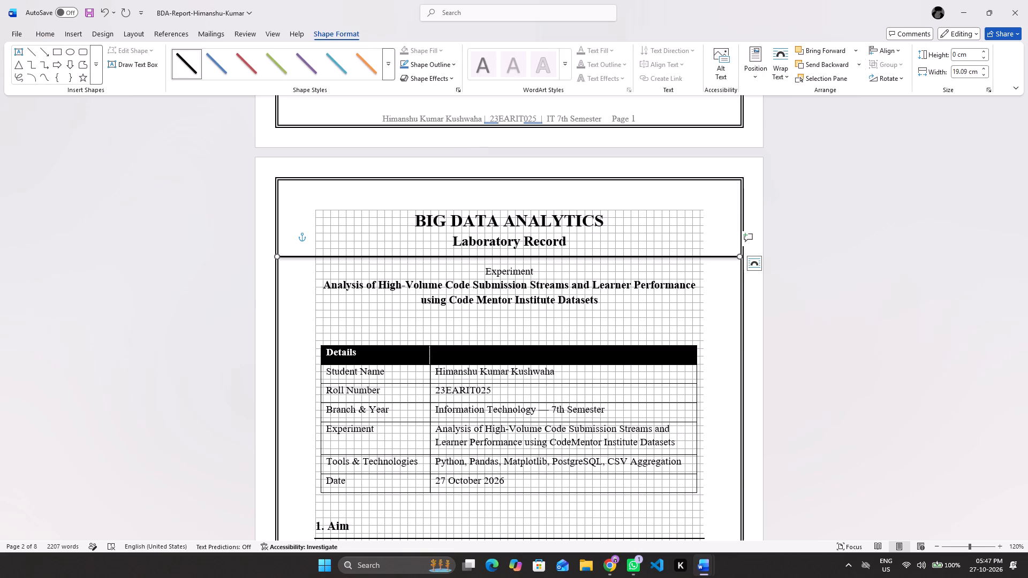
pyautogui.click(899, 50)
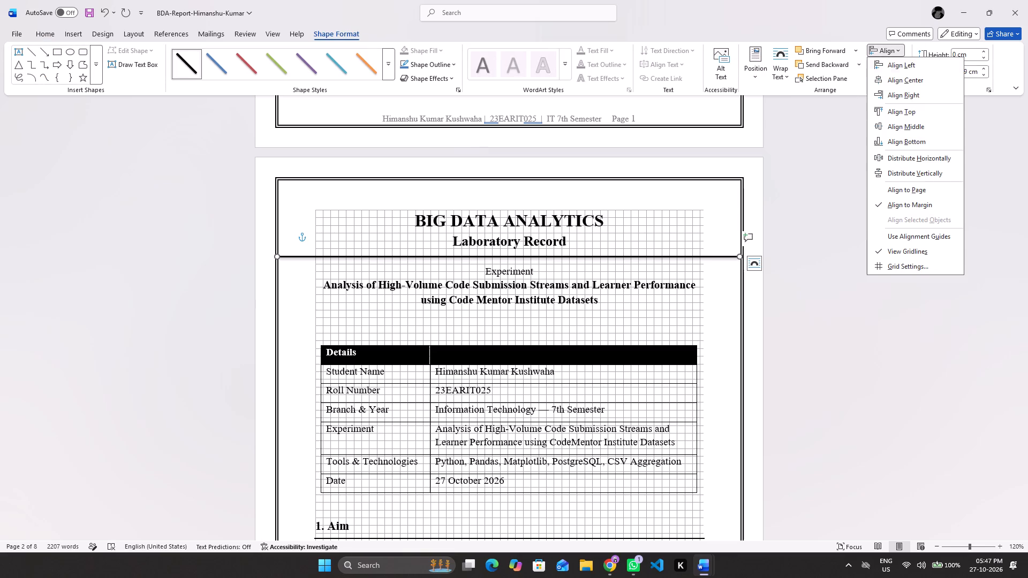
pyautogui.click(881, 254)
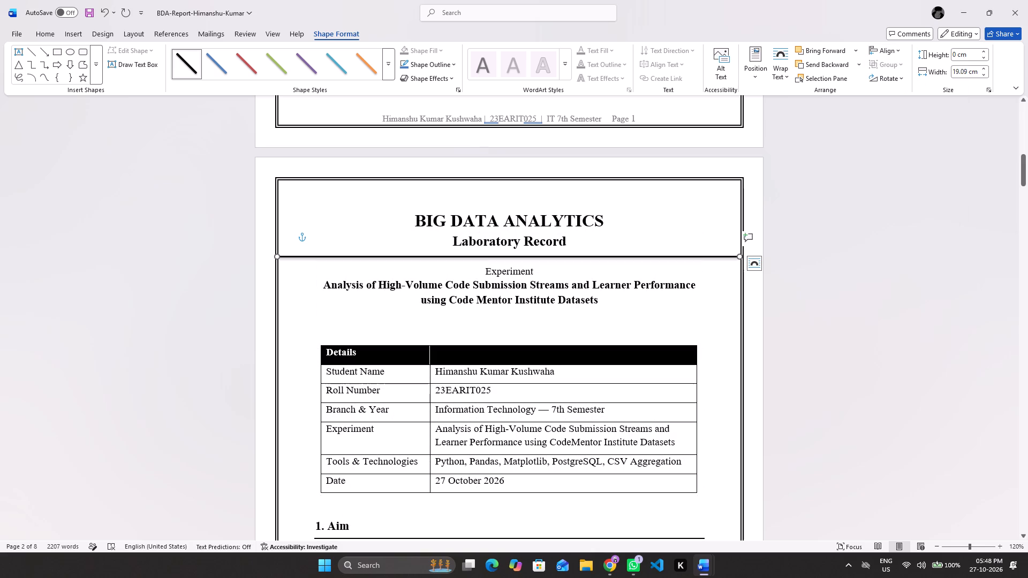
pyautogui.click(720, 219)
pyautogui.click(831, 207)
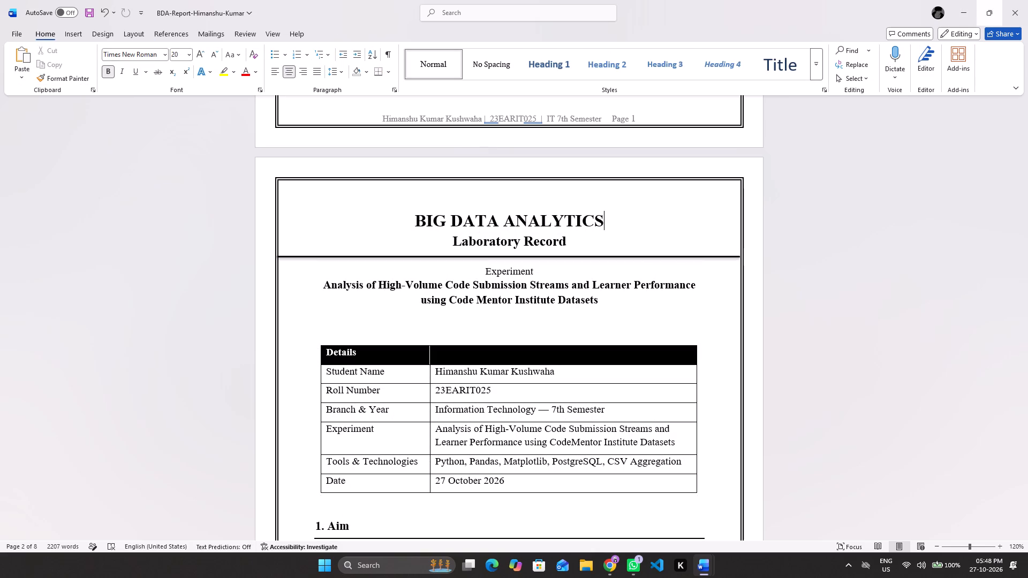
# Compare with the reference report and shorten the page 2 separator line at both ends, keeping it level and clear of the page border.
pyautogui.click(868, 40)
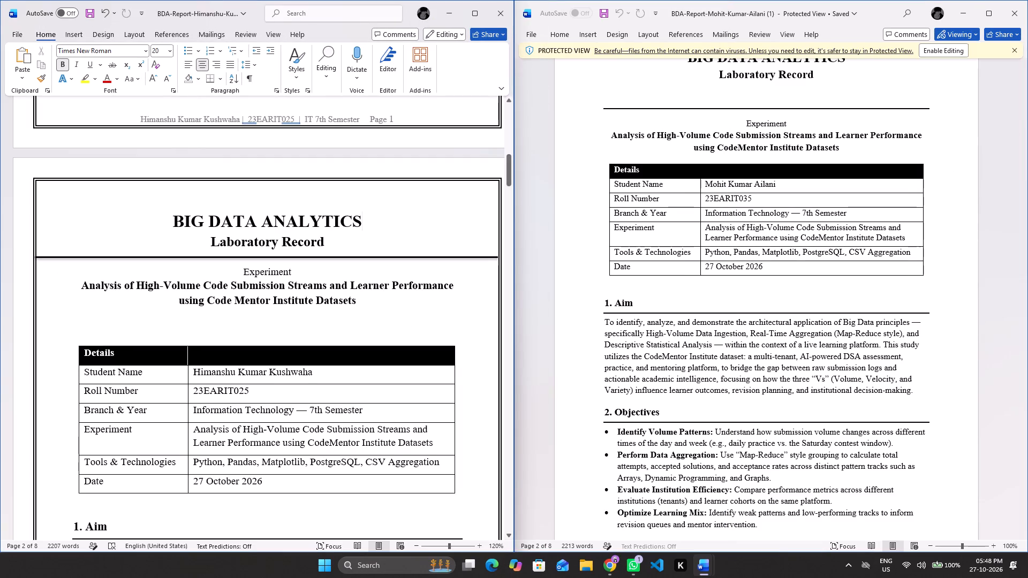
pyautogui.click(475, 12)
pyautogui.click(735, 260)
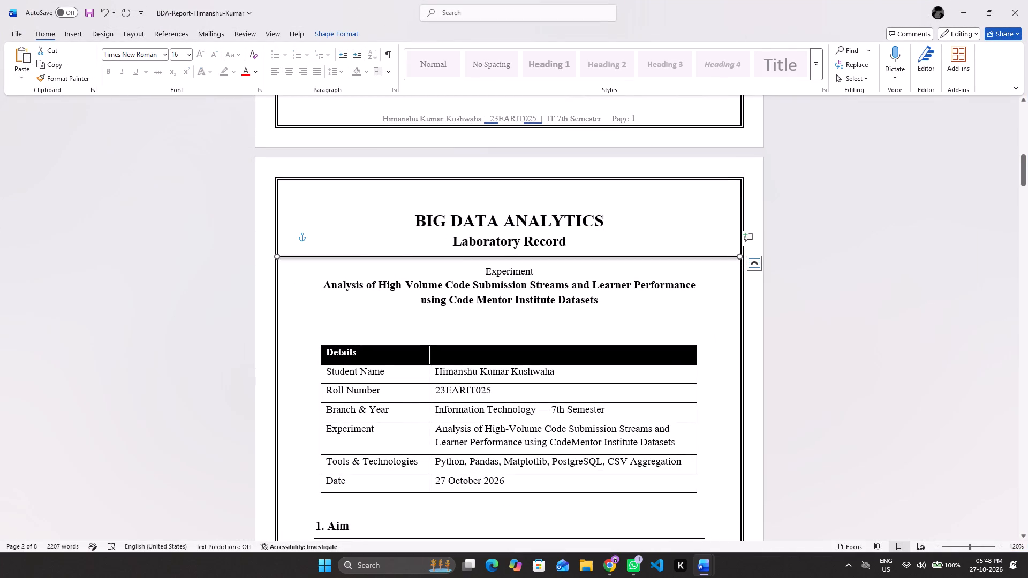
pyautogui.moveTo(739, 256); pyautogui.dragTo(729, 257)
pyautogui.moveTo(729, 257); pyautogui.dragTo(691, 260)
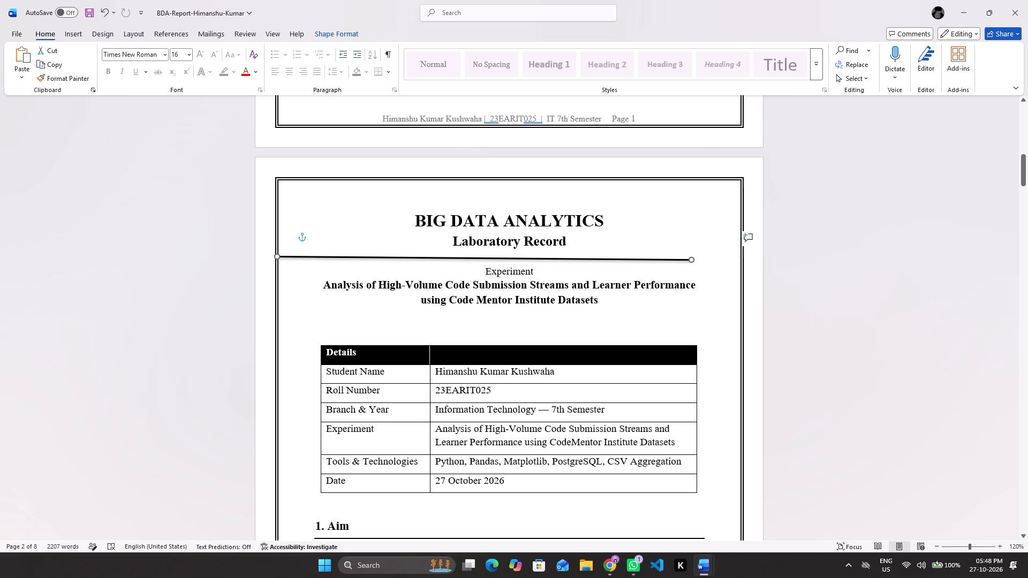
pyautogui.moveTo(691, 260); pyautogui.dragTo(686, 258)
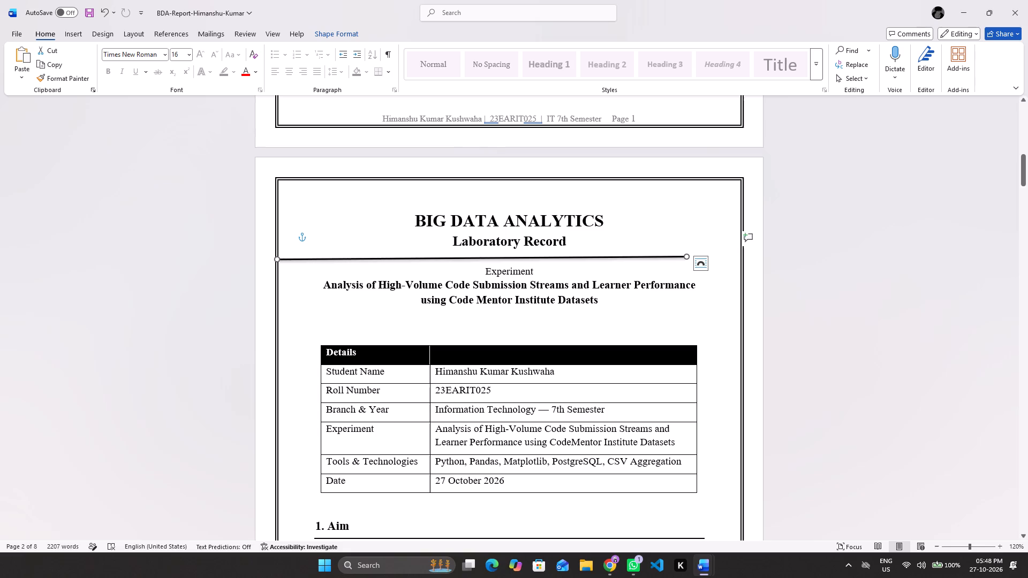
pyautogui.moveTo(278, 258); pyautogui.dragTo(300, 257)
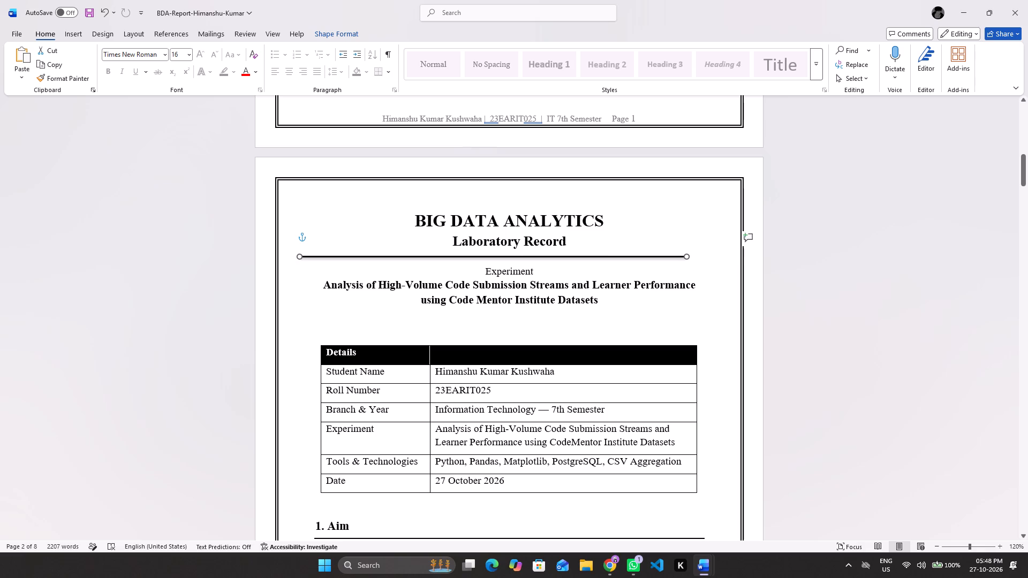
pyautogui.moveTo(300, 257); pyautogui.dragTo(306, 258)
# With document gridlines shown, level the page 2 separator line and fit its ends to the text margins, about 15.87 cm wide.
pyautogui.moveTo(684, 260); pyautogui.dragTo(694, 258)
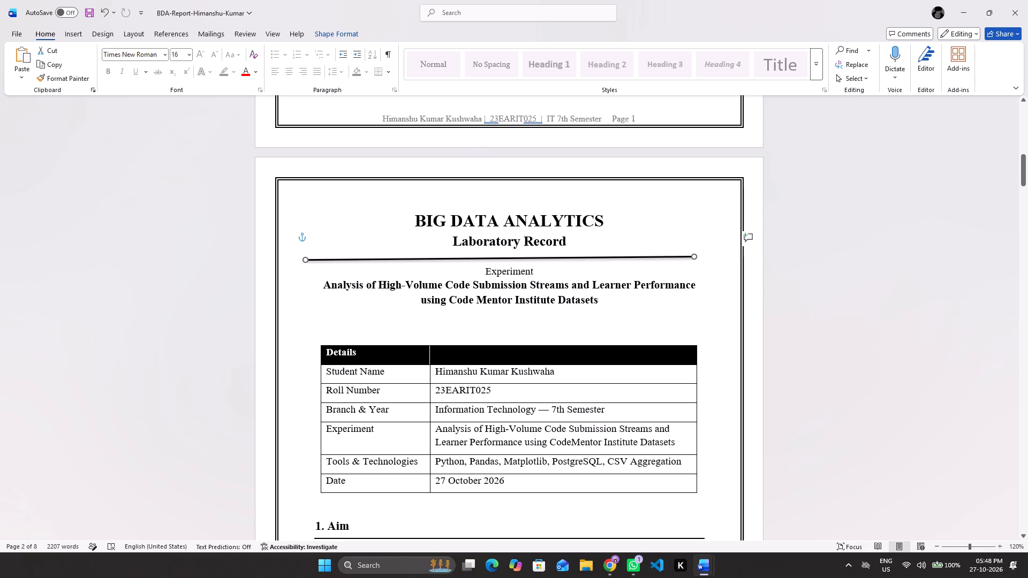
pyautogui.moveTo(694, 258); pyautogui.dragTo(713, 256)
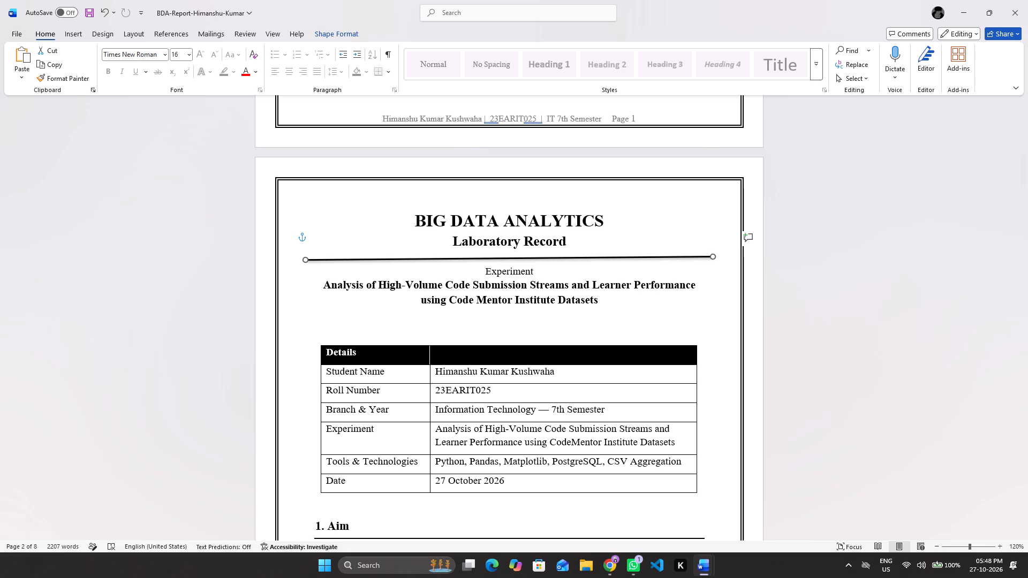
pyautogui.moveTo(713, 256); pyautogui.dragTo(713, 256)
pyautogui.click(331, 31)
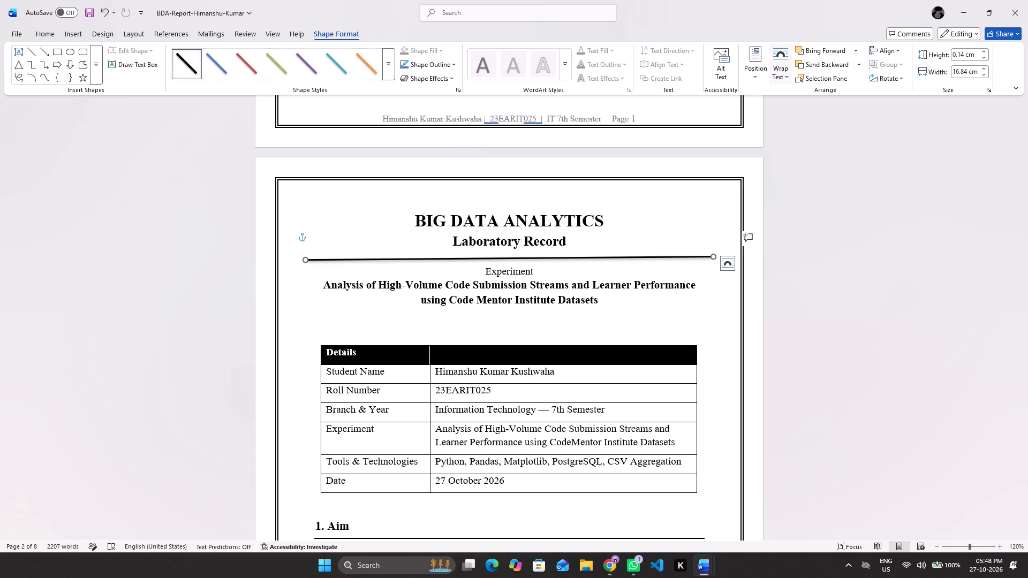
pyautogui.click(894, 53)
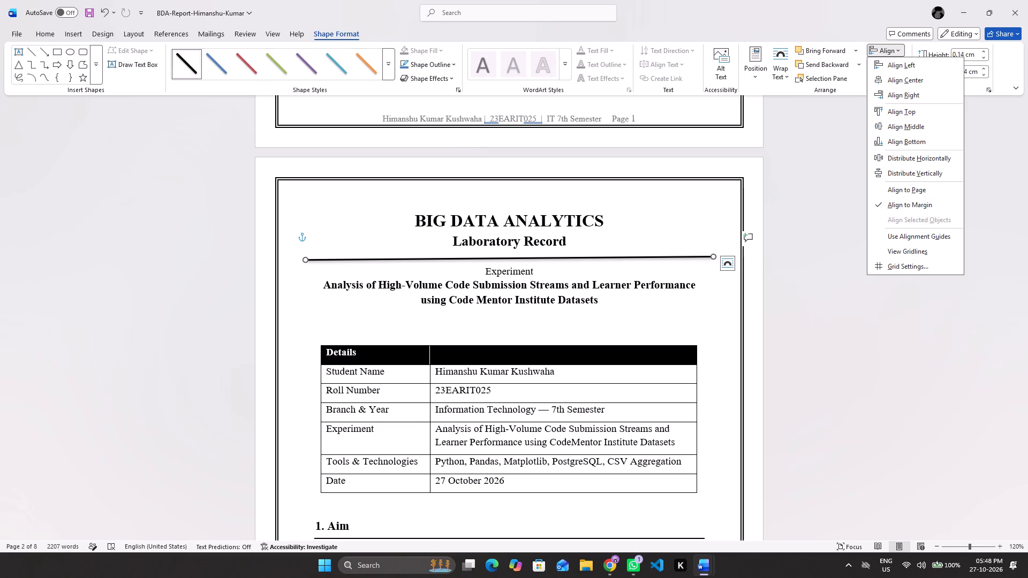
pyautogui.click(887, 252)
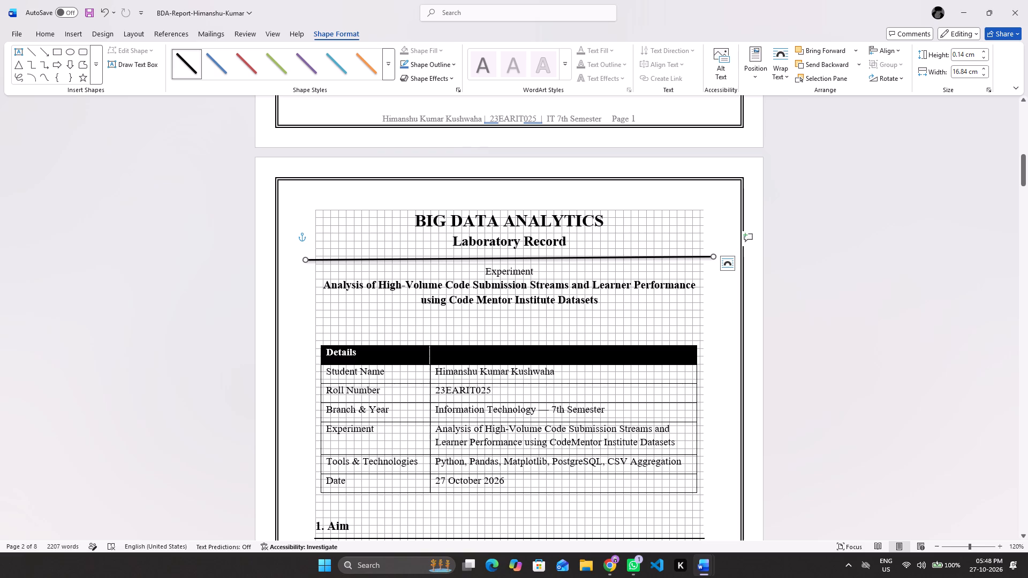
pyautogui.click(305, 259)
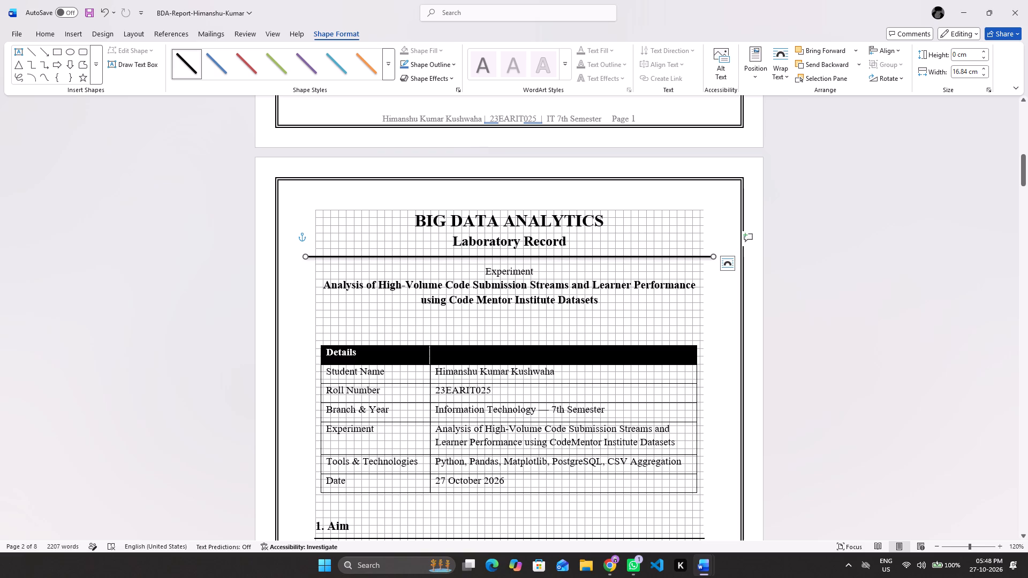
pyautogui.moveTo(711, 256); pyautogui.dragTo(702, 256)
pyautogui.moveTo(307, 258); pyautogui.dragTo(317, 255)
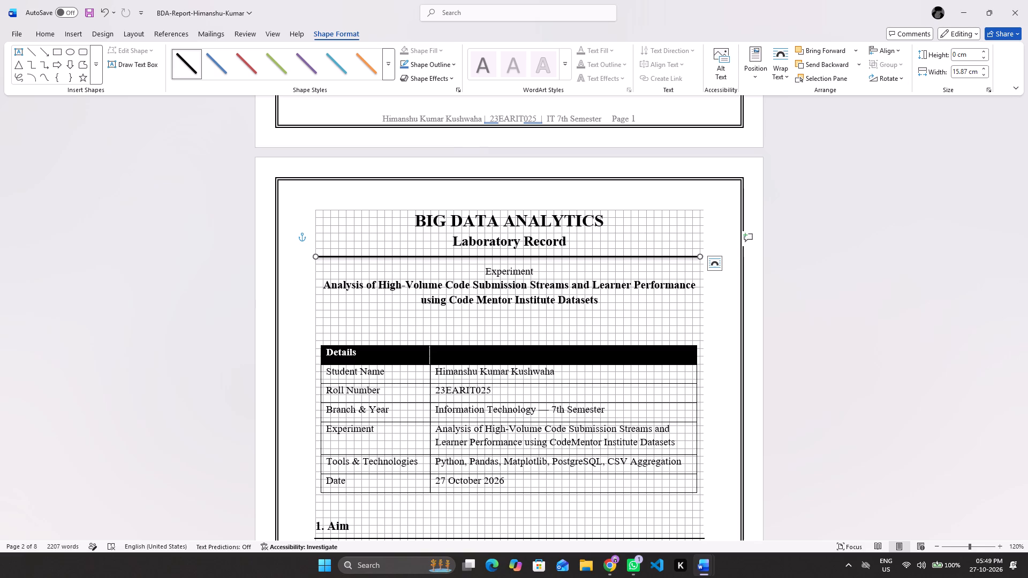
# Hide the document gridlines and deselect the separator line.
pyautogui.click(897, 50)
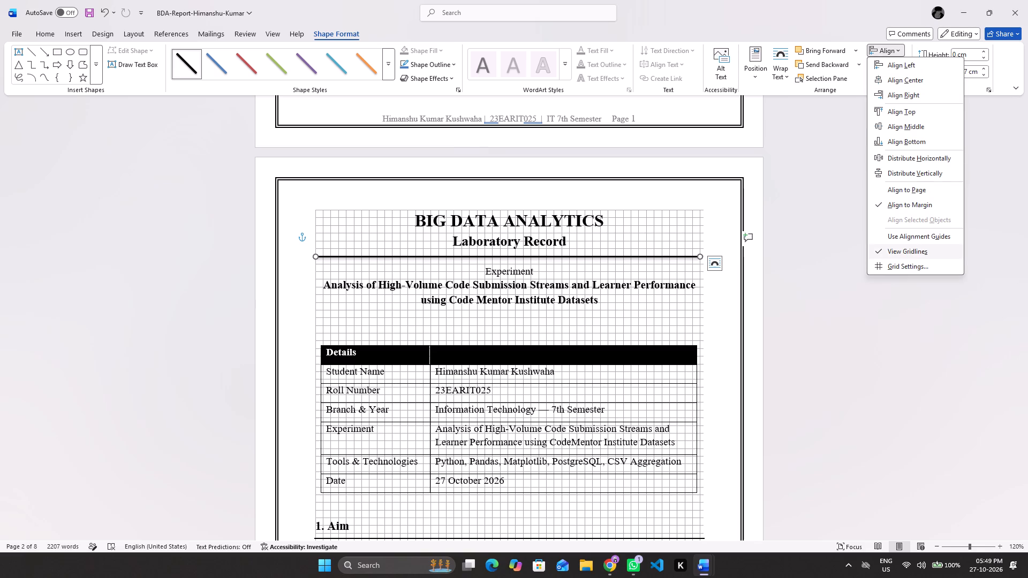
pyautogui.click(896, 252)
pyautogui.click(803, 263)
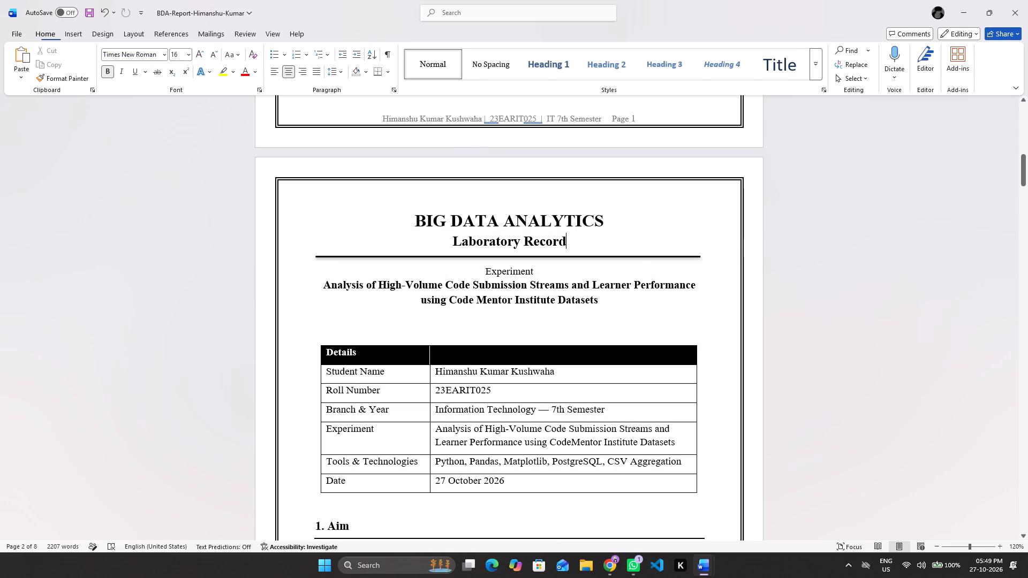
# Save a copy of the BDA report to the Desktop as a Word document, keeping its file name.
pyautogui.scroll(-20, 708, 219)
pyautogui.scroll(-4, 708, 219)
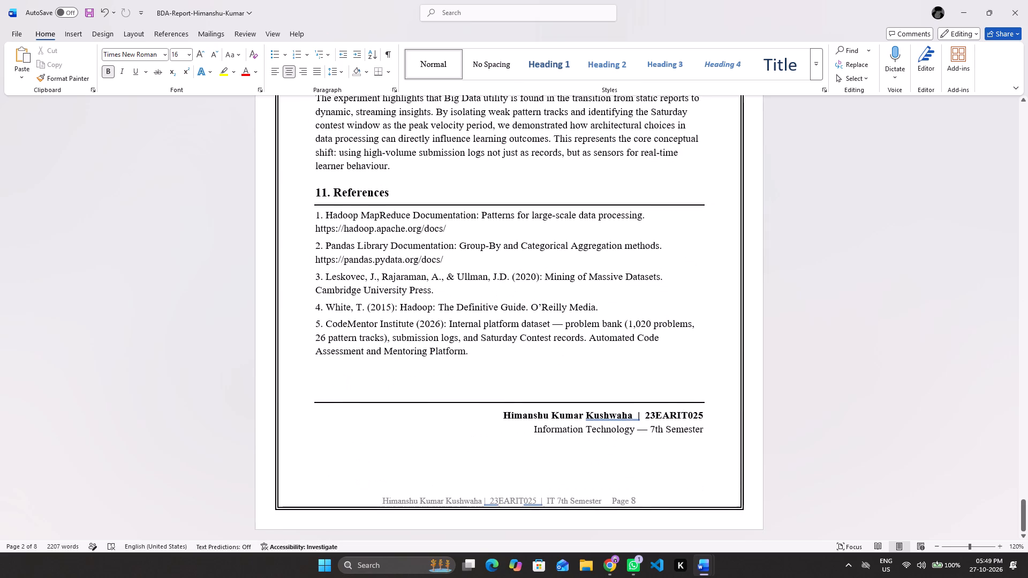
pyautogui.scroll(20, 708, 219)
pyautogui.scroll(20, 708, 219)
pyautogui.scroll(2, 708, 219)
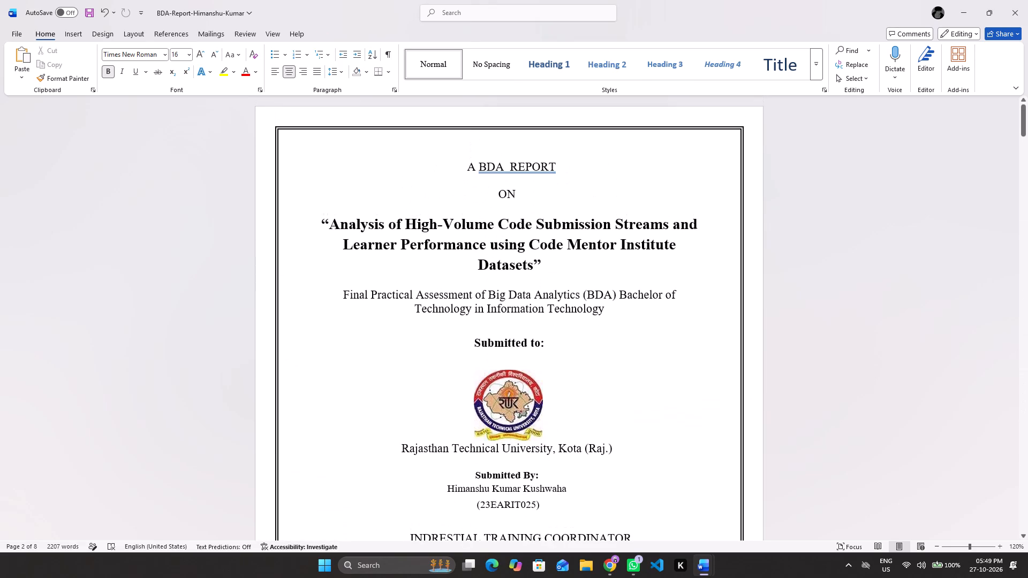
pyautogui.scroll(-3, 708, 219)
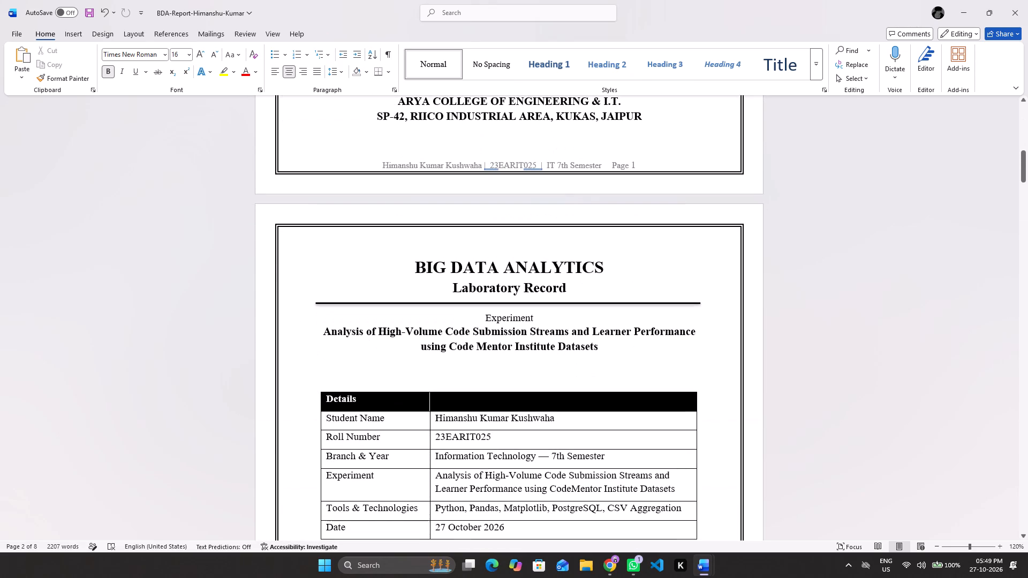
pyautogui.scroll(-1, 708, 219)
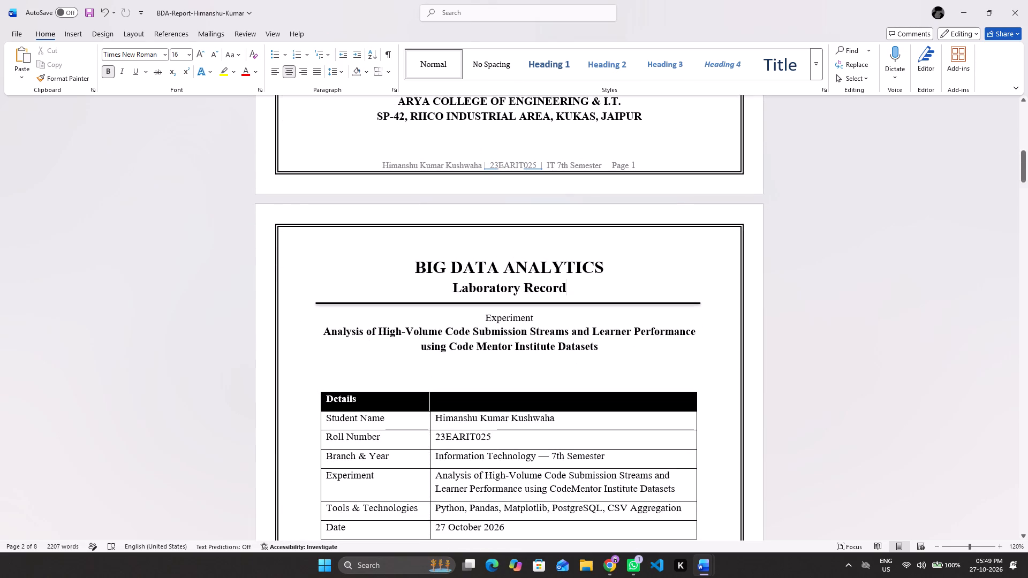
pyautogui.click(14, 32)
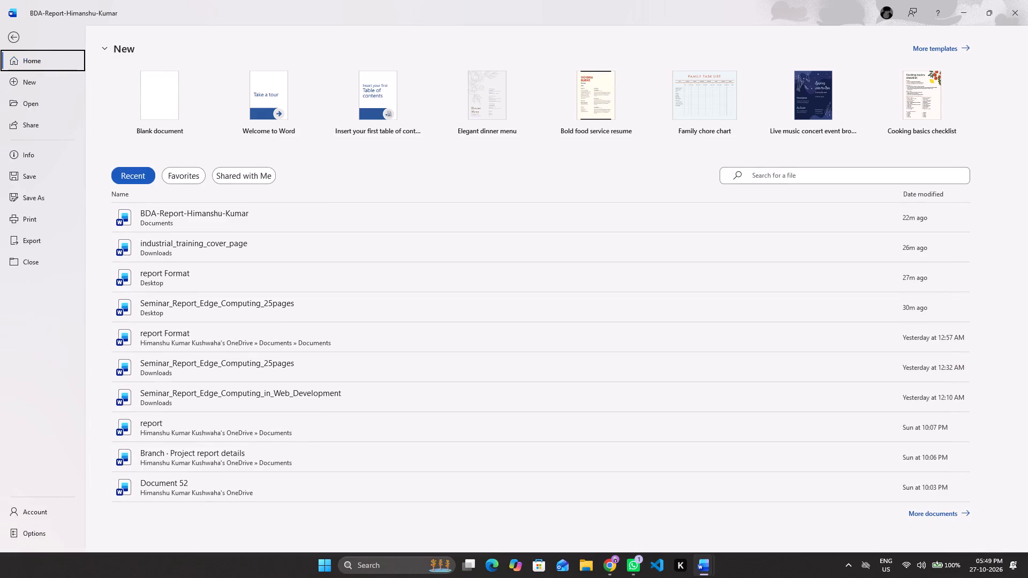
pyautogui.click(37, 197)
pyautogui.click(132, 248)
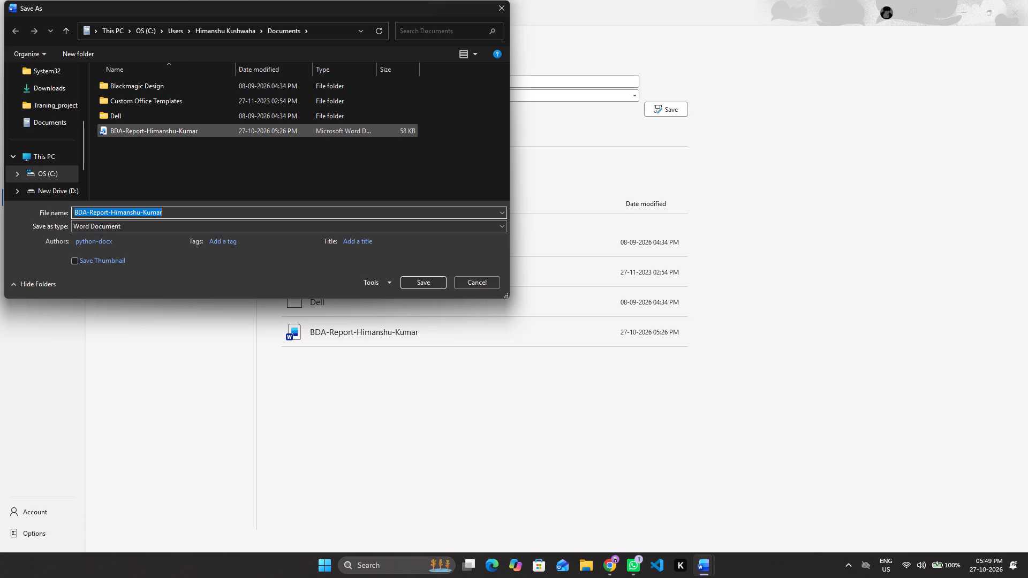
pyautogui.scroll(7, 49, 98)
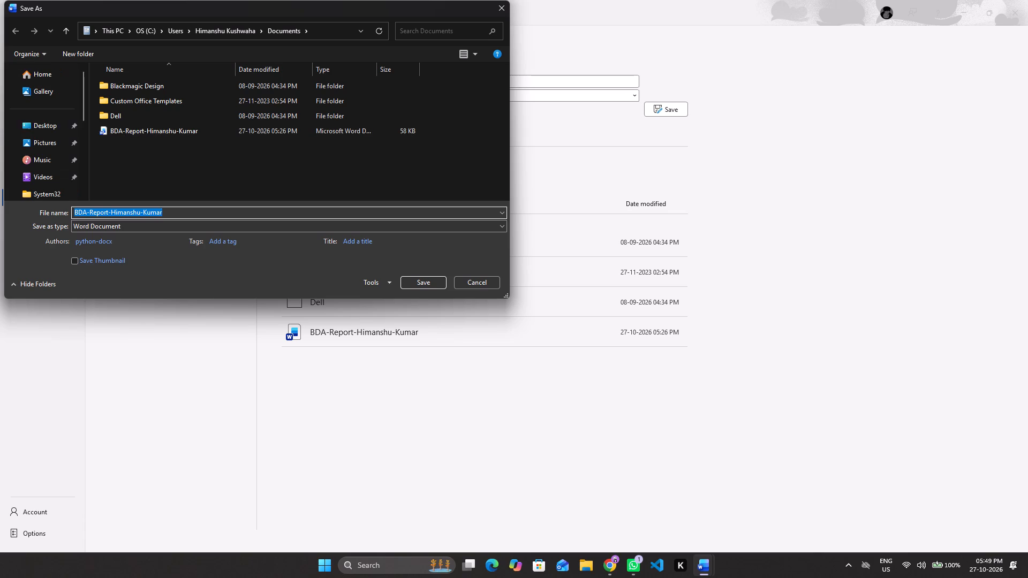
pyautogui.click(48, 127)
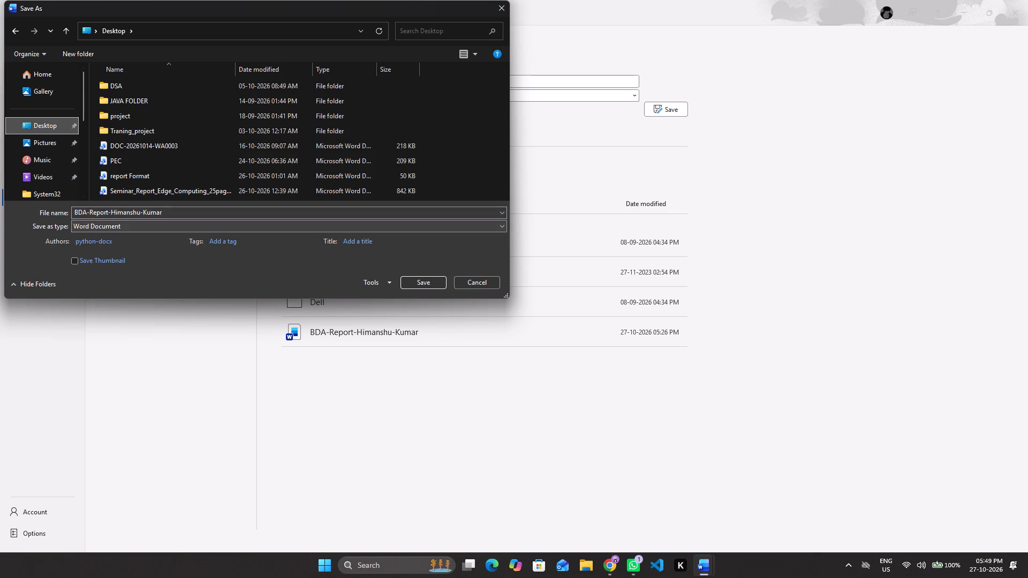
pyautogui.click(421, 282)
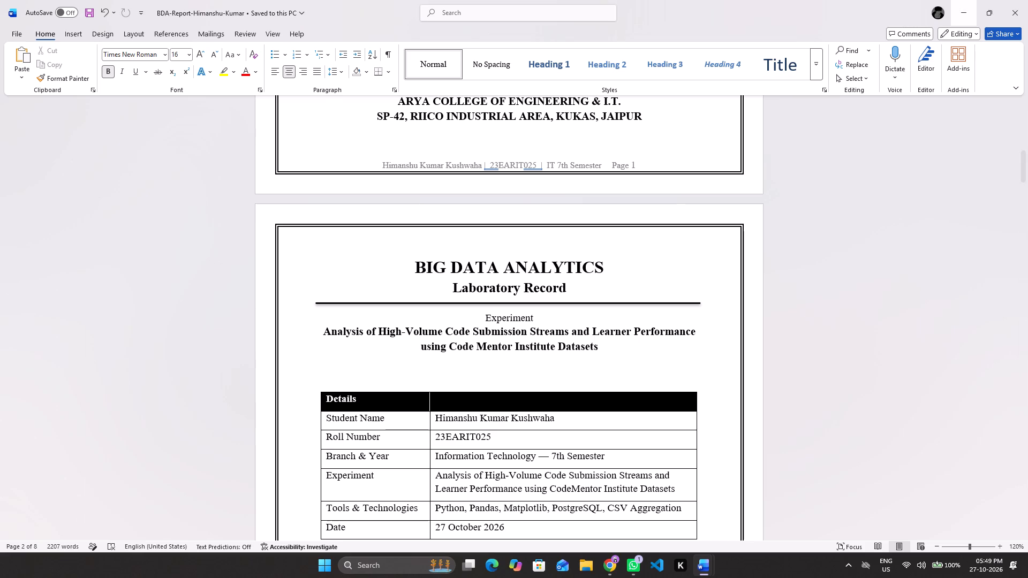
# Minimise the BDA report window to get back to the desktop and the reference report.
pyautogui.click(959, 2)
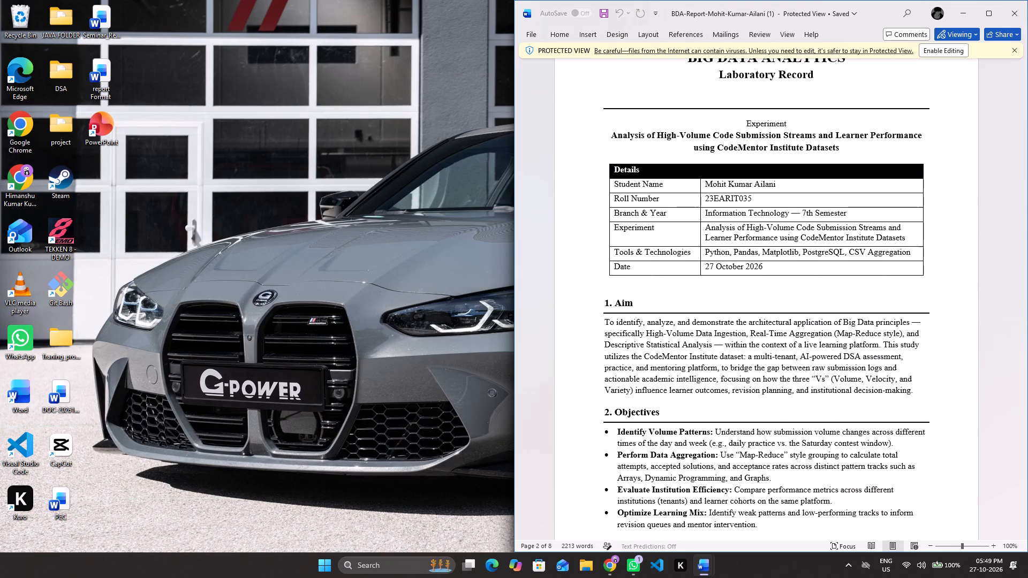
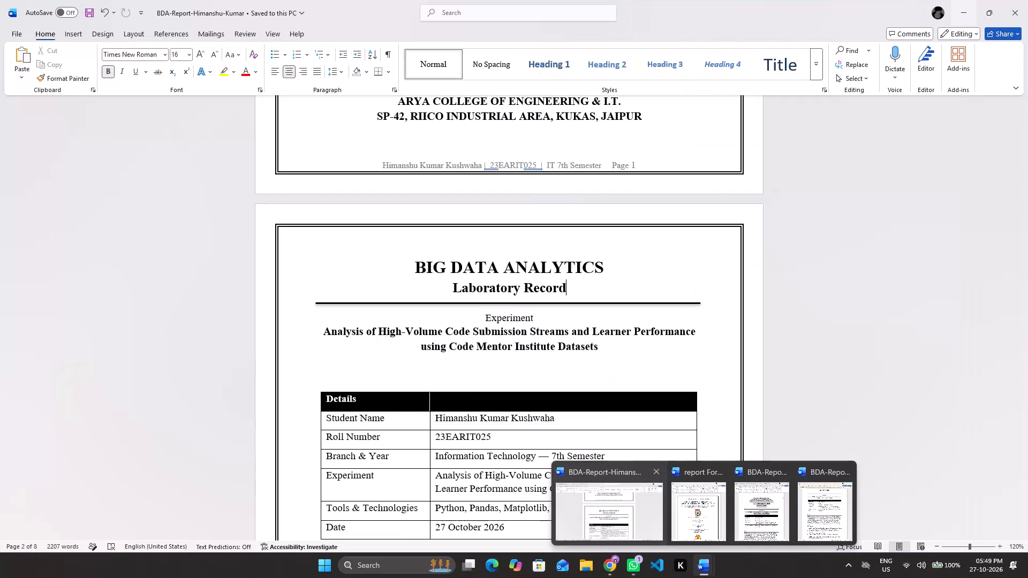
# Bring the BDA report window back to the front at its cover page.
pyautogui.click(626, 524)
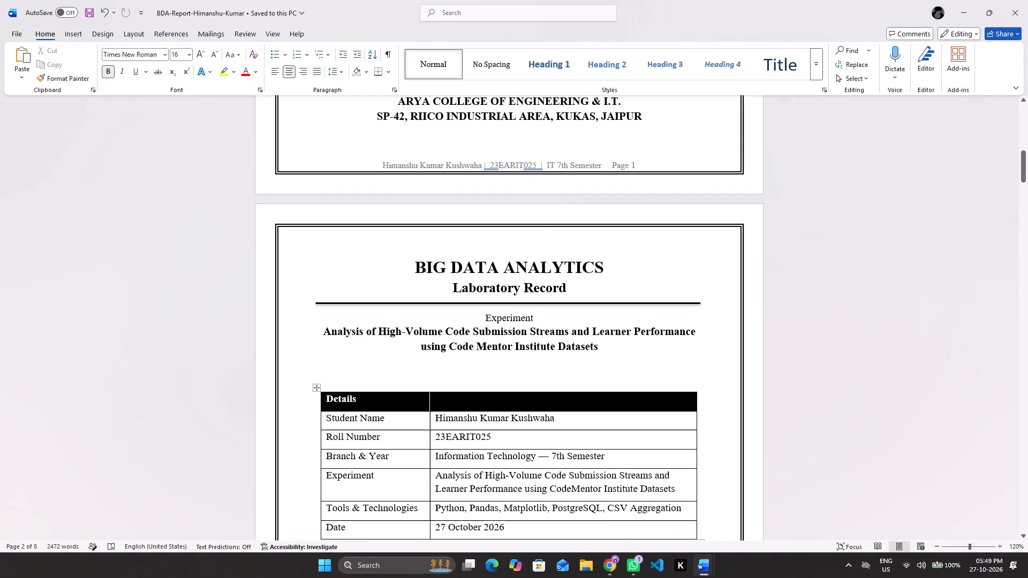
pyautogui.scroll(16, 616, 283)
pyautogui.scroll(7, 616, 283)
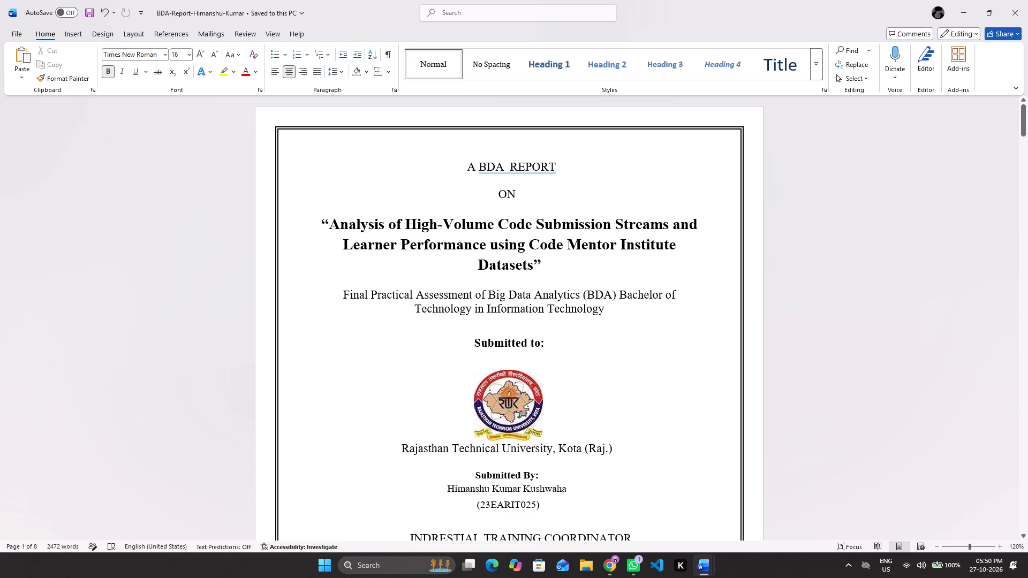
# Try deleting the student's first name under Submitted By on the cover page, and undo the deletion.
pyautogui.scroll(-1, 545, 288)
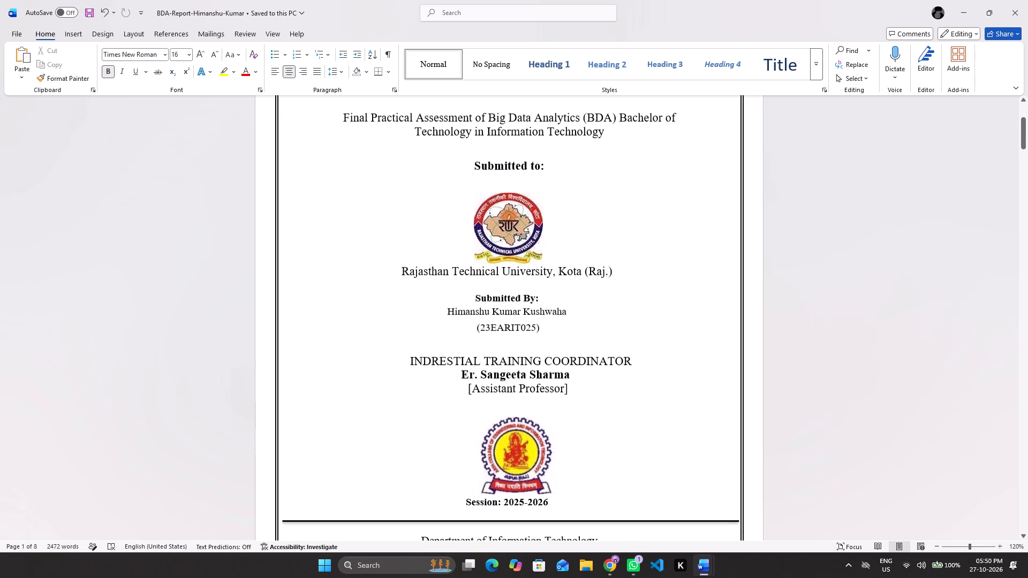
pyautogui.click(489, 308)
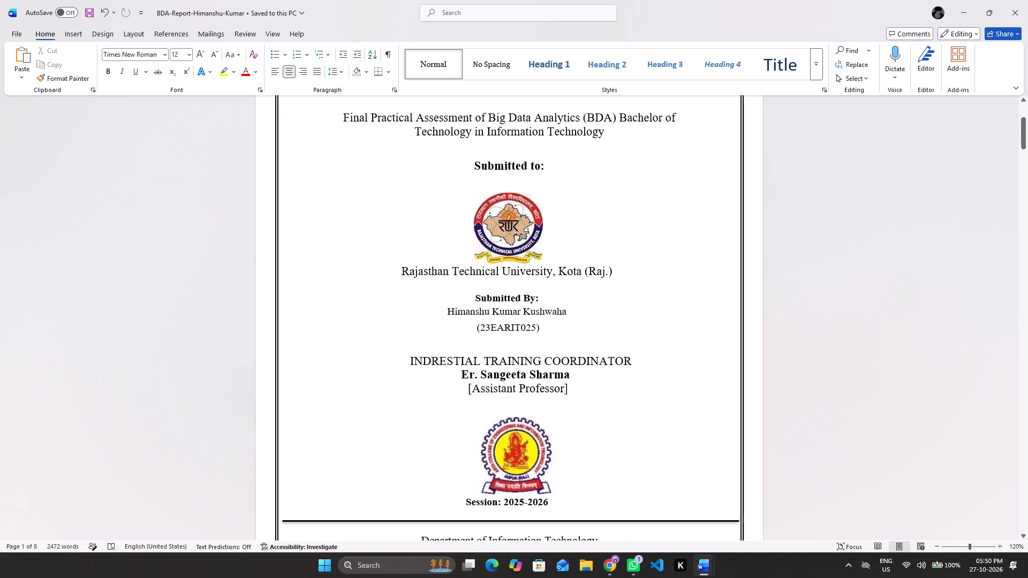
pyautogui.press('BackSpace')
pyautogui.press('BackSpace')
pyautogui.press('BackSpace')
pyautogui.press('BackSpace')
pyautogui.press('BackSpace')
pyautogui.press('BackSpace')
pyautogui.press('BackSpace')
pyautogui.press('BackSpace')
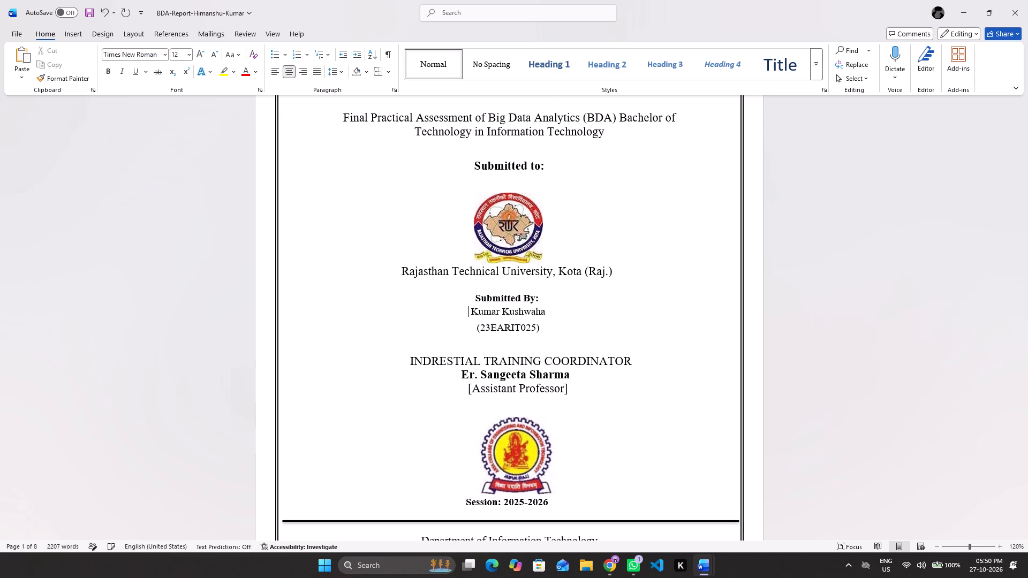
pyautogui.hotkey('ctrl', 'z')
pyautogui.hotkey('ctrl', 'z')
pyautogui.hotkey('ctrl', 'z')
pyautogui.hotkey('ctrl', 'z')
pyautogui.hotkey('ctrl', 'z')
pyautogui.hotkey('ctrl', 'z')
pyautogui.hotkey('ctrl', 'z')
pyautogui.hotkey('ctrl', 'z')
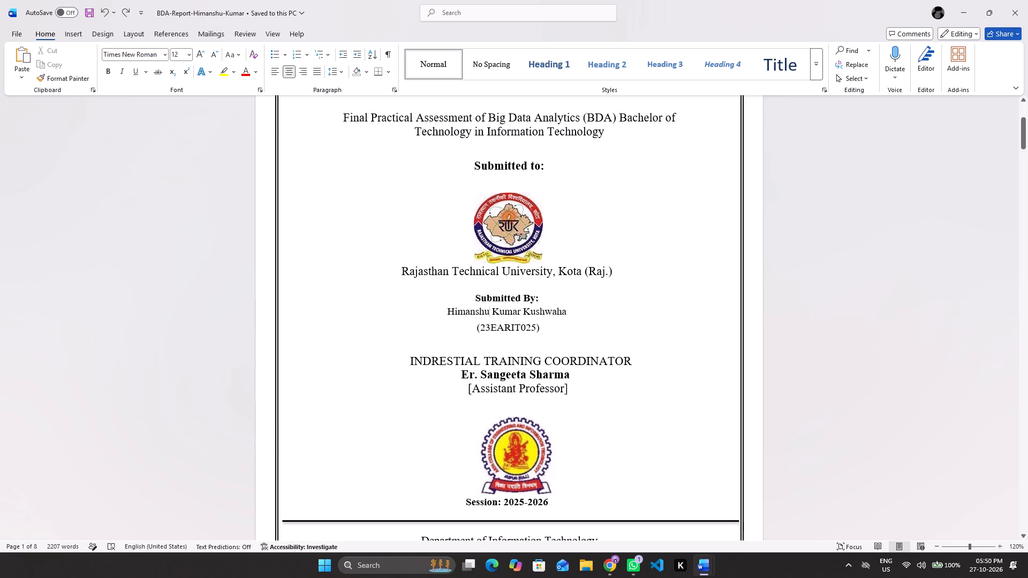
# Review the BDA report from the cover page through the references, checking borders, separator lines, tables and footers.
pyautogui.scroll(-1, 502, 346)
pyautogui.scroll(1, 502, 346)
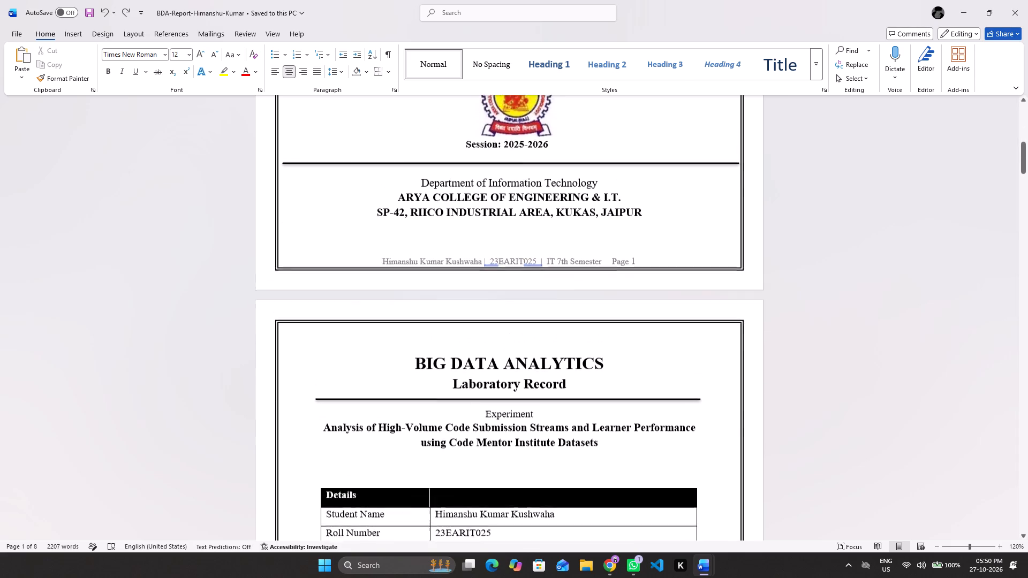
pyautogui.scroll(17, 502, 346)
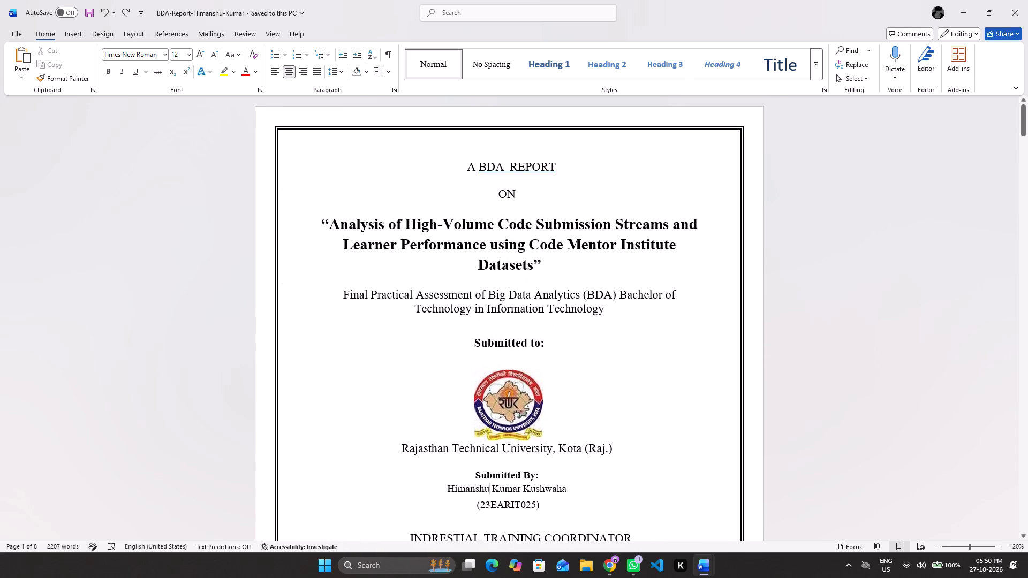
pyautogui.scroll(-20, 502, 346)
pyautogui.scroll(-20, 502, 346)
pyautogui.scroll(-14, 502, 346)
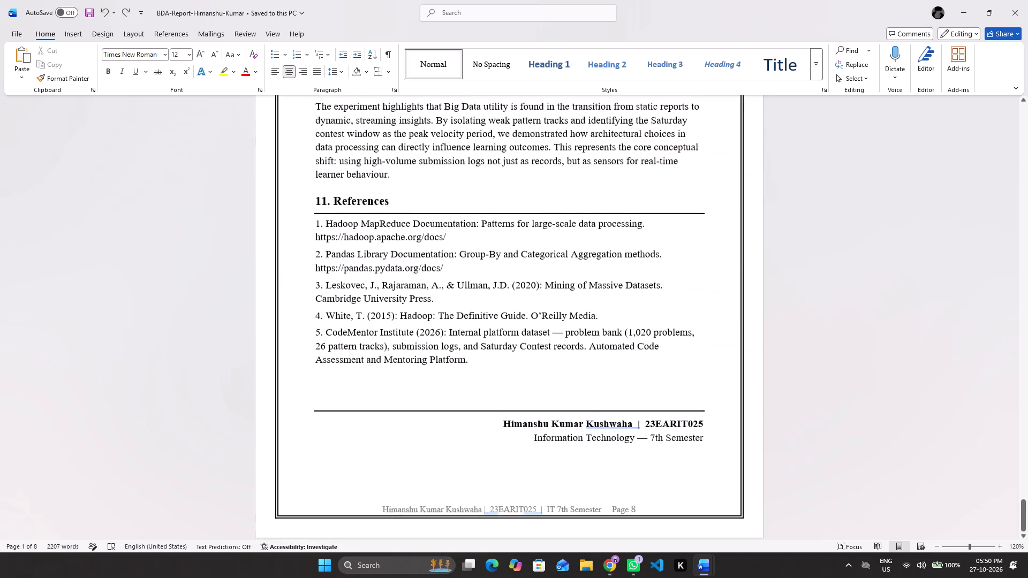
pyautogui.scroll(-1, 502, 346)
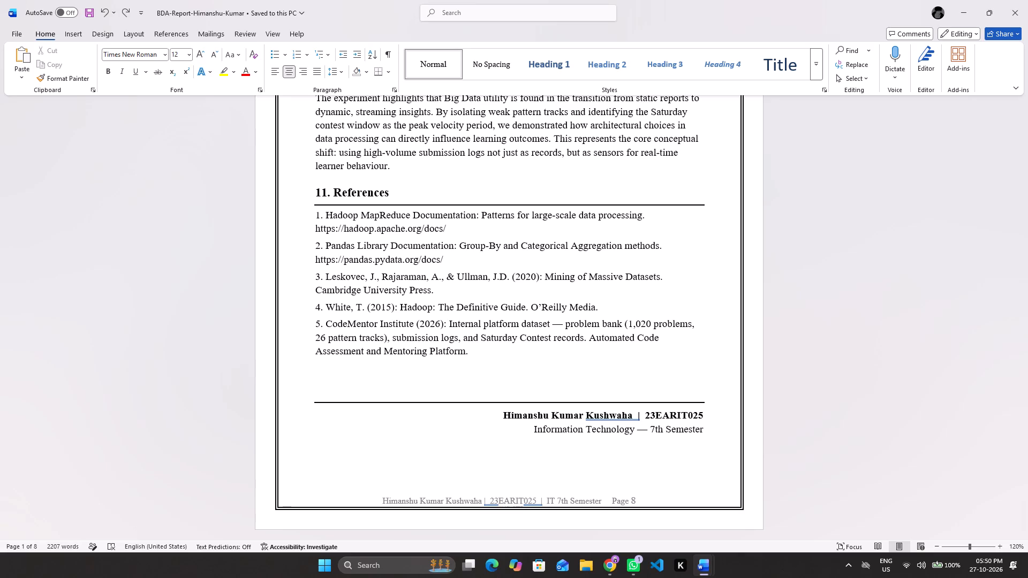
pyautogui.scroll(2, 507, 244)
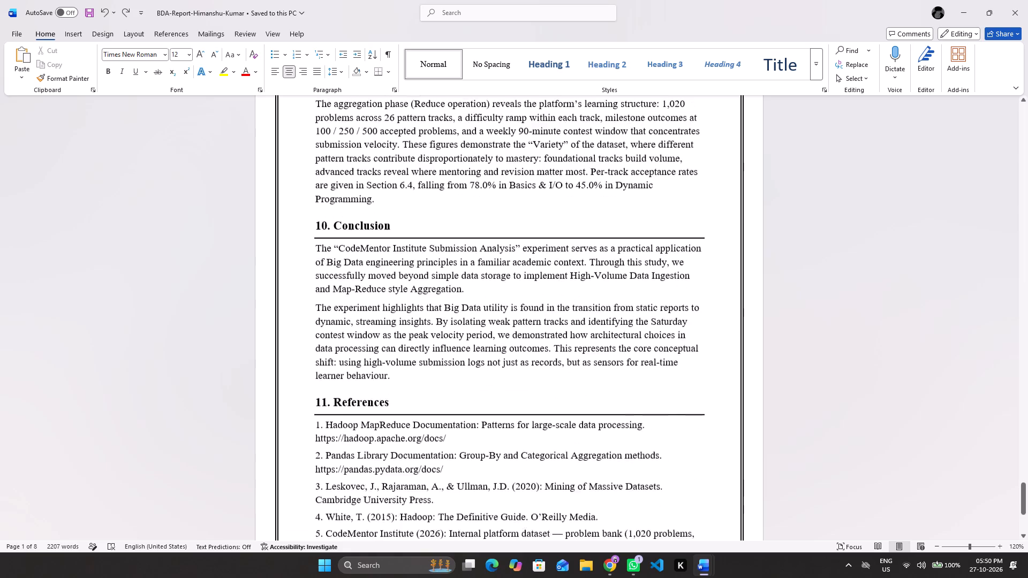
pyautogui.scroll(5, 507, 244)
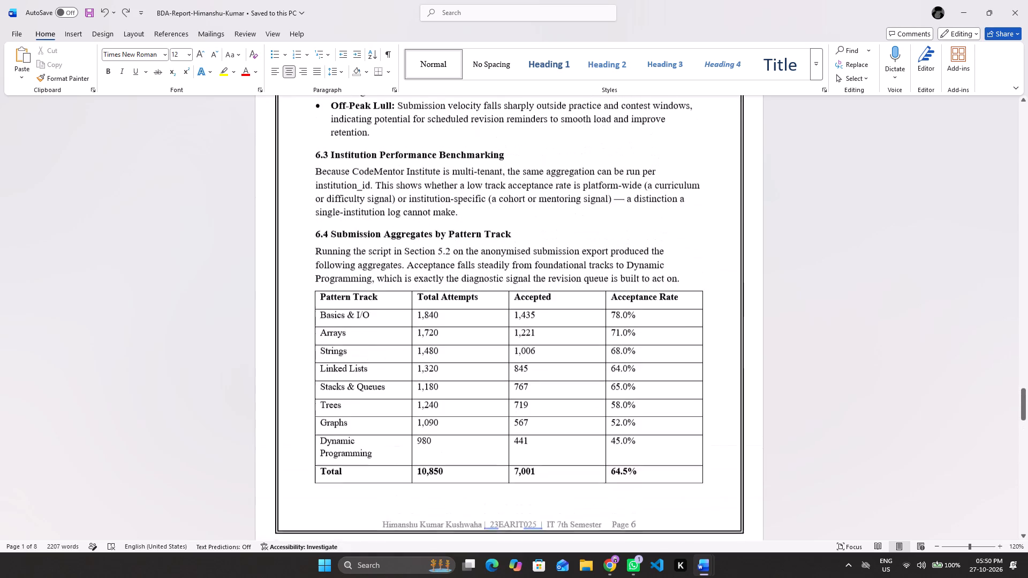
pyautogui.scroll(4, 507, 244)
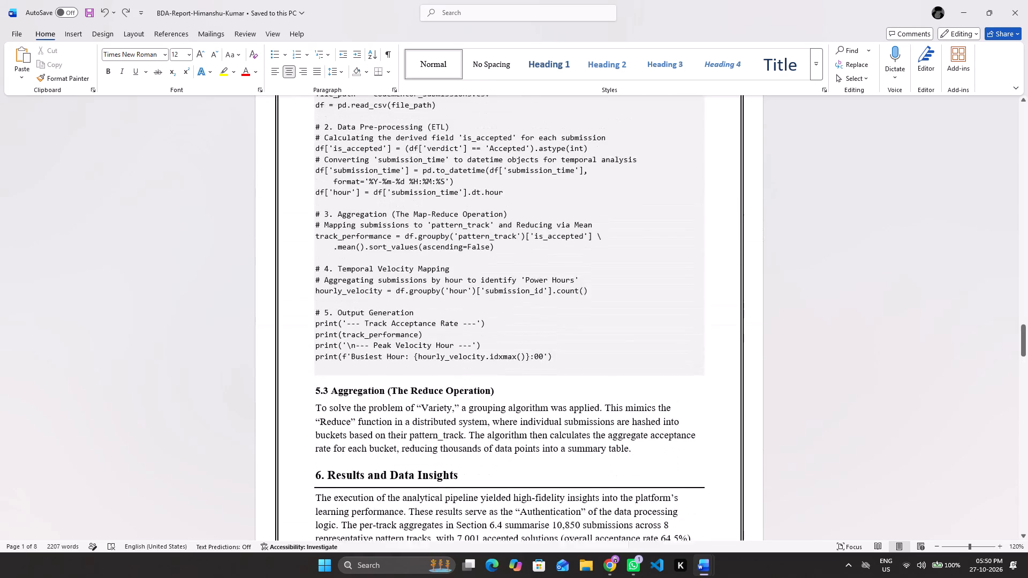
pyautogui.scroll(14, 507, 244)
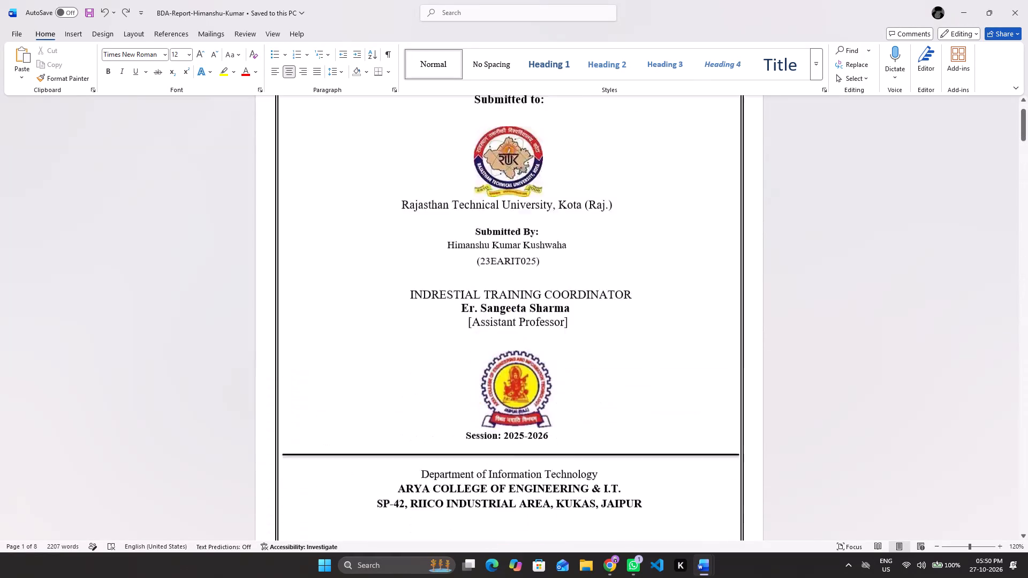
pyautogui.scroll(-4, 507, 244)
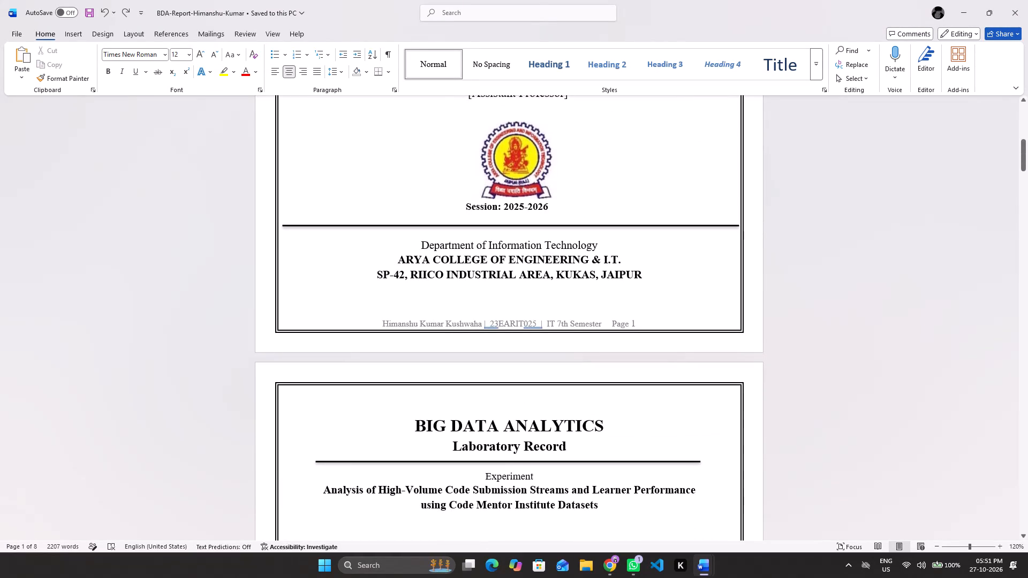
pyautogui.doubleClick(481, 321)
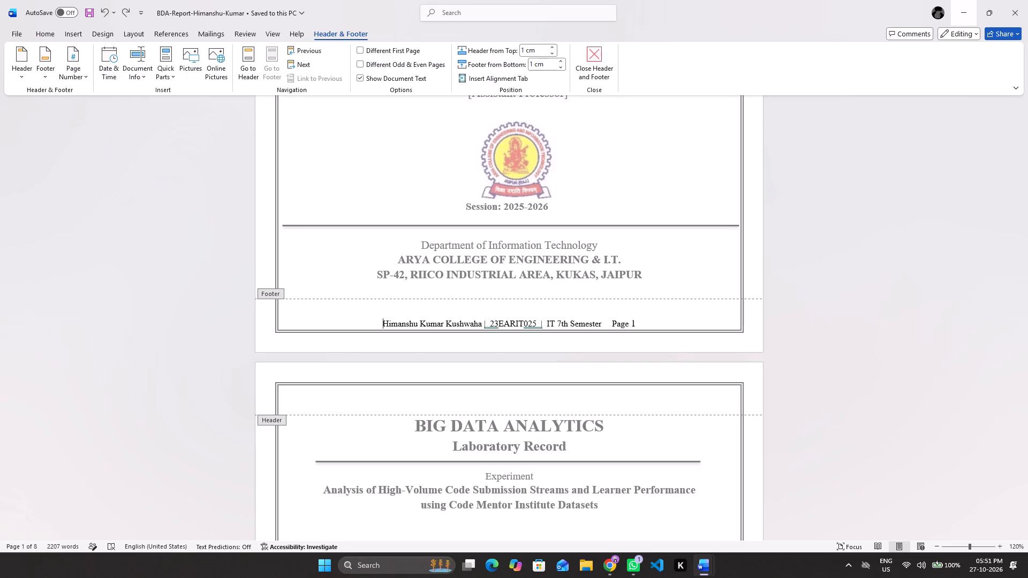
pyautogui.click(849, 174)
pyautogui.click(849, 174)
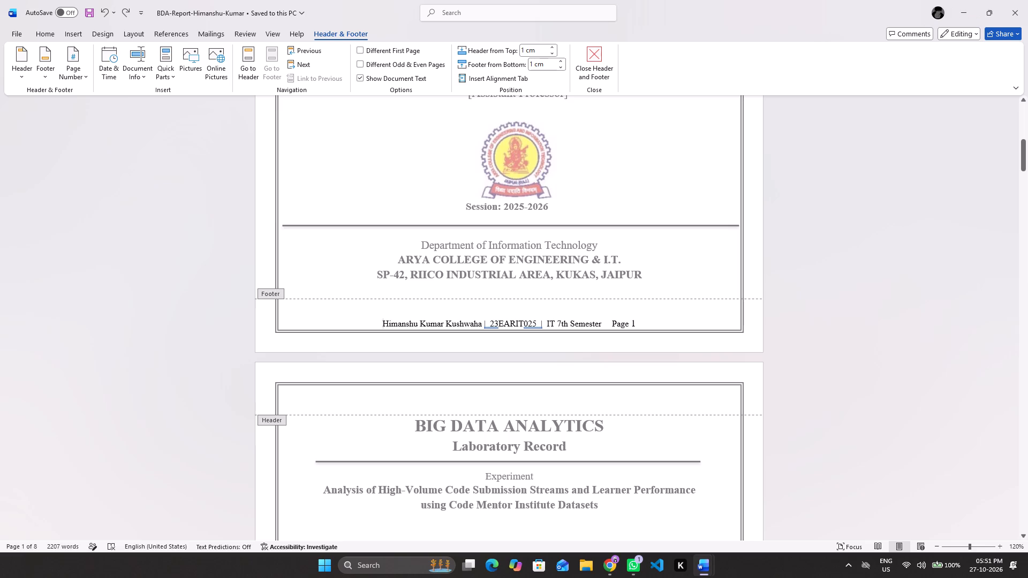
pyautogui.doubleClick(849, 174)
# Centre the session line beneath the college logo on the cover page by adding six leading spaces.
pyautogui.scroll(3, 678, 158)
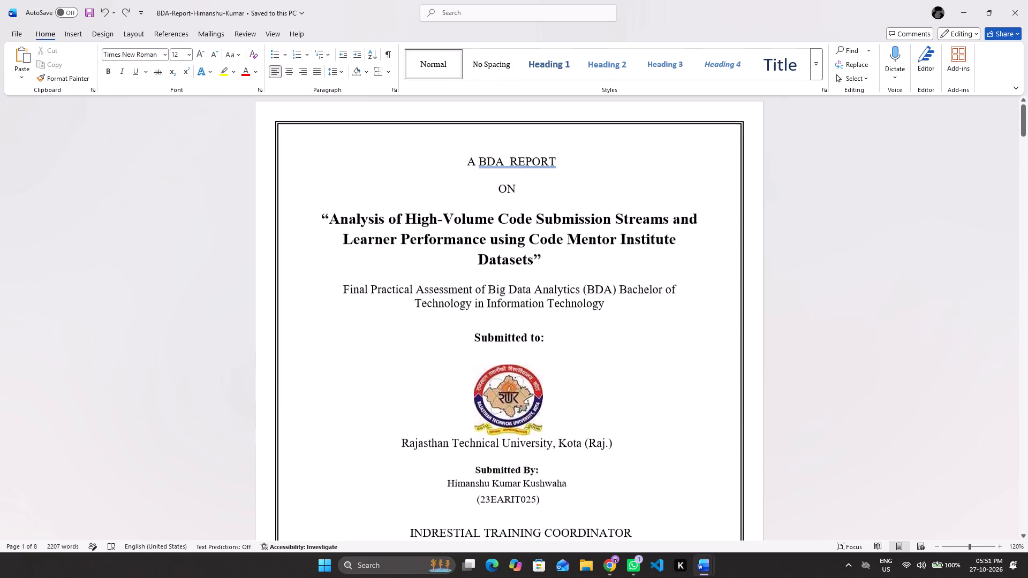
pyautogui.scroll(-3, 678, 158)
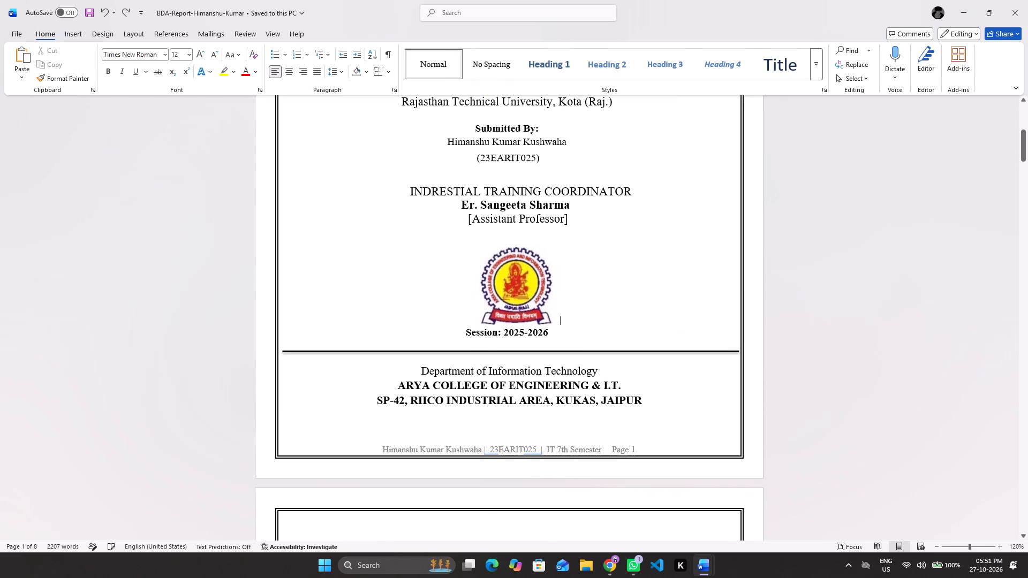
pyautogui.click(459, 330)
pyautogui.press('space')
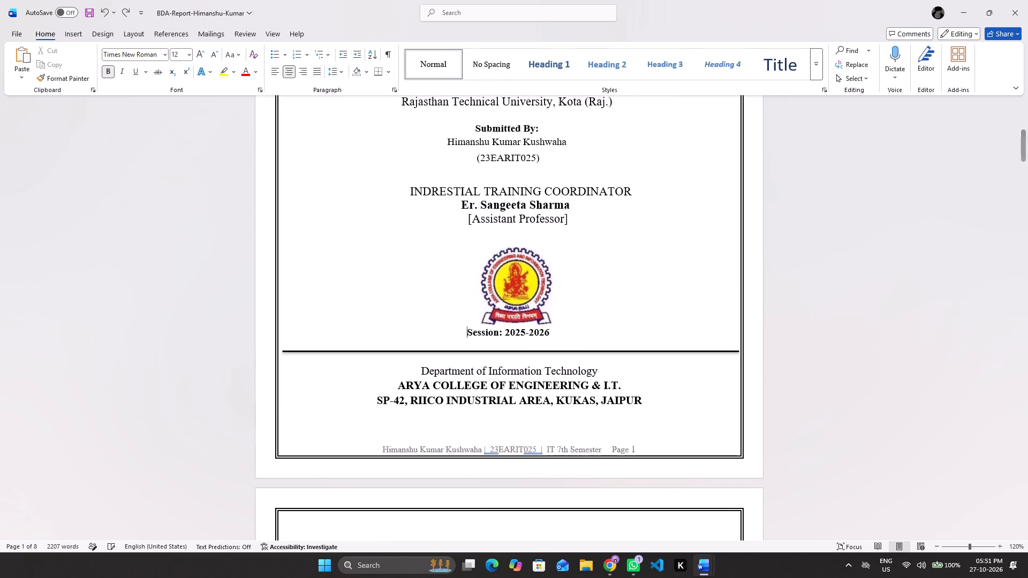
pyautogui.press('space')
pyautogui.press('space')
pyautogui.press('space')
pyautogui.press('space')
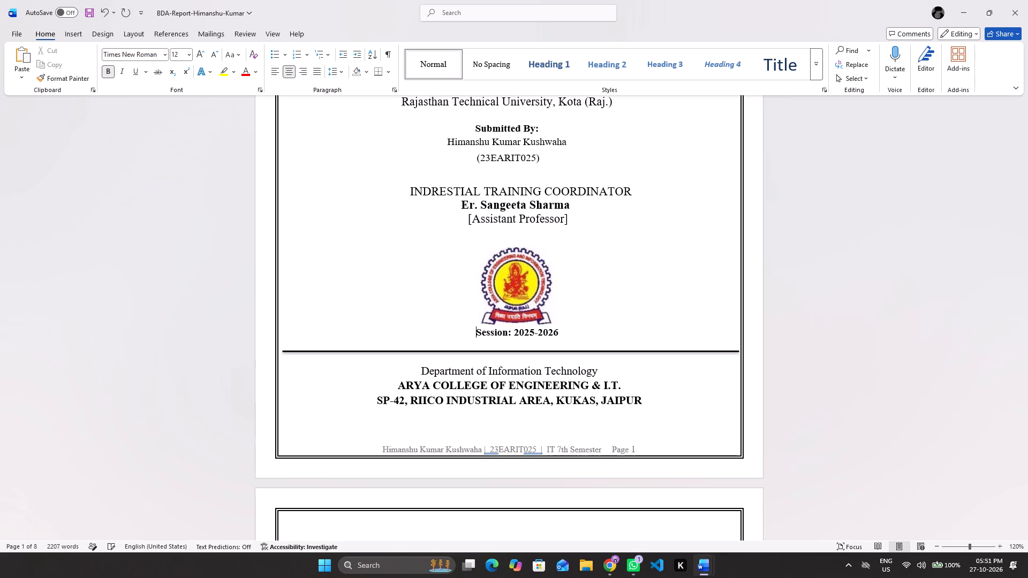
pyautogui.press('space')
pyautogui.press('space')
pyautogui.press('BackSpace')
pyautogui.scroll(1, 459, 330)
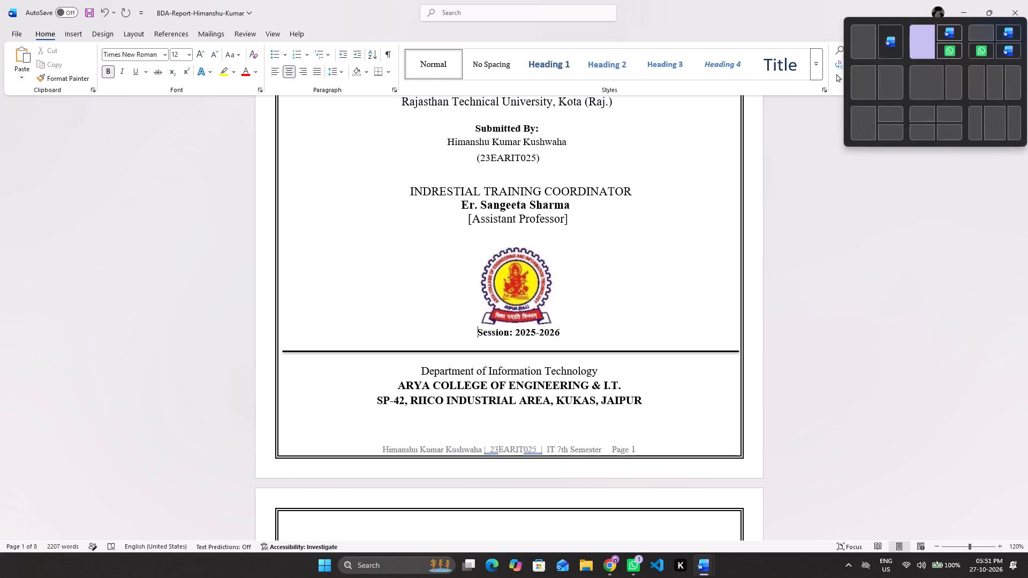
# Place the report side by side with the other student's BDA report and compare their cover pages.
pyautogui.click(868, 35)
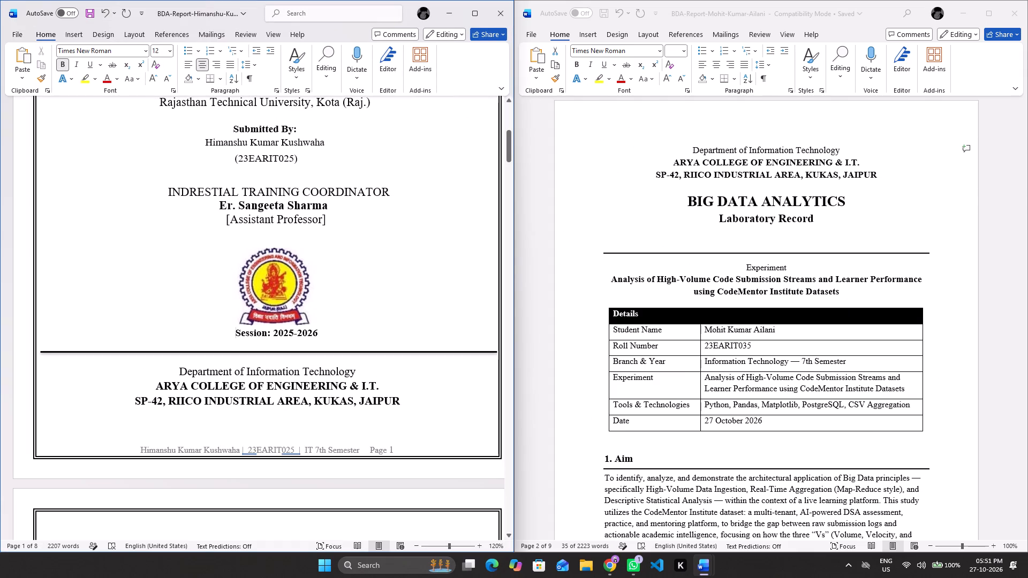
pyautogui.scroll(5, 770, 185)
pyautogui.scroll(-1, 770, 185)
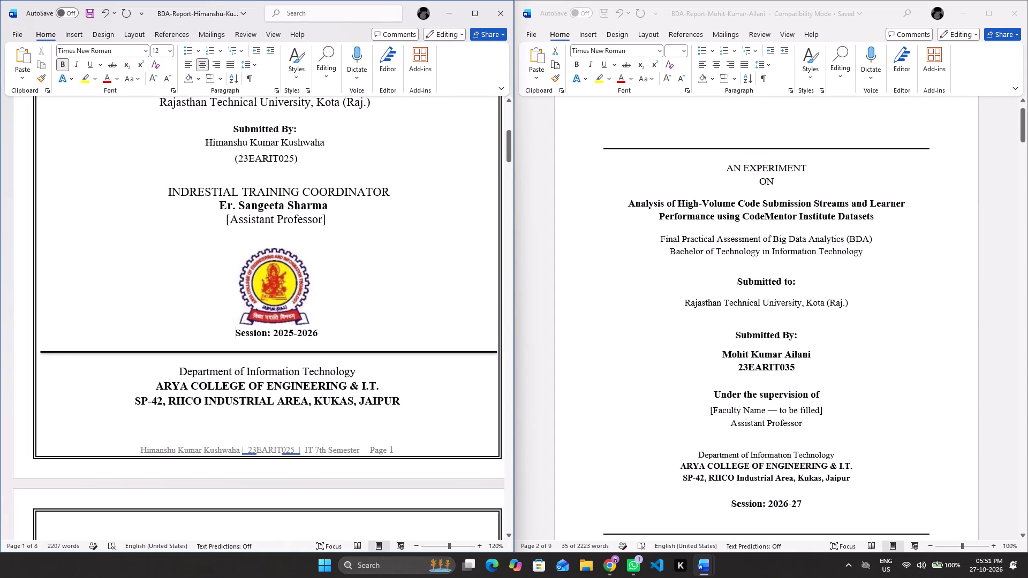
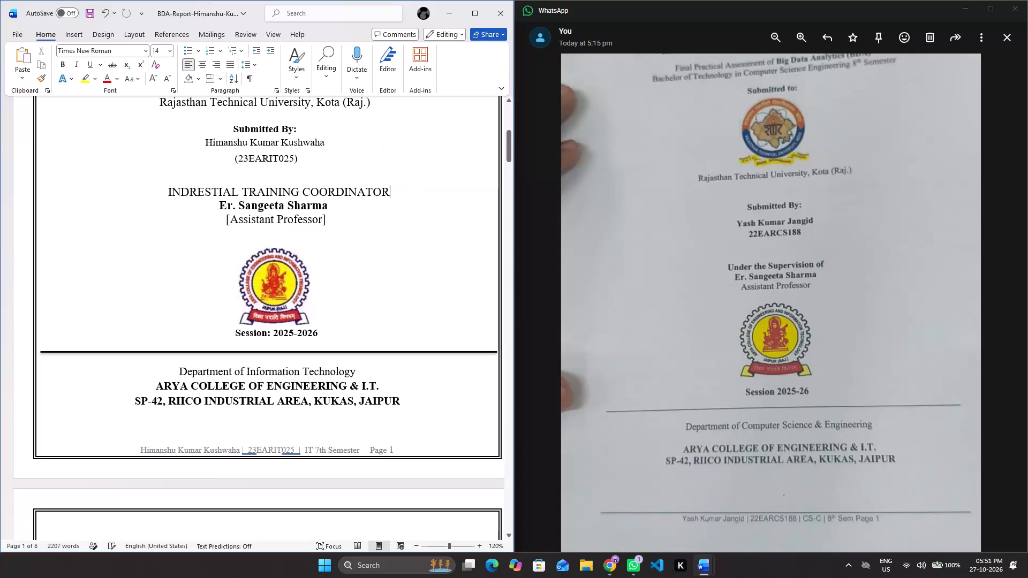
# Replace the training coordinator heading above the assistant professor's name on the cover page with "UNDER the Supervision of".
pyautogui.press('BackSpace')
pyautogui.press('BackSpace')
pyautogui.press('BackSpace')
pyautogui.press('BackSpace')
pyautogui.press('BackSpace')
pyautogui.press('BackSpace')
pyautogui.press('BackSpace')
pyautogui.press('BackSpace')
pyautogui.press('BackSpace')
pyautogui.press('BackSpace')
pyautogui.press('BackSpace')
pyautogui.press('BackSpace')
pyautogui.press('BackSpace')
pyautogui.press('BackSpace')
pyautogui.press('BackSpace')
pyautogui.press('BackSpace')
pyautogui.press('BackSpace')
pyautogui.press('BackSpace')
pyautogui.press('BackSpace')
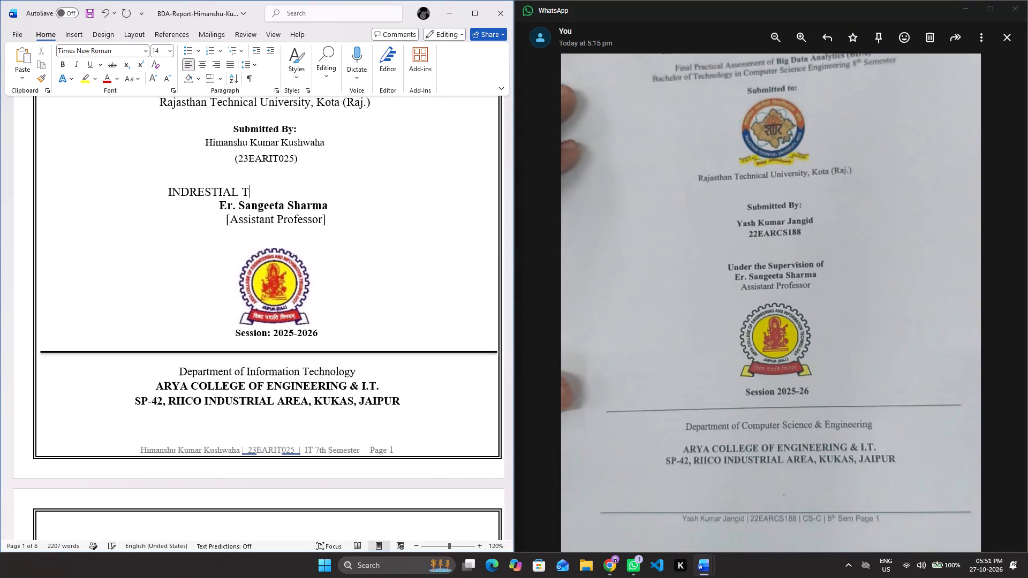
pyautogui.press('BackSpace')
pyautogui.press('BackSpace')
pyautogui.press('BackSpace')
pyautogui.press('BackSpace')
pyautogui.press('BackSpace')
pyautogui.press('BackSpace')
pyautogui.press('BackSpace')
pyautogui.press('BackSpace')
pyautogui.press('BackSpace')
pyautogui.press('BackSpace')
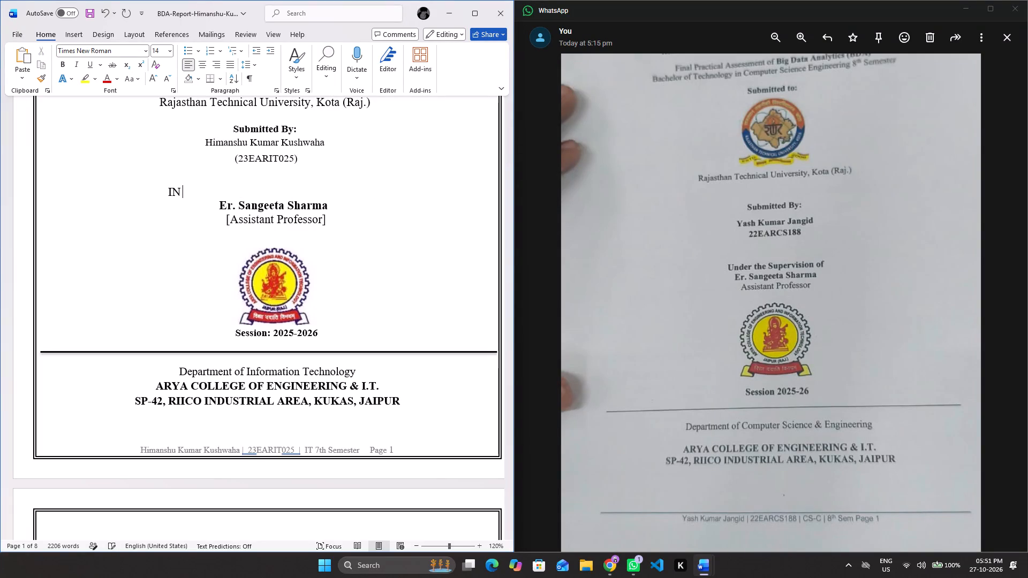
pyautogui.press('BackSpace')
pyautogui.press('BackSpace')
pyautogui.hotkey('ctrl', 'z')
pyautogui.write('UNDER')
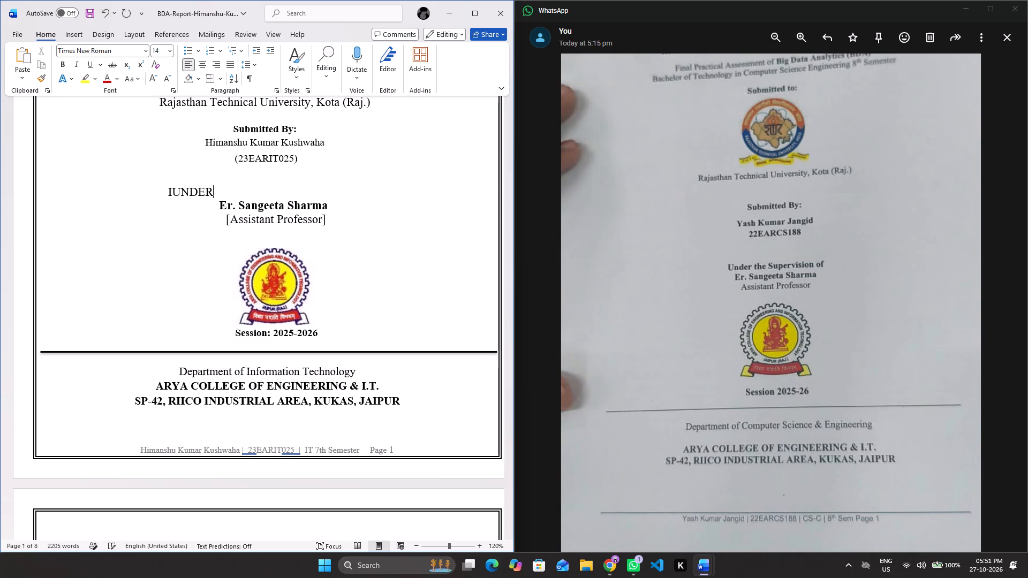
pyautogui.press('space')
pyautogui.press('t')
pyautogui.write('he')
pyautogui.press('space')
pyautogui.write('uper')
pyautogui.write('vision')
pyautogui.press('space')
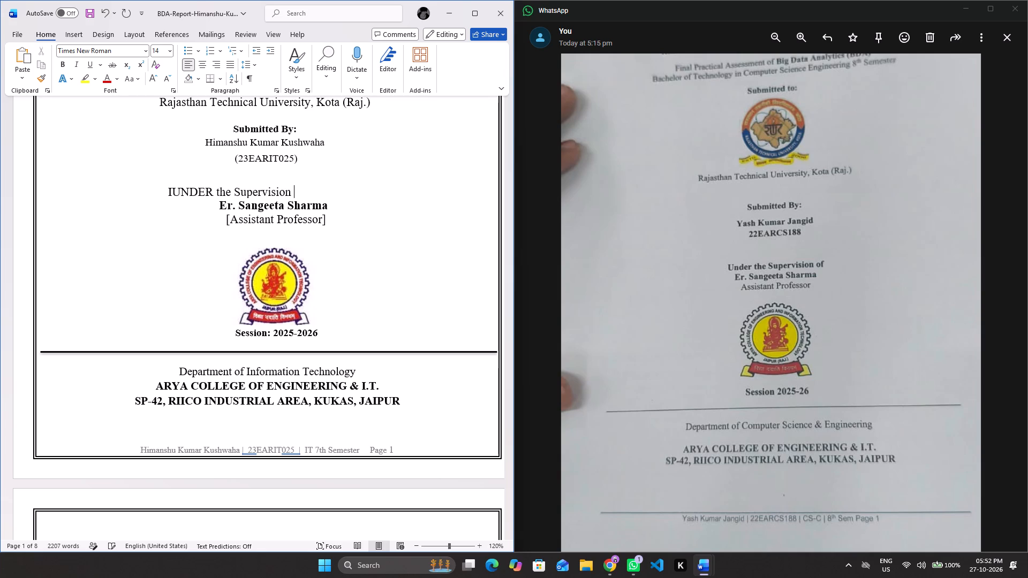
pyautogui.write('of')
# Correct the miscased first word of the supervision line on the cover page so it reads "Under the Supervision of".
pyautogui.click(213, 191)
pyautogui.press('BackSpace')
pyautogui.press('BackSpace')
pyautogui.press('BackSpace')
pyautogui.press('BackSpace')
pyautogui.press('BackSpace')
pyautogui.press('BackSpace')
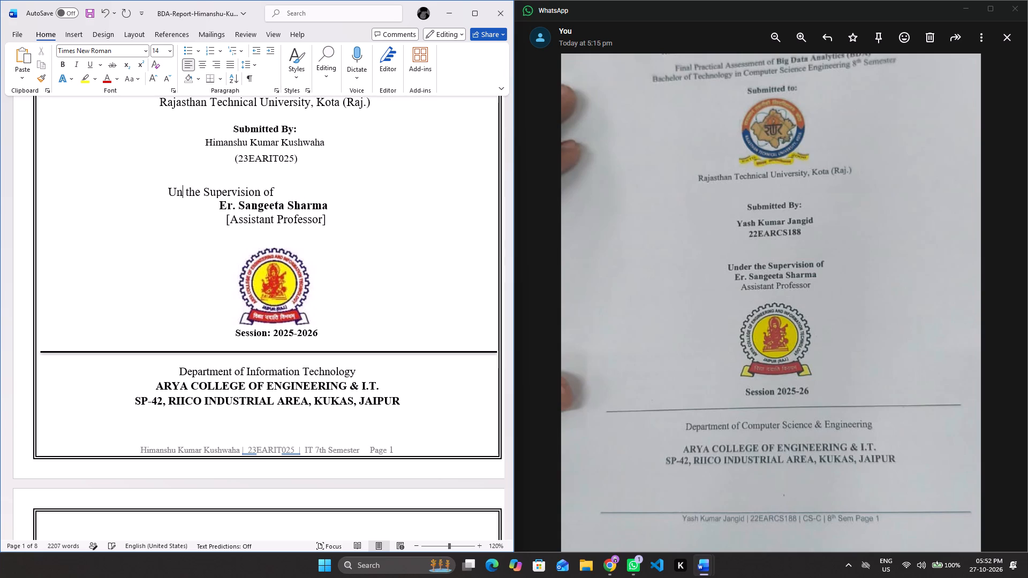
# Centre the "Under the Supervision of" line above the supervisor's name by adding sixteen leading spaces.
pyautogui.click(160, 193)
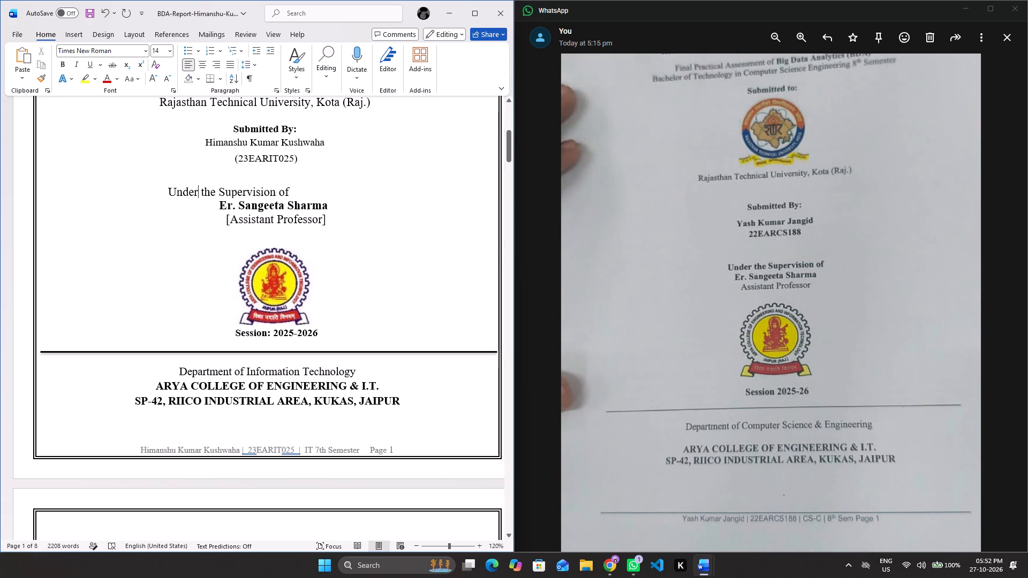
pyautogui.press('space')
pyautogui.press('space')
pyautogui.press('space')
pyautogui.press('space')
pyautogui.press('space')
pyautogui.press('space')
pyautogui.press('space')
pyautogui.press('space')
pyautogui.press('space')
pyautogui.press('space')
pyautogui.press('space')
pyautogui.press('space')
pyautogui.press('space')
pyautogui.press('space')
pyautogui.press('space')
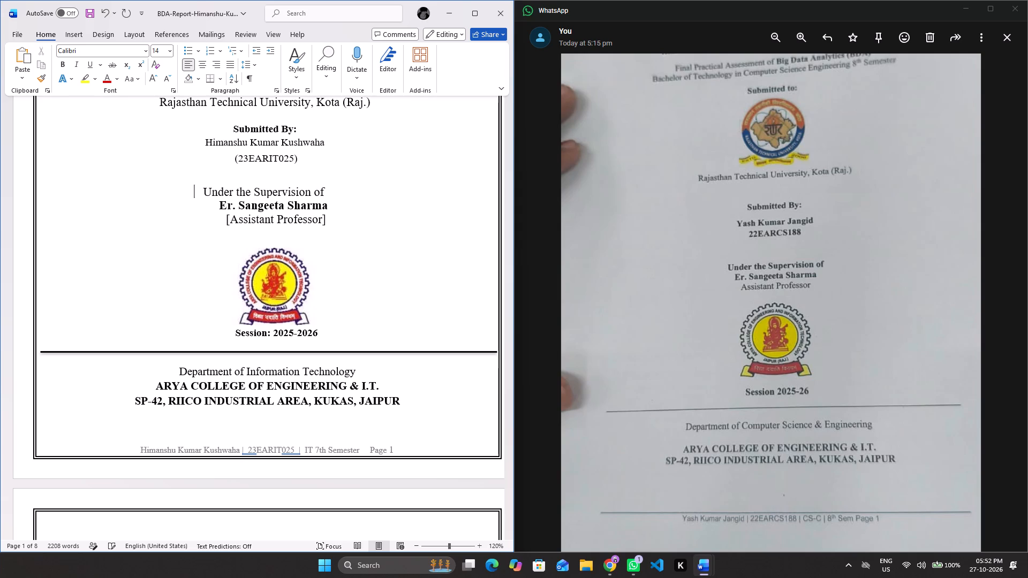
pyautogui.press('space')
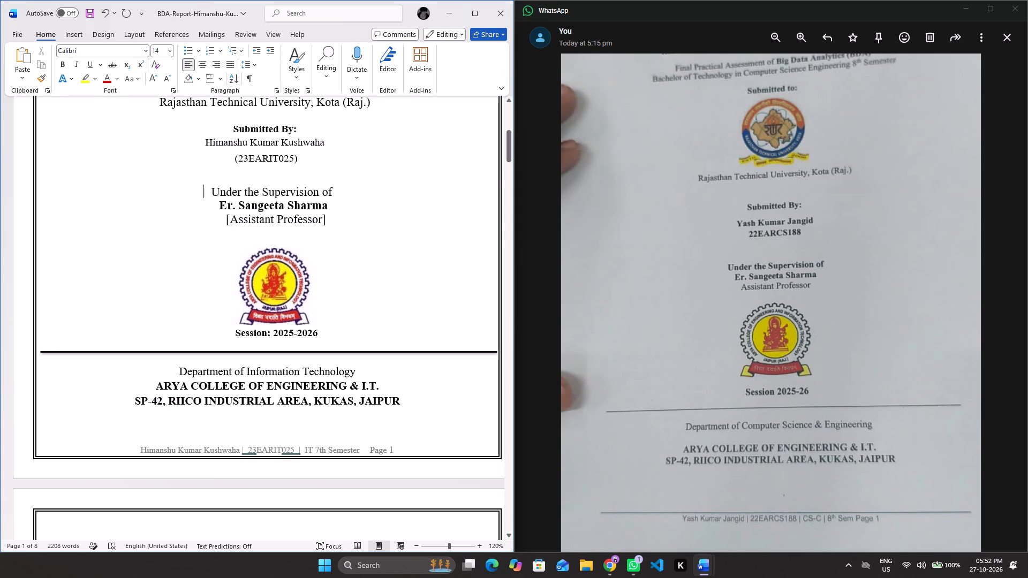
# Make the "Under the Supervision of" line on the cover page bold, as in the reference report.
pyautogui.moveTo(214, 192); pyautogui.dragTo(349, 189)
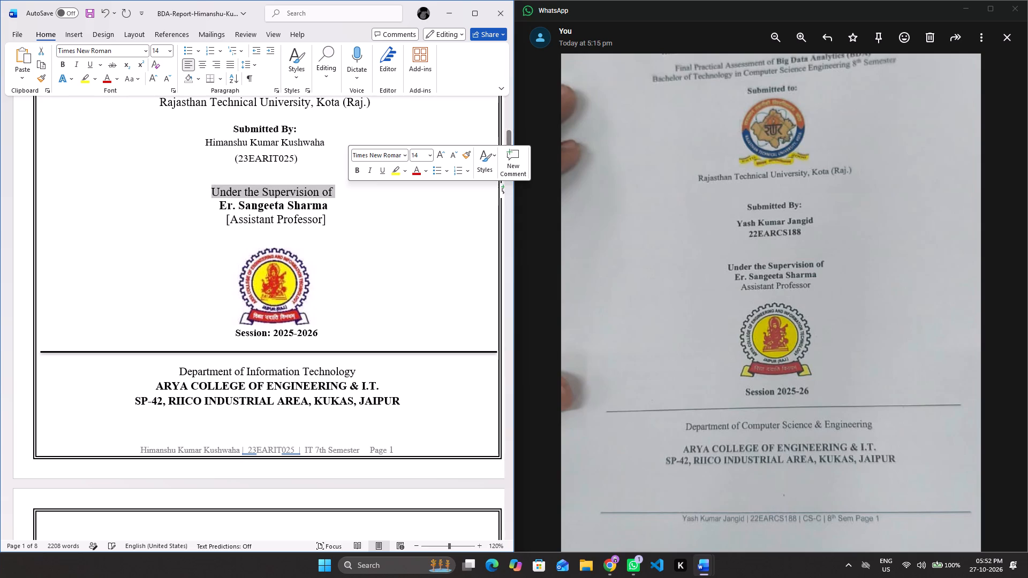
pyautogui.click(358, 170)
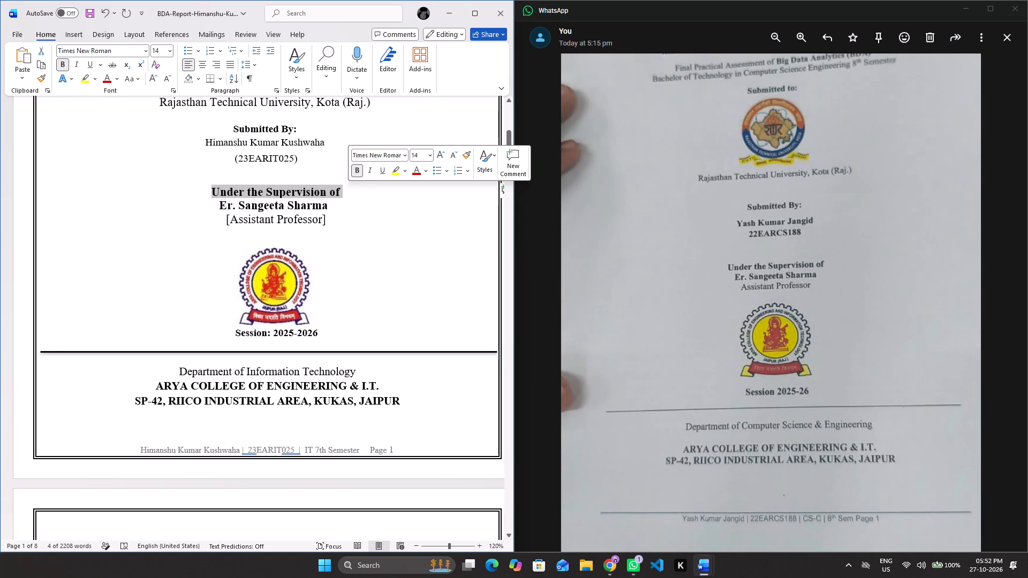
pyautogui.click(343, 213)
pyautogui.scroll(1, 343, 213)
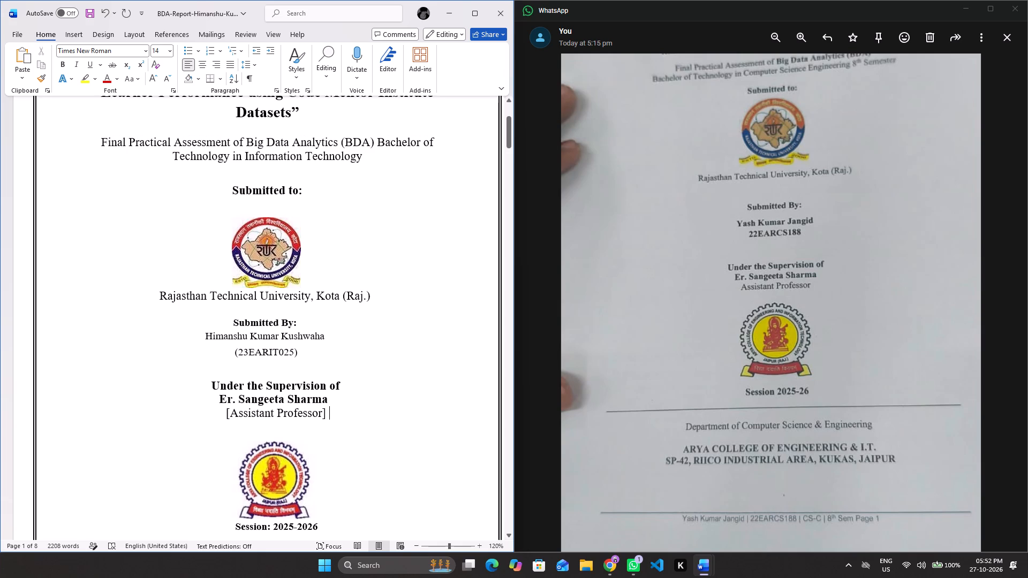
pyautogui.scroll(-1, 343, 213)
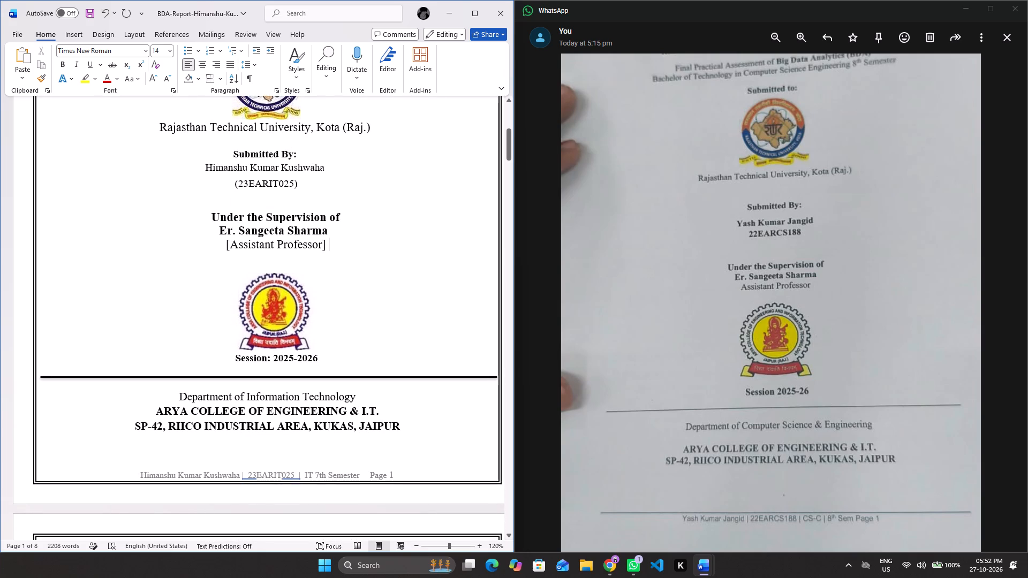
pyautogui.moveTo(205, 166); pyautogui.dragTo(302, 181)
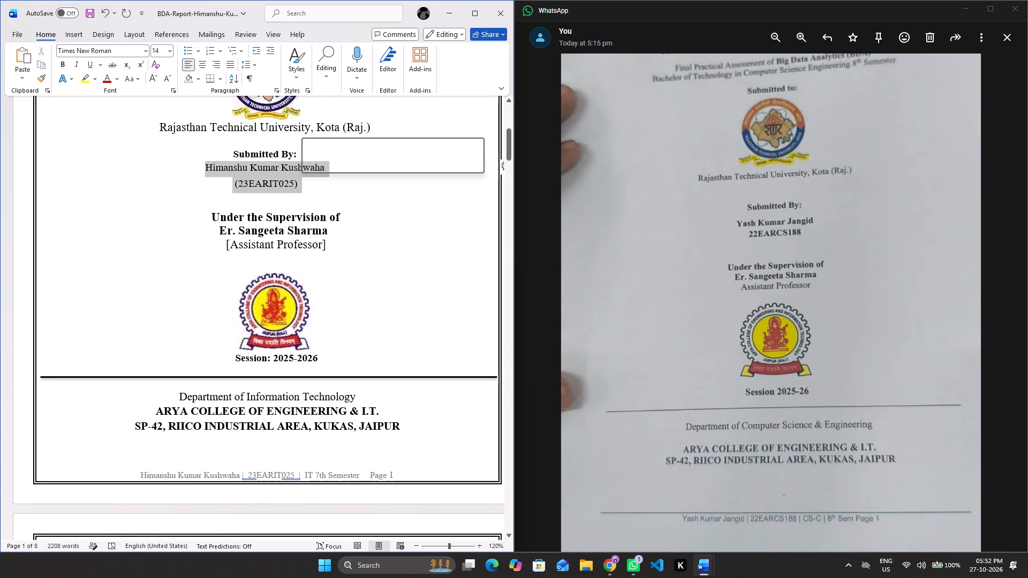
pyautogui.click(310, 157)
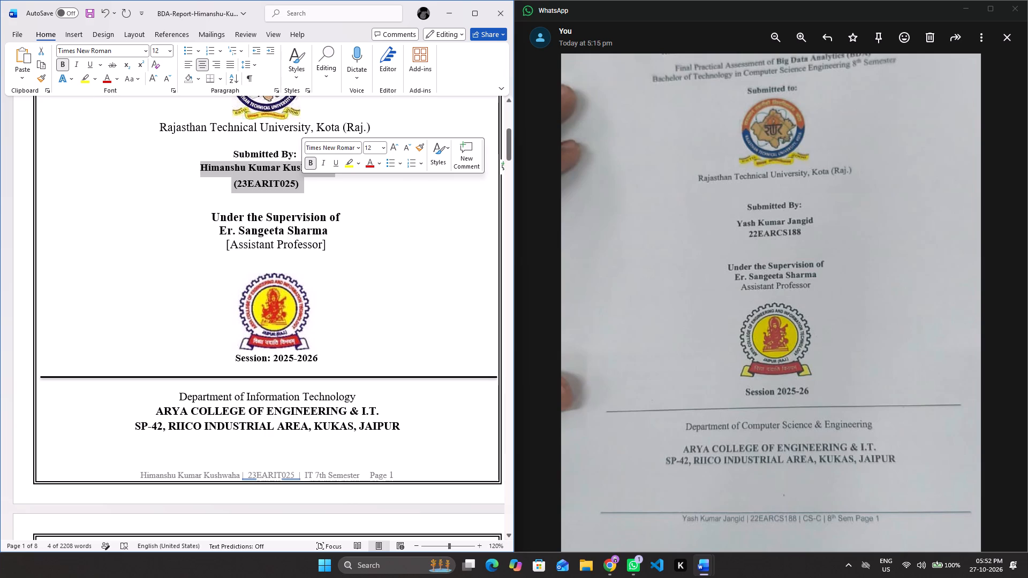
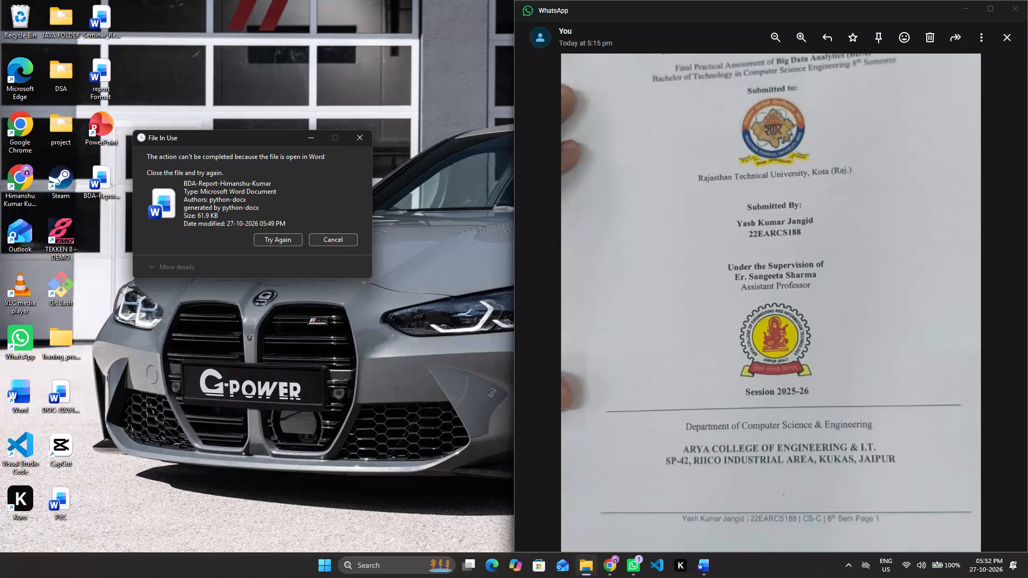
# Switch to Word and close the student's own BDA report, which is blocking the file action on the desktop.
pyautogui.click(701, 564)
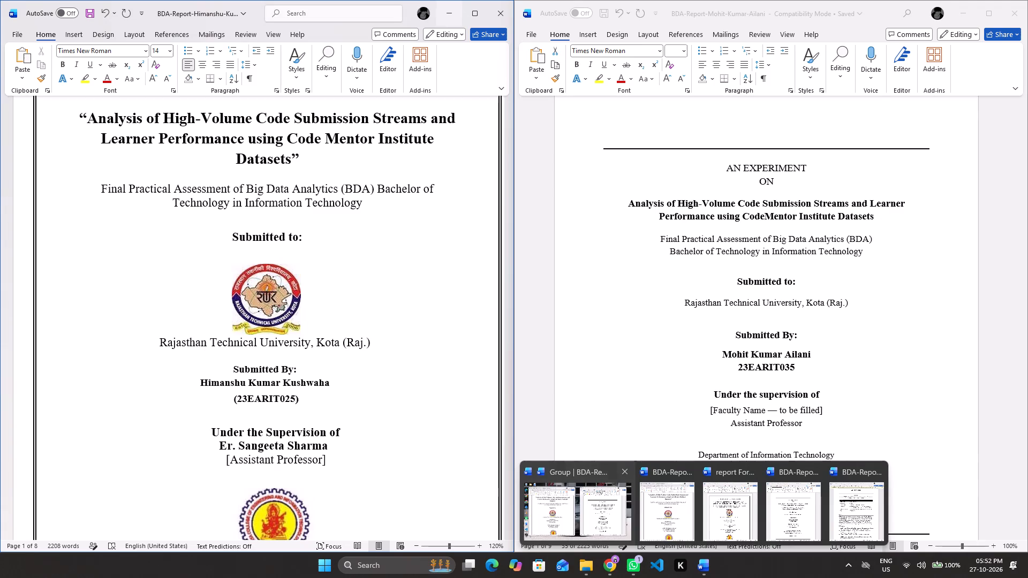
pyautogui.click(542, 512)
pyautogui.click(496, 11)
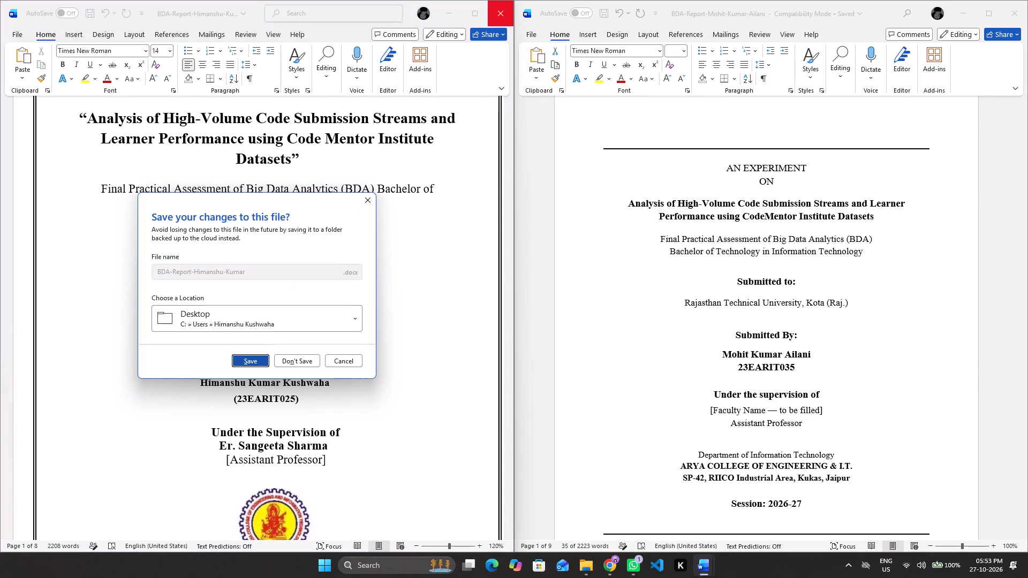
# Save the changes to the BDA report on the Desktop while closing it.
pyautogui.click(256, 364)
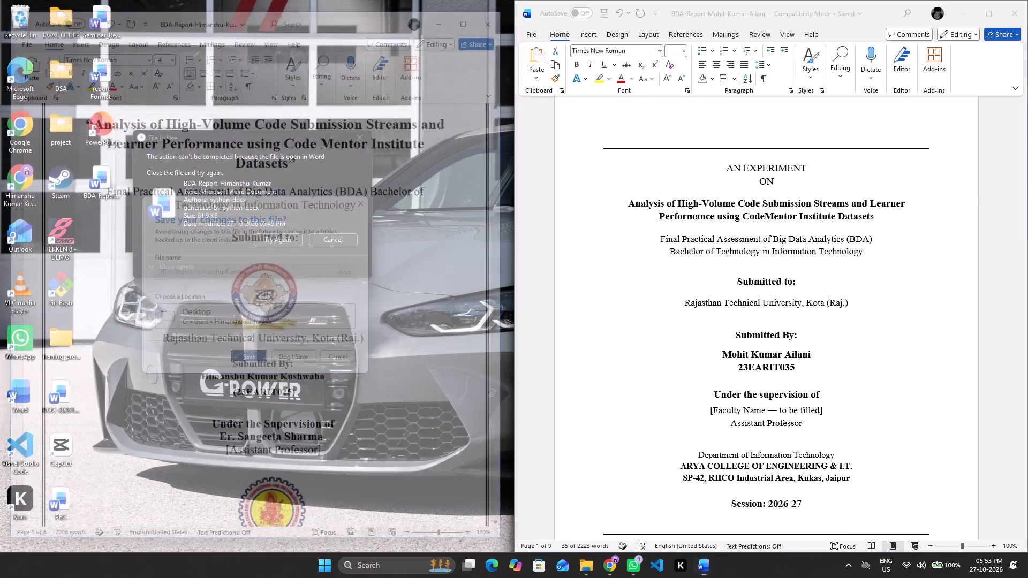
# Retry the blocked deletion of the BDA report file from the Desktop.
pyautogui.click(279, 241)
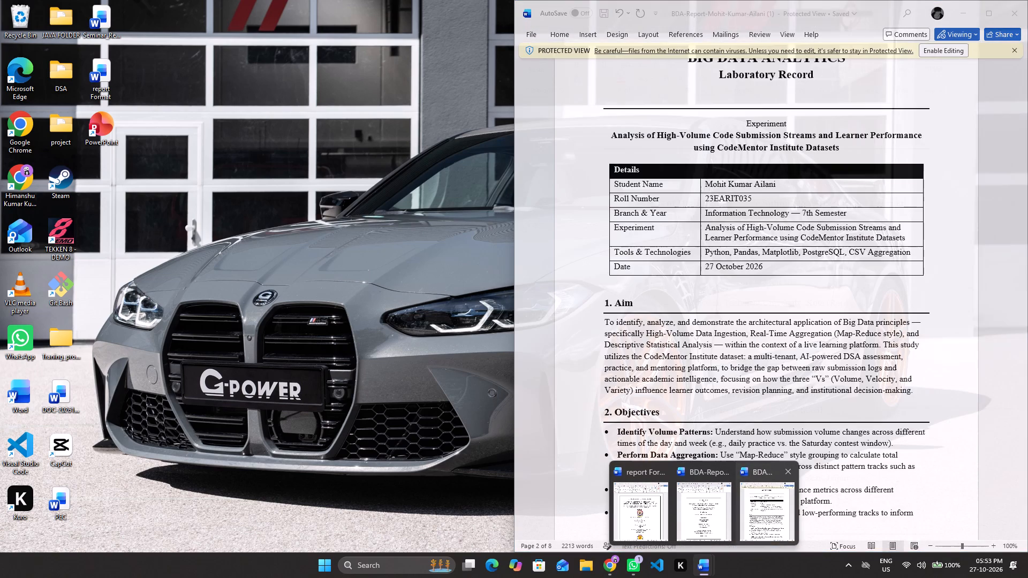
# Bring up the Protected View copy of the reference report, open its file information, and close that copy.
pyautogui.click(765, 499)
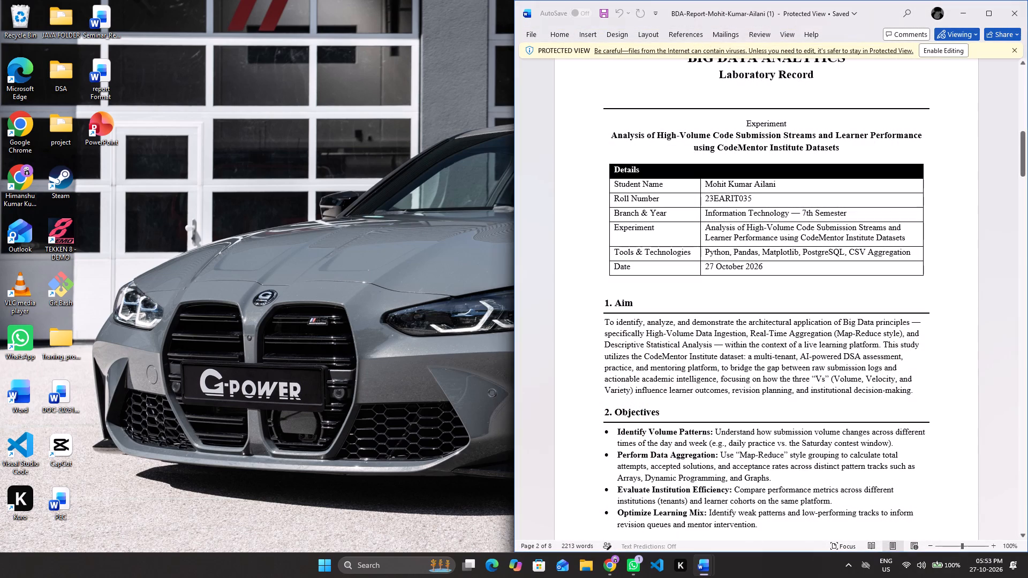
pyautogui.click(537, 40)
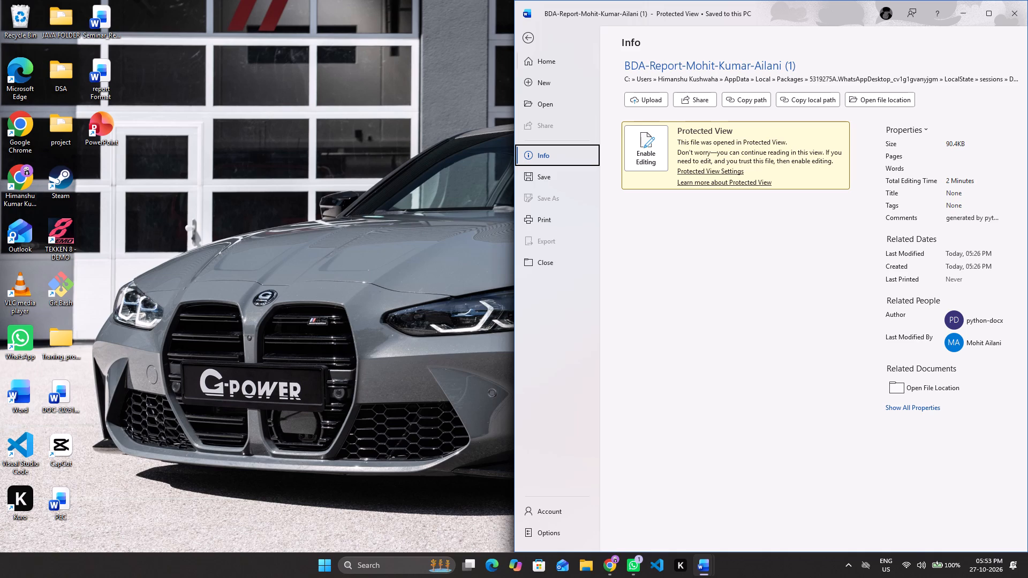
pyautogui.click(522, 34)
pyautogui.click(522, 34)
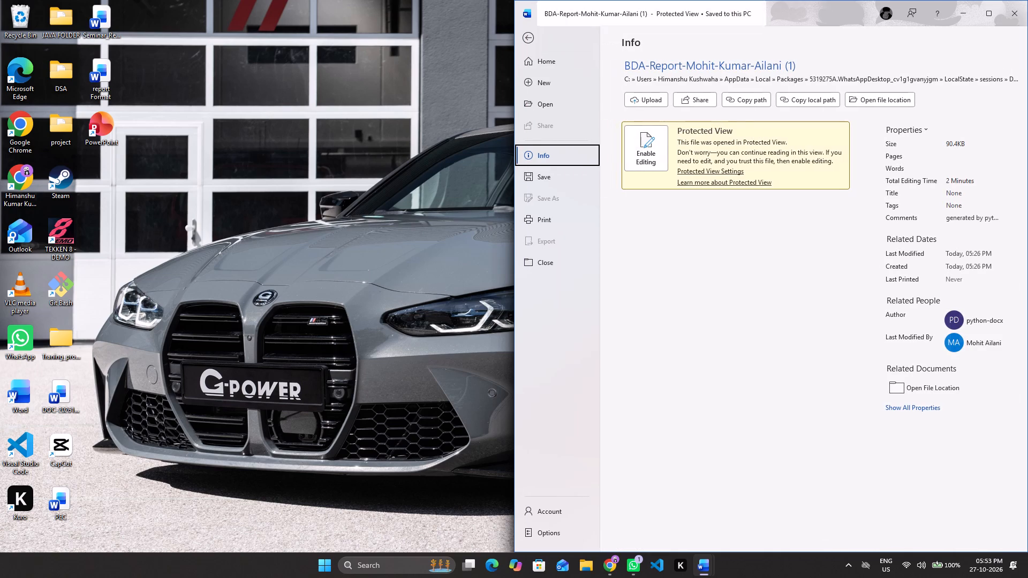
pyautogui.click(1017, 11)
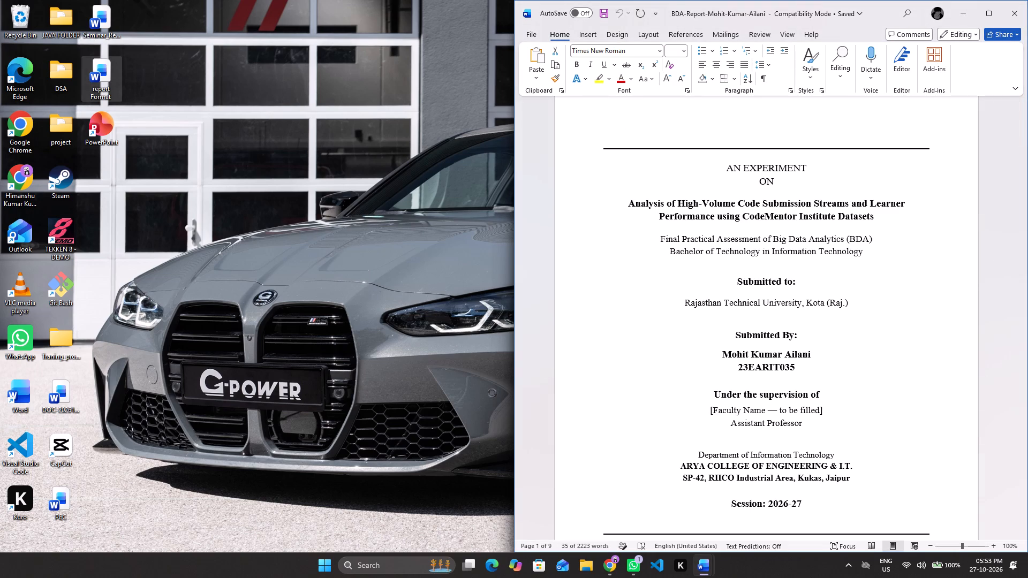
# Open the Desktop document DOC-20261014-WA0003 to check its cover page, and close it again.
pyautogui.doubleClick(62, 393)
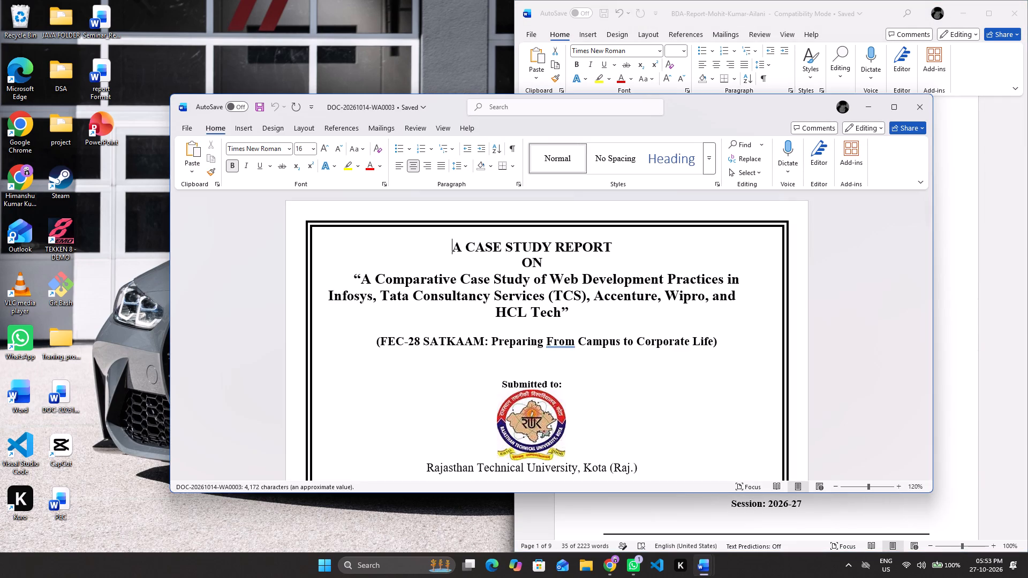
pyautogui.click(921, 111)
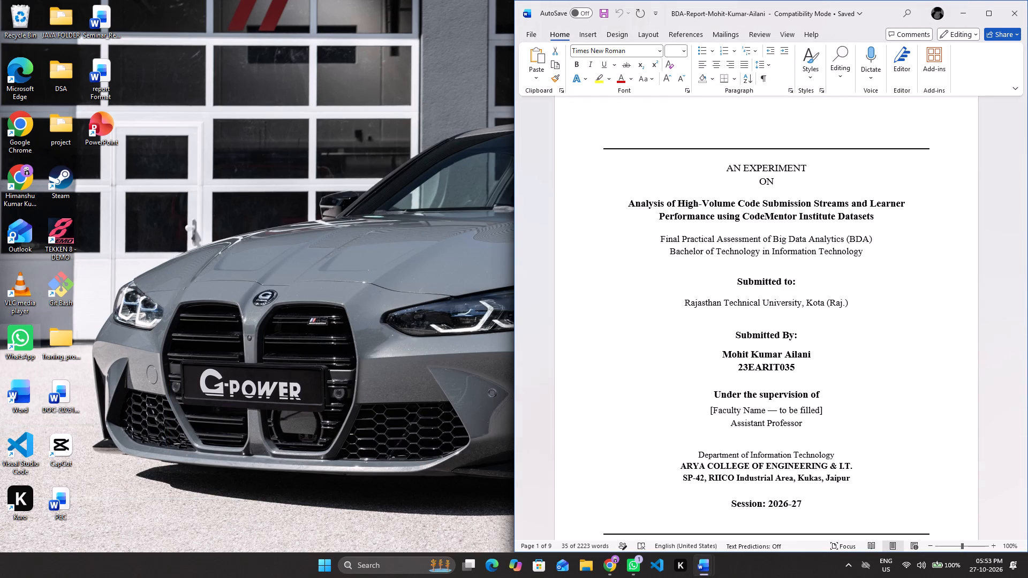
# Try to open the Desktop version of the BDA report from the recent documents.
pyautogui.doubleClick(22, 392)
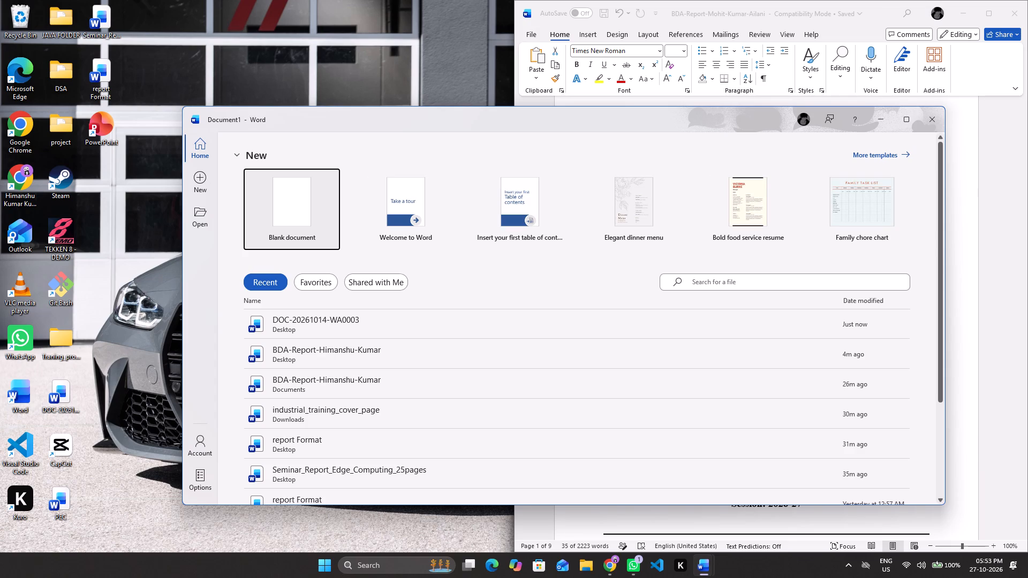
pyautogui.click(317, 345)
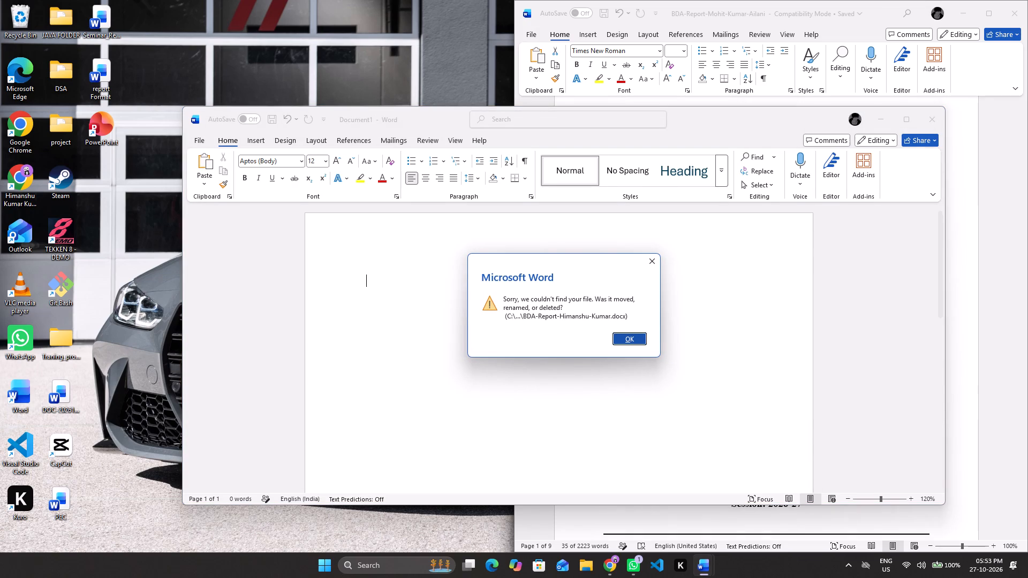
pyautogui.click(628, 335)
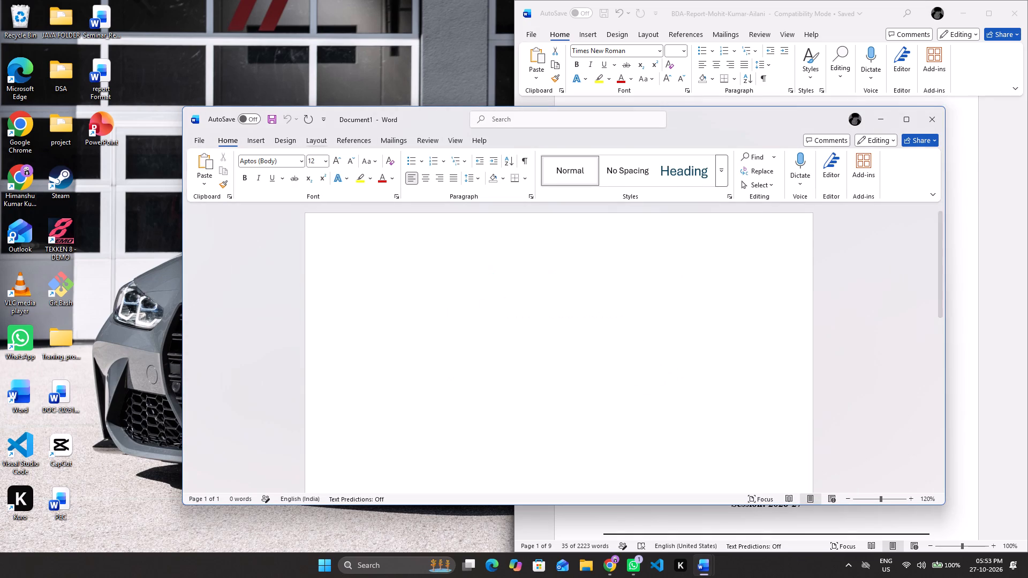
# Open the Documents version of the BDA report, examine its cover page and sections, and close it.
pyautogui.click(201, 143)
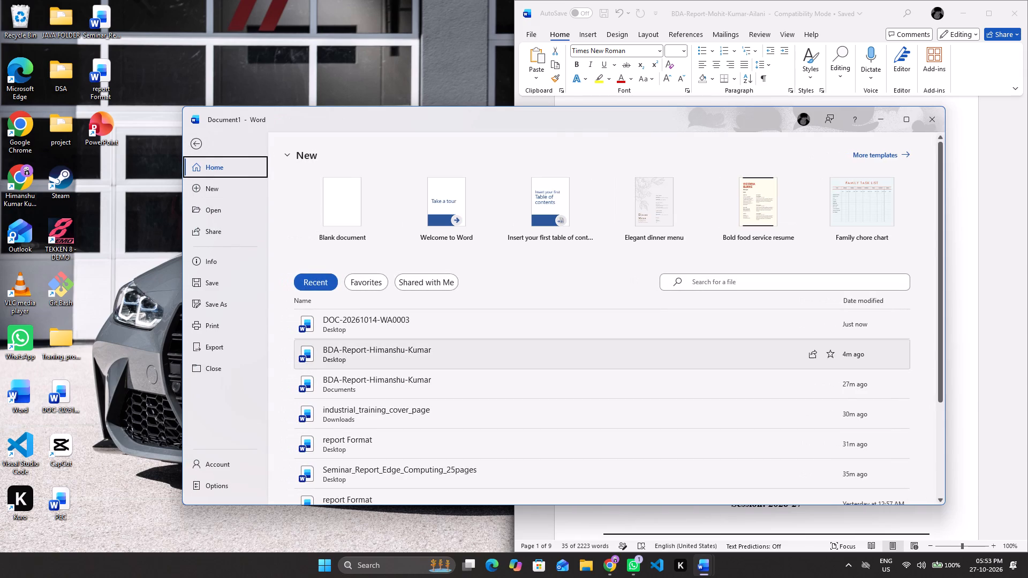
pyautogui.click(394, 377)
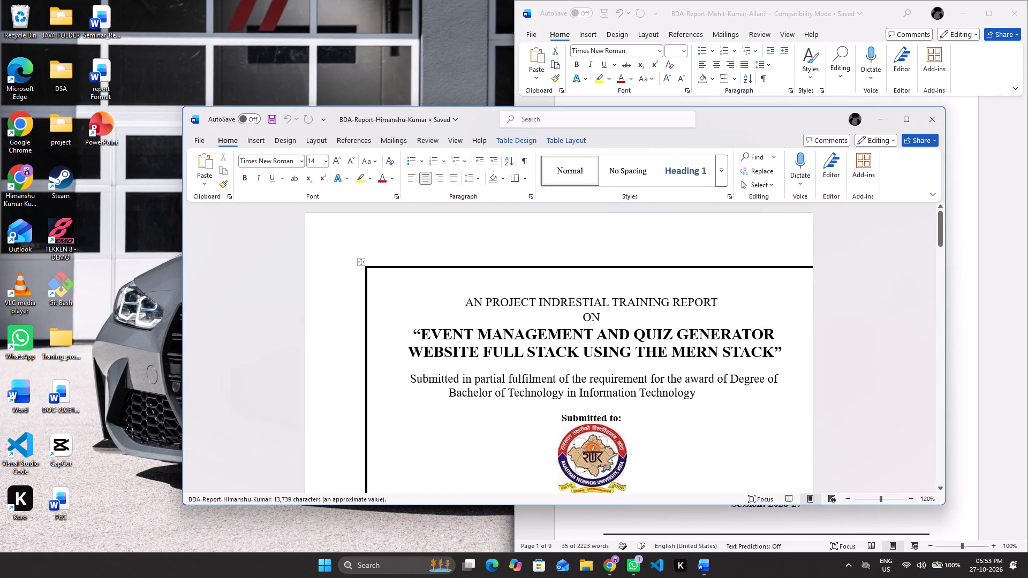
pyautogui.scroll(-3, 394, 377)
pyautogui.scroll(1, 394, 377)
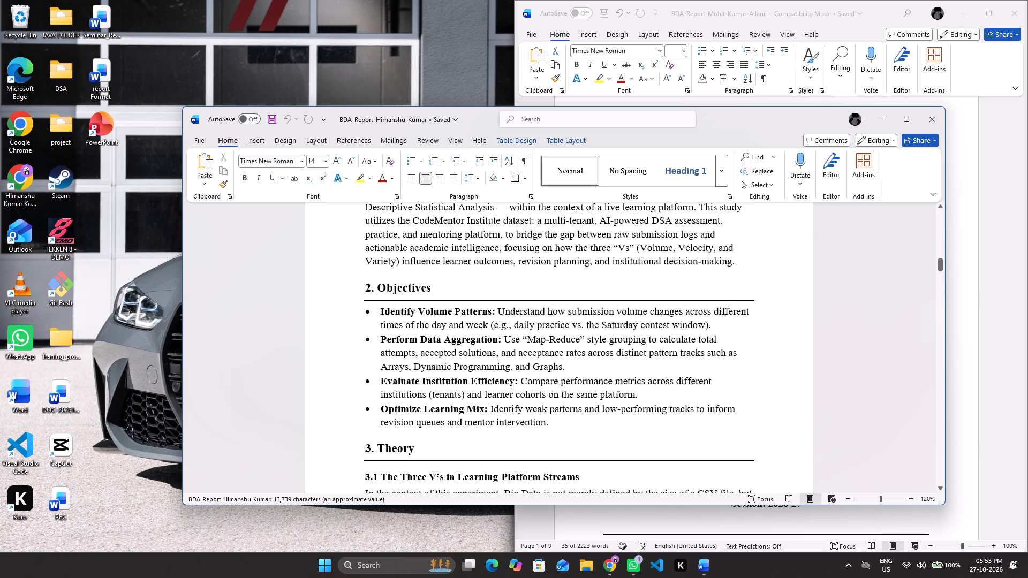
pyautogui.scroll(3, 394, 377)
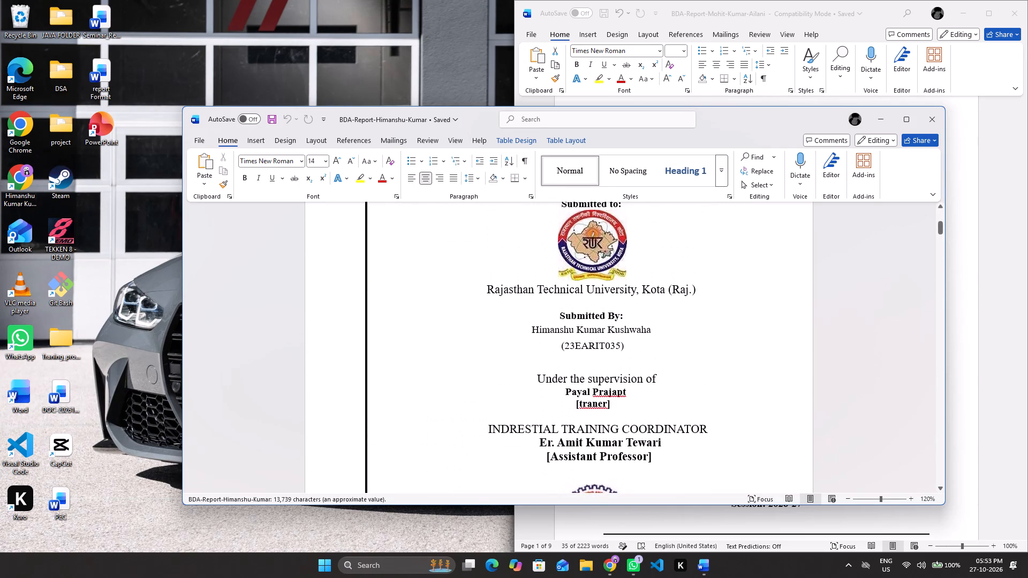
pyautogui.click(932, 116)
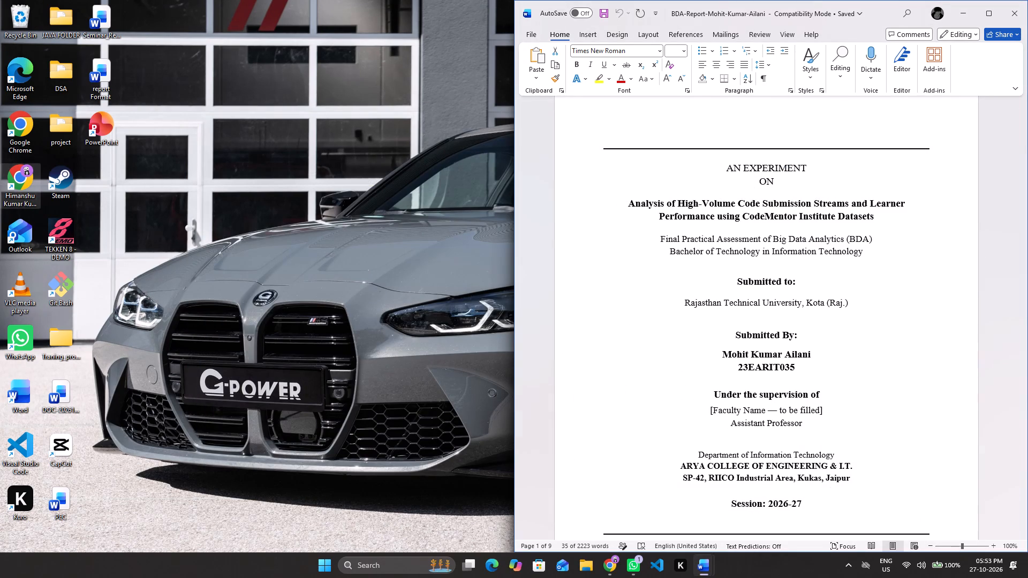
# Bring up Word's recent documents to check where the missing BDA report was stored.
pyautogui.doubleClick(18, 402)
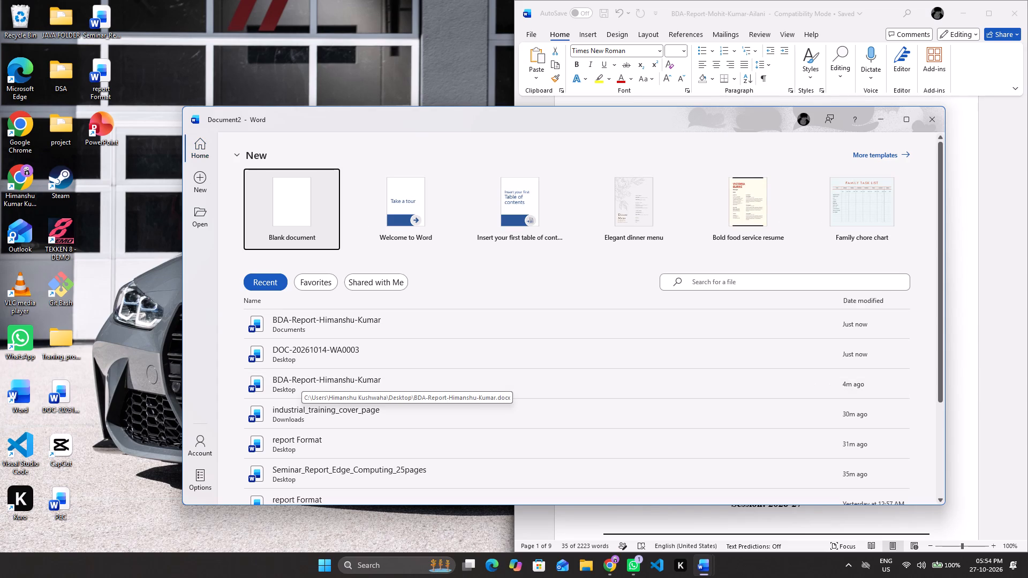
# Search the Recycle Bin for "bda" and restore the deleted BDA report to the Desktop.
pyautogui.click(7, 17)
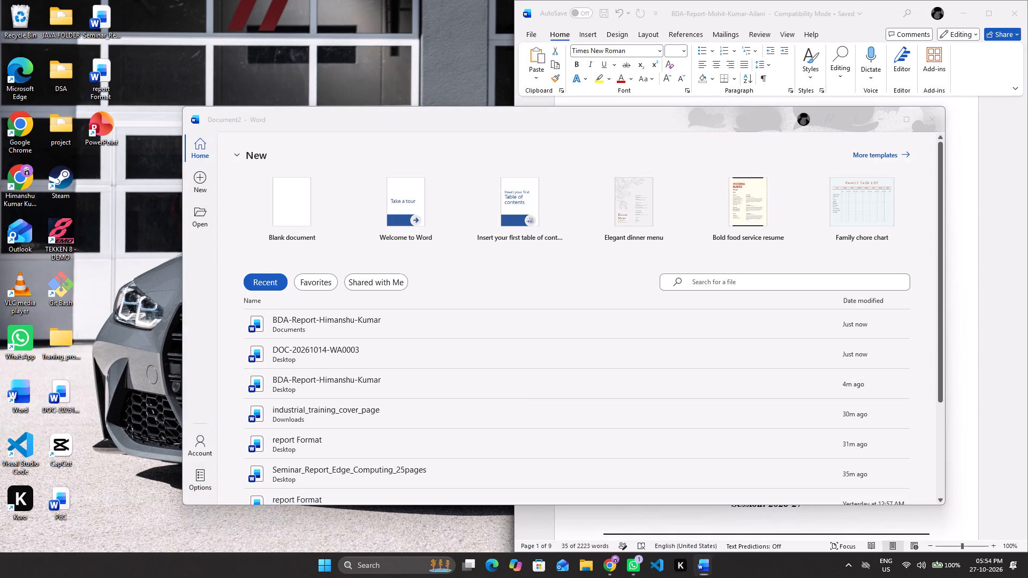
pyautogui.doubleClick(19, 17)
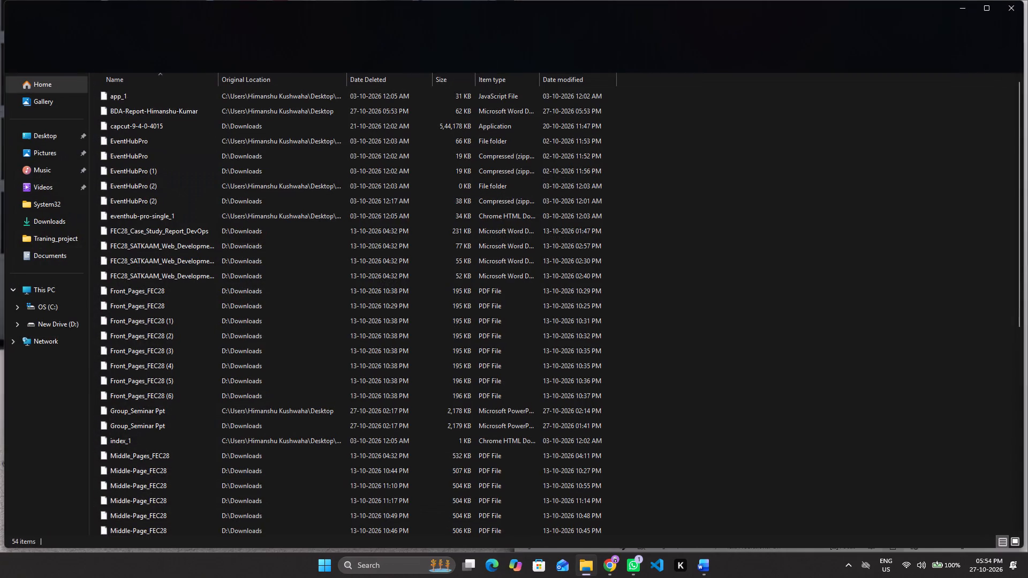
pyautogui.scroll(11, 205, 157)
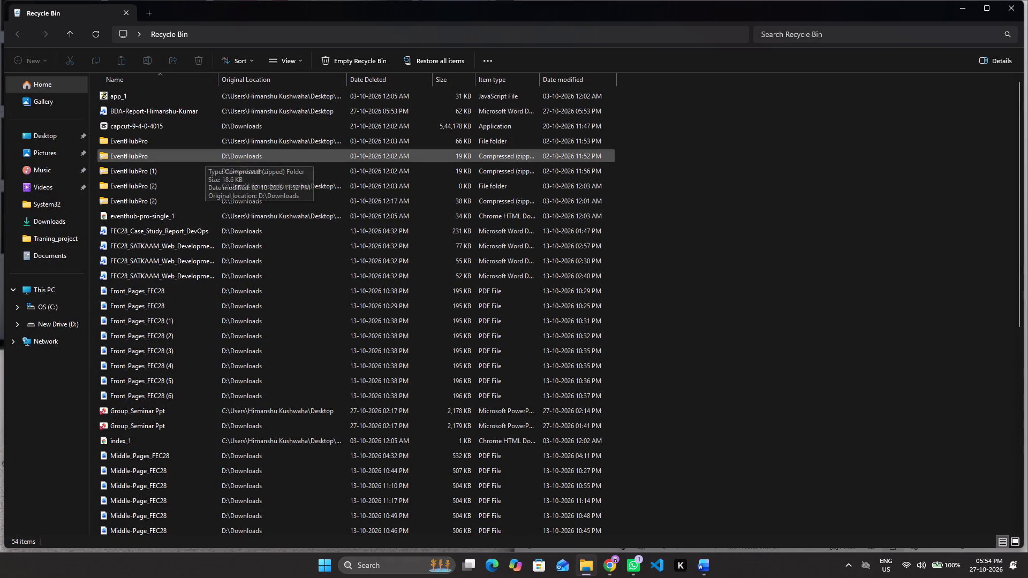
pyautogui.click(818, 41)
pyautogui.write('bda')
pyautogui.click(329, 100)
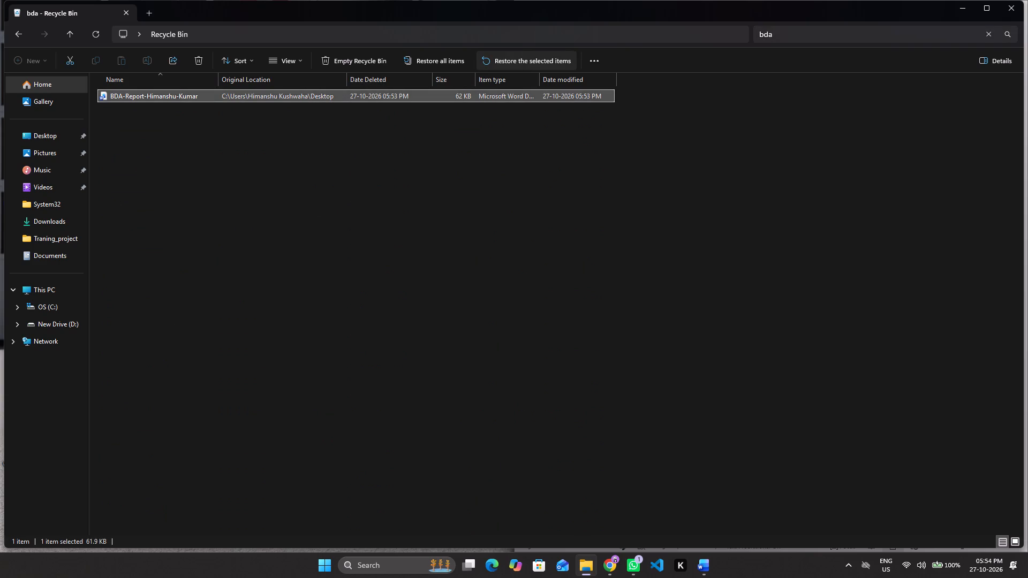
pyautogui.click(534, 58)
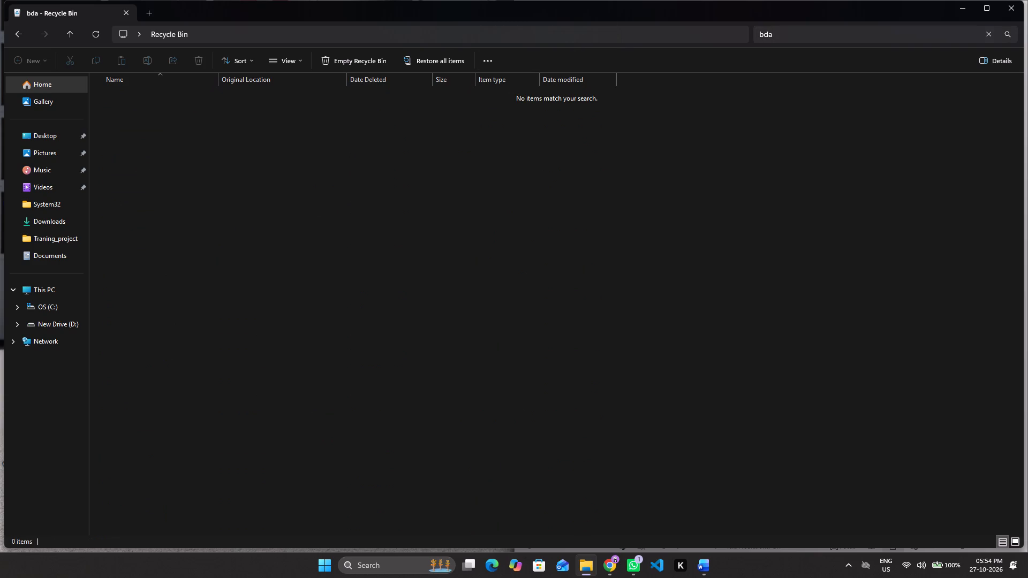
pyautogui.click(954, 15)
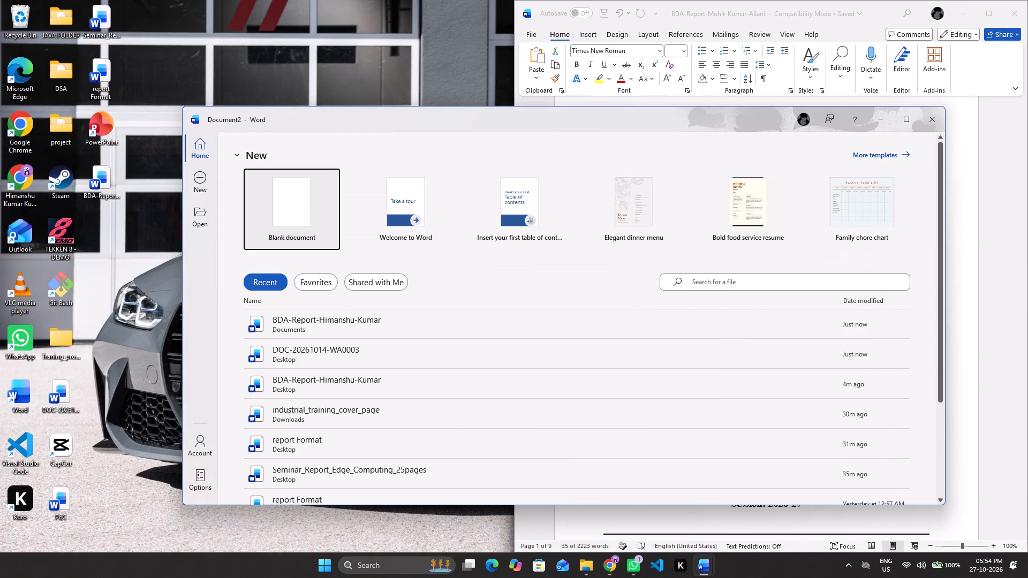
# Open the Documents version of the BDA report from Word's recent documents and examine its cover page.
pyautogui.click(298, 321)
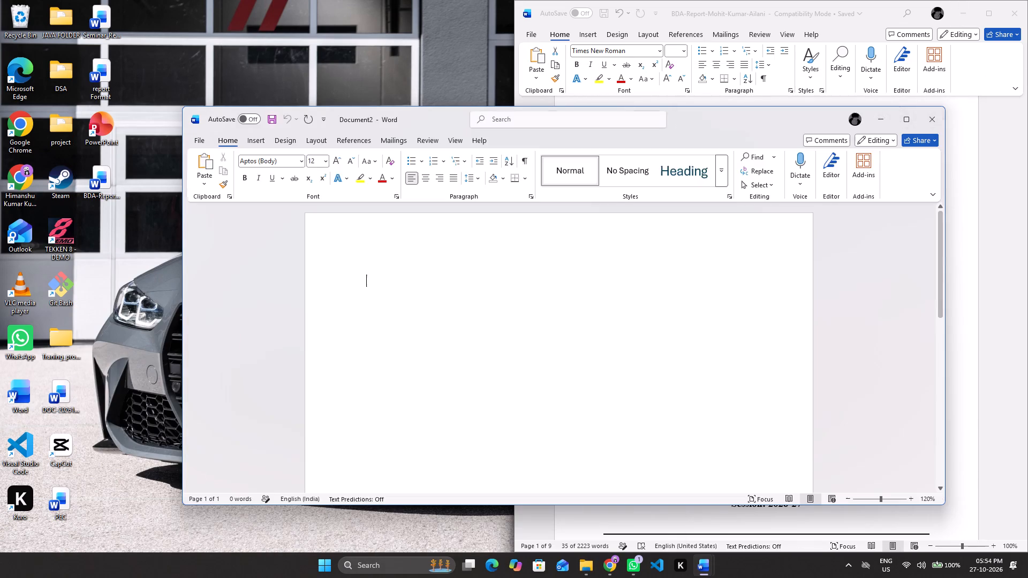
pyautogui.scroll(-2, 508, 345)
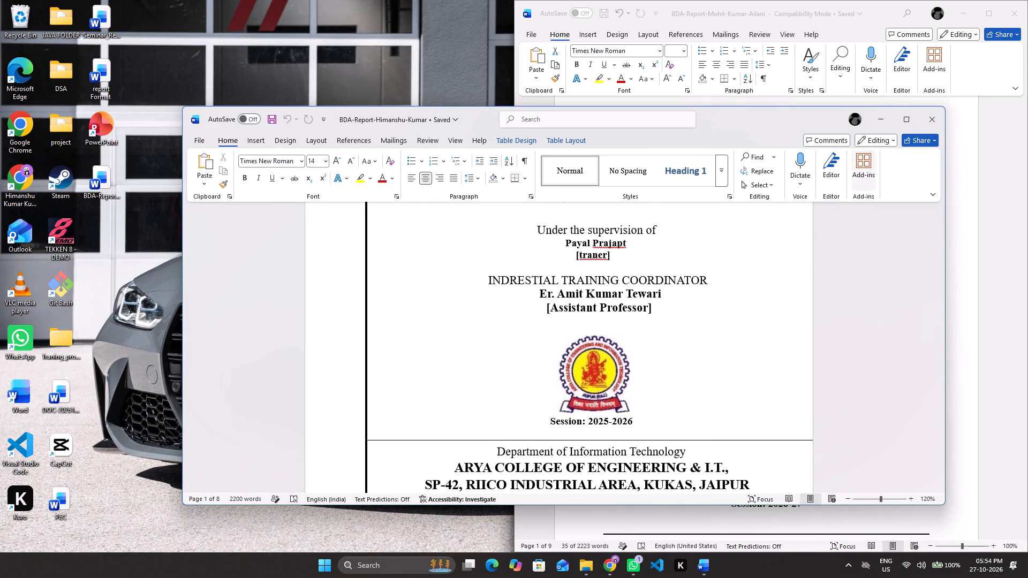
# Close the Documents version of the BDA report, then open the restored Desktop copy and examine its cover page.
pyautogui.click(934, 115)
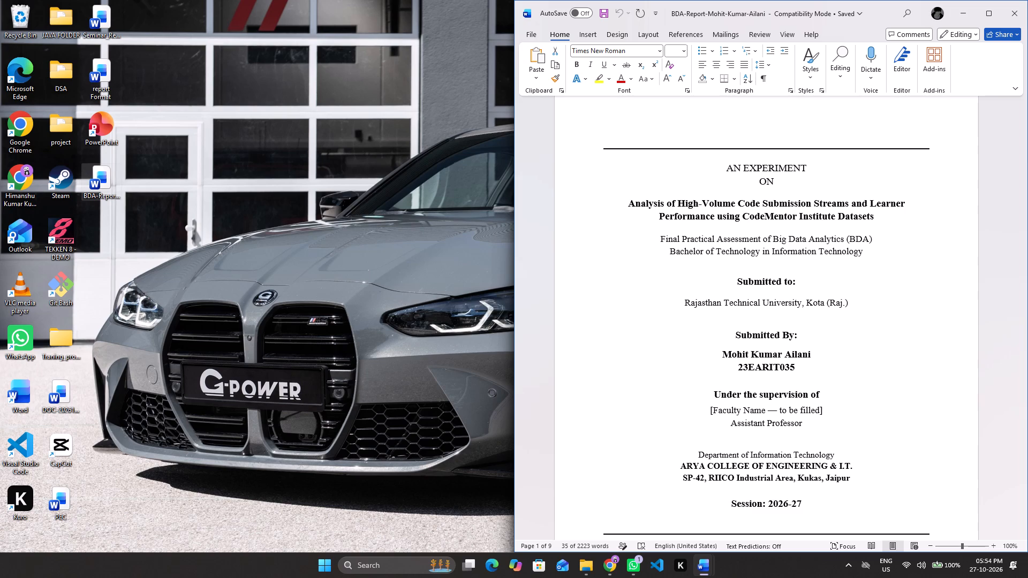
pyautogui.doubleClick(92, 177)
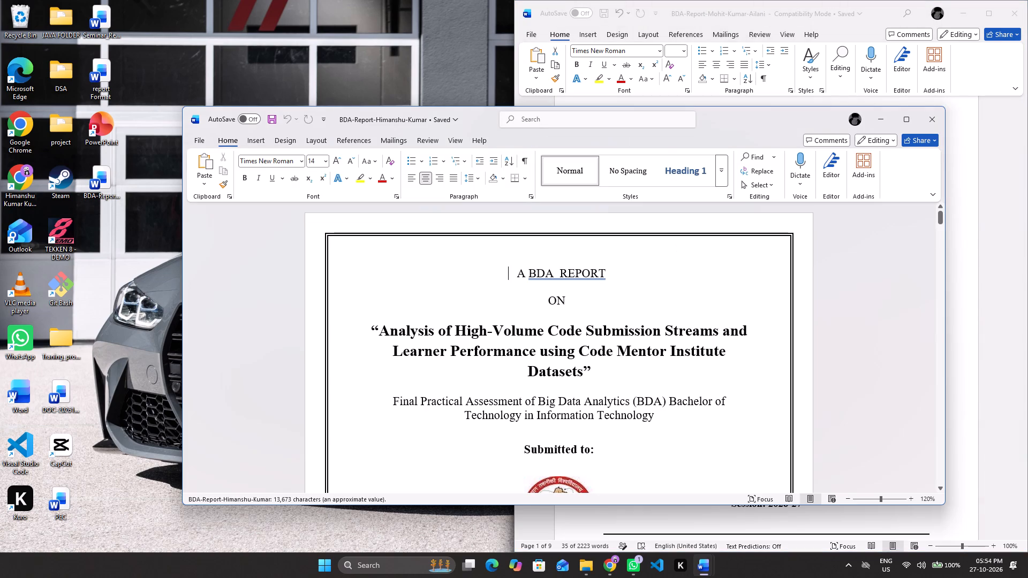
pyautogui.scroll(-4, 519, 309)
pyautogui.scroll(2, 519, 309)
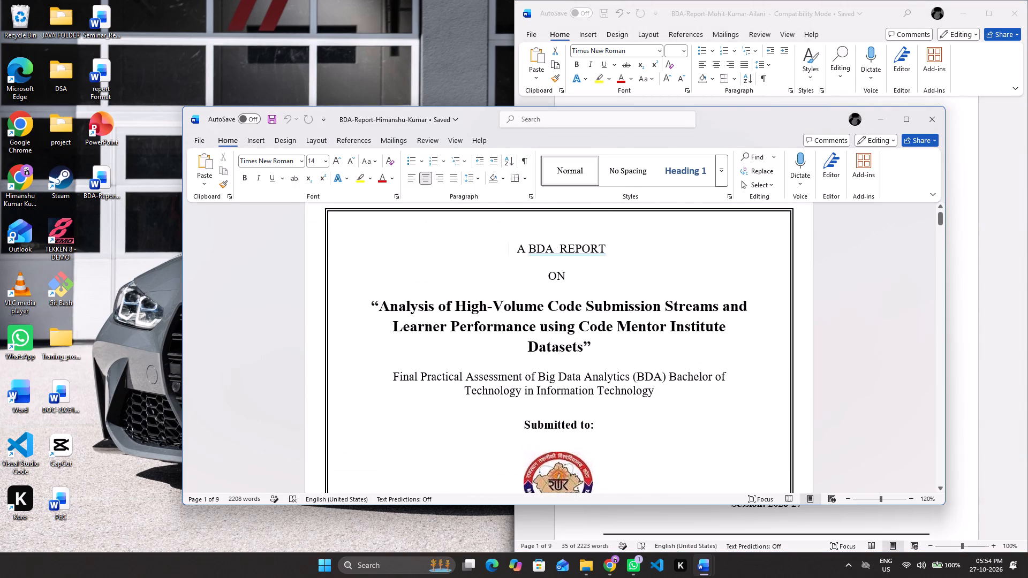
pyautogui.scroll(-4, 519, 309)
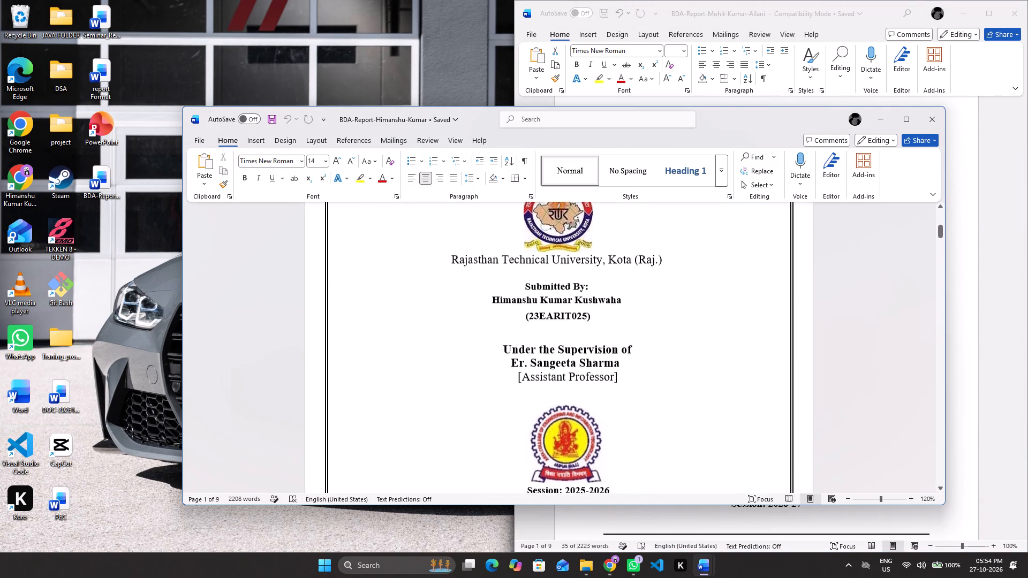
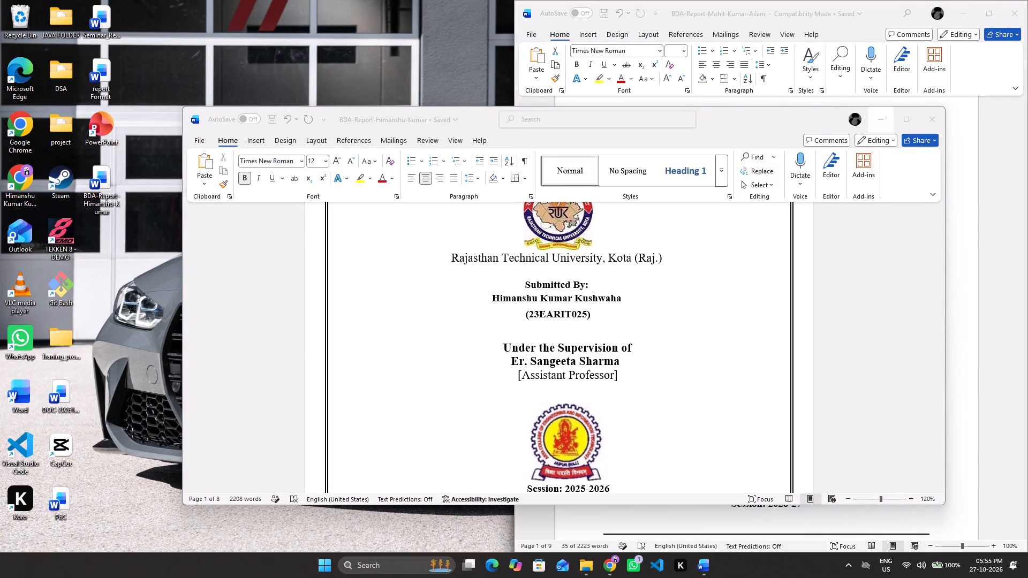
# Close the student's own BDA report with the 2025-2026 session cover page.
pyautogui.click(767, 124)
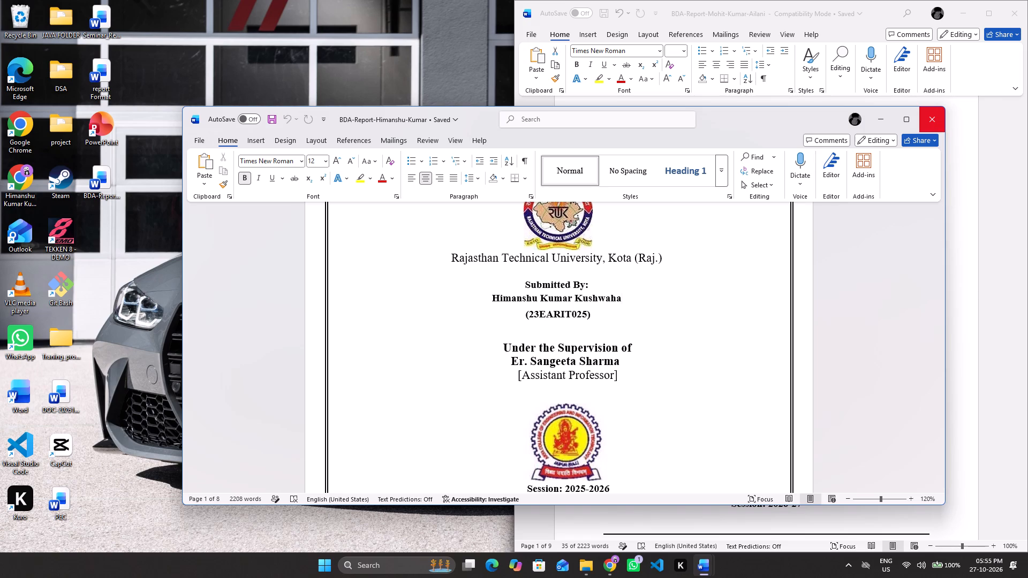
pyautogui.click(933, 116)
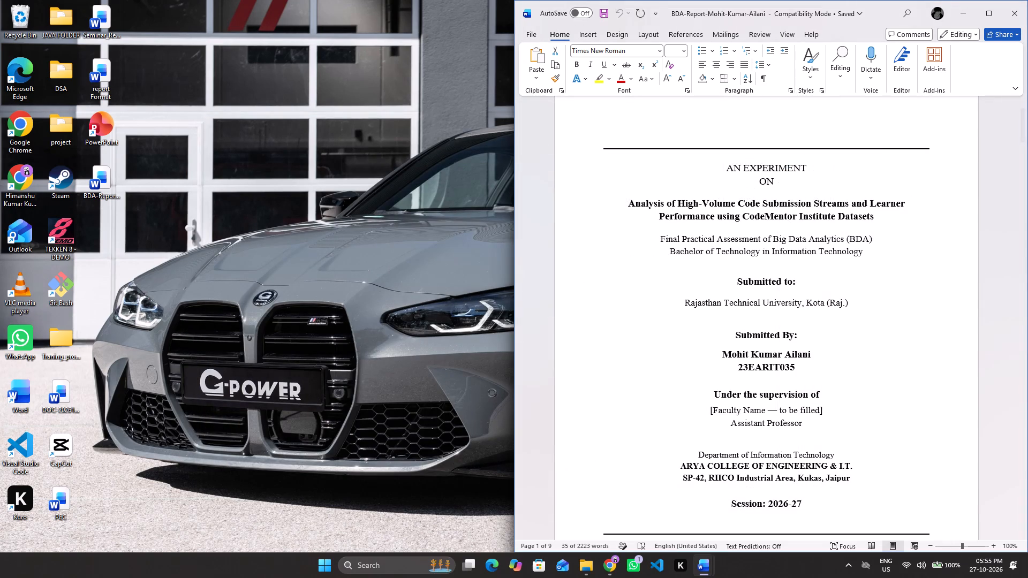
# Open the report Format document from the Desktop and look over its cover page.
pyautogui.doubleClick(95, 69)
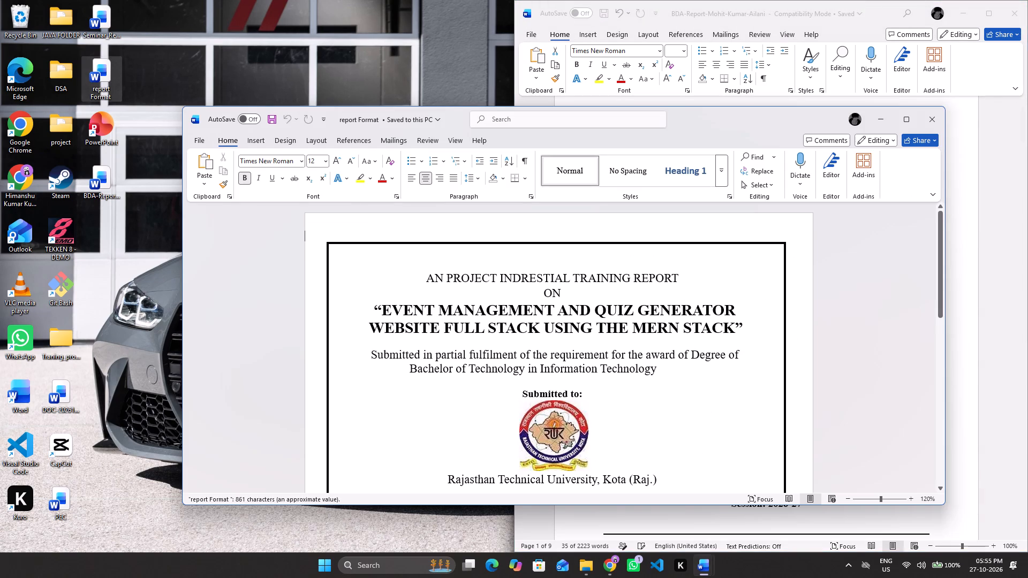
pyautogui.scroll(-9, 524, 336)
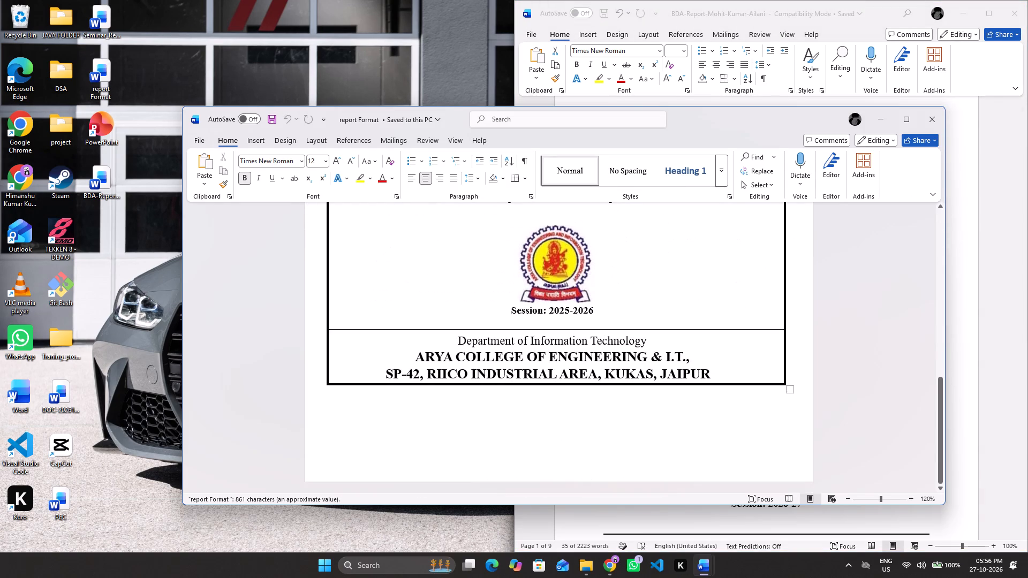
# Save a copy of the report Format document to the Desktop as a Word document named Summer_Training_Front_Page.
pyautogui.click(391, 116)
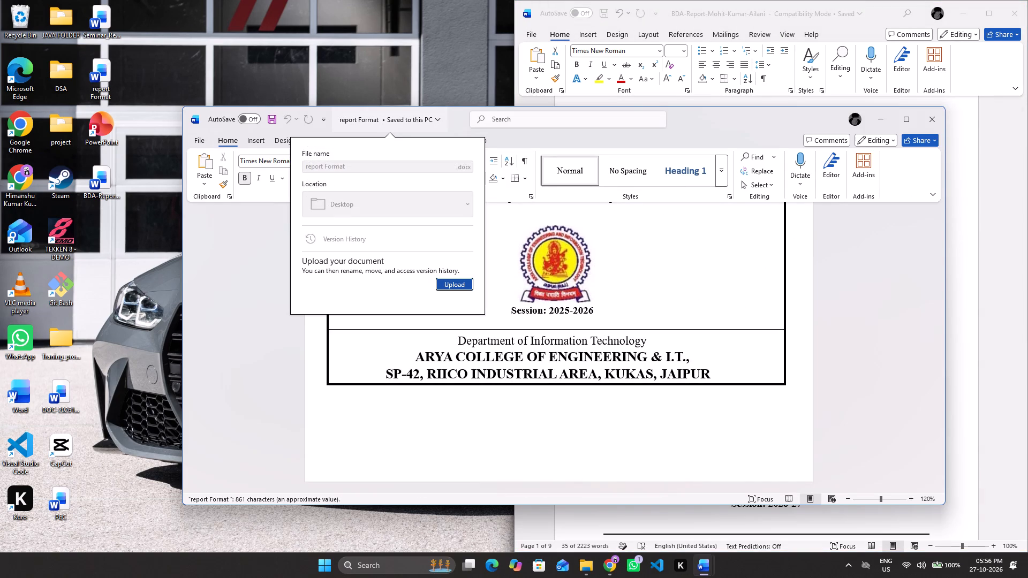
pyautogui.click(196, 136)
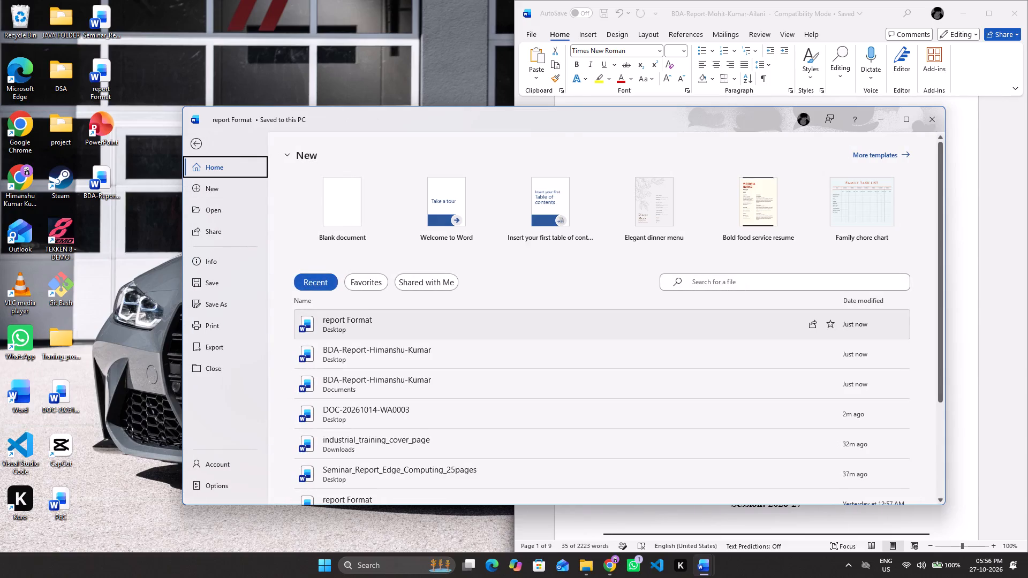
pyautogui.click(210, 304)
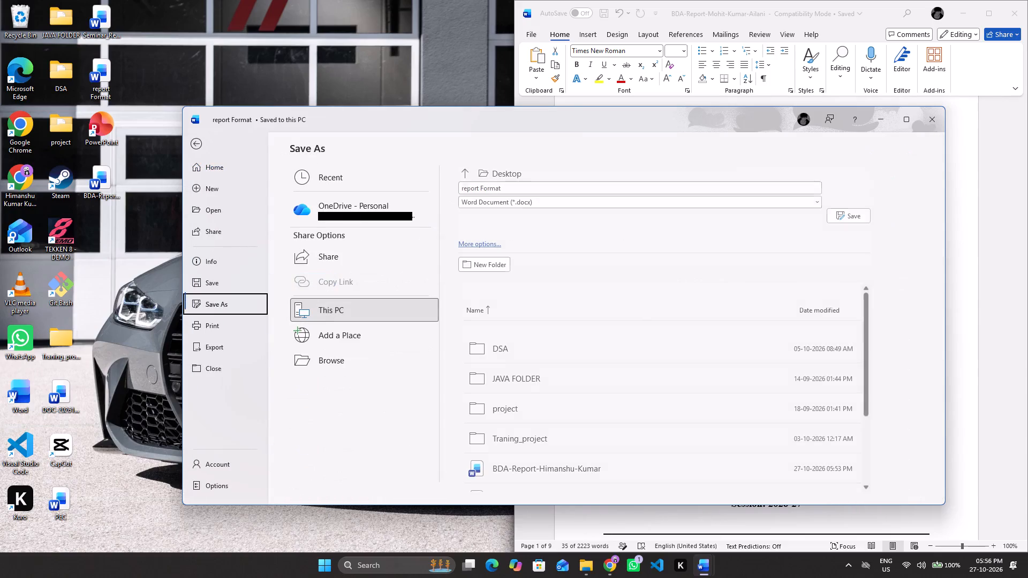
pyautogui.click(342, 367)
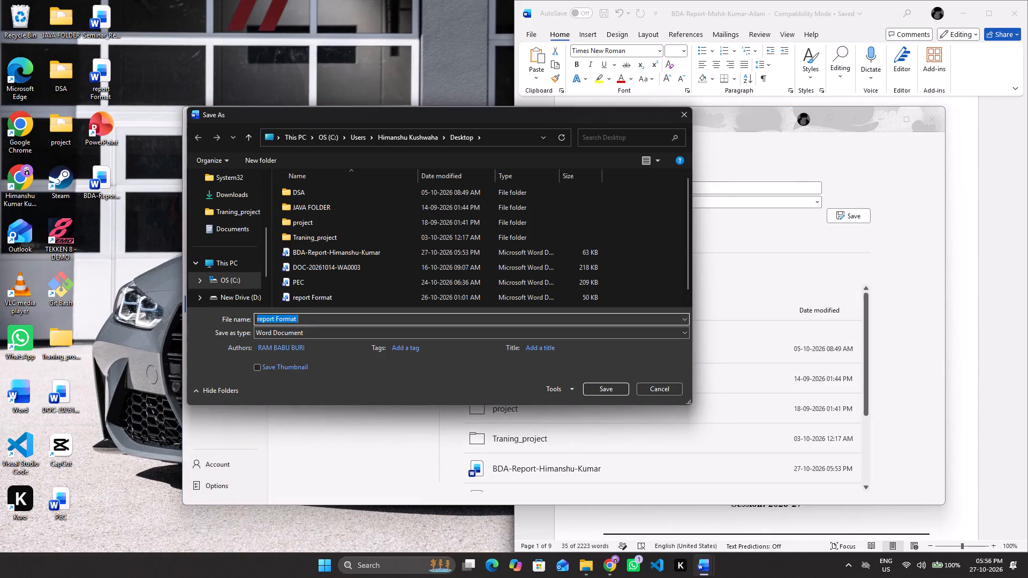
pyautogui.click(316, 313)
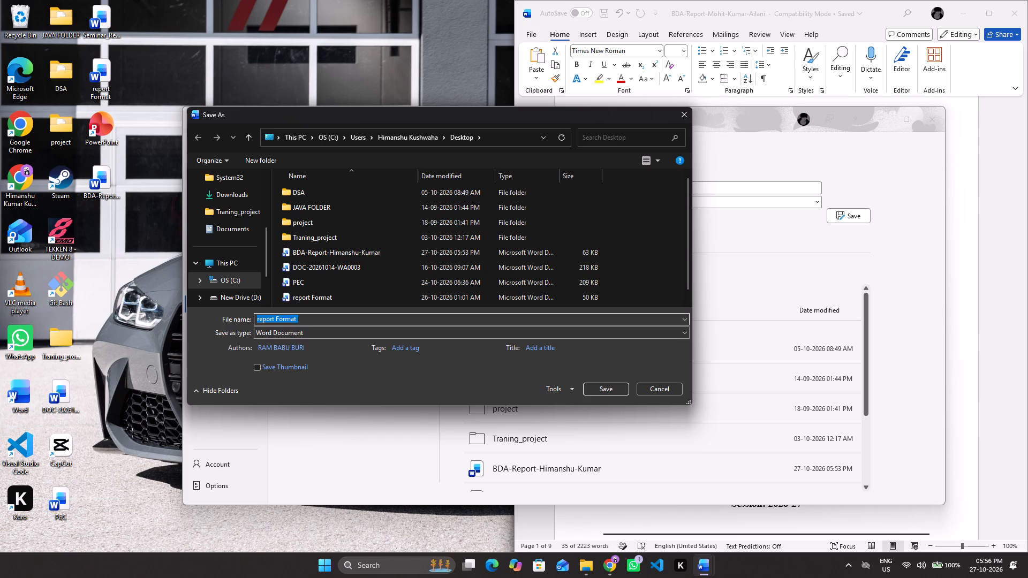
pyautogui.click(316, 313)
pyautogui.doubleClick(316, 313)
pyautogui.click(312, 315)
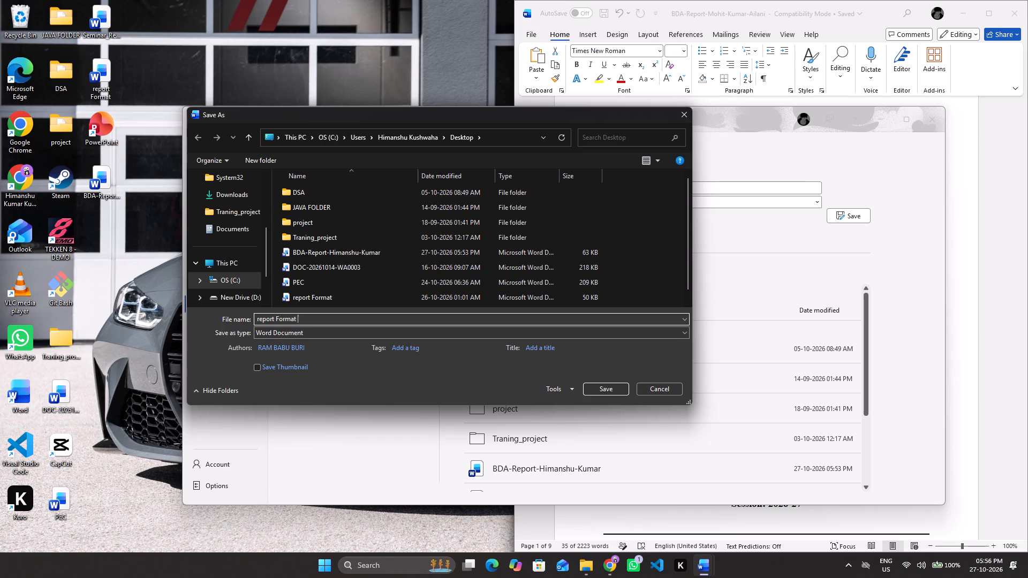
pyautogui.press('Left')
pyautogui.press('Left')
pyautogui.press('Left')
pyautogui.press('Left')
pyautogui.press('Left')
pyautogui.press('Left')
pyautogui.press('Left')
pyautogui.press('Left')
pyautogui.press('Left')
pyautogui.press('Left')
pyautogui.press('Left')
pyautogui.press('Right')
pyautogui.press('Right')
pyautogui.press('Right')
pyautogui.press('Right')
pyautogui.press('Right')
pyautogui.press('Right')
pyautogui.press('Right')
pyautogui.press('Right')
pyautogui.press('Right')
pyautogui.press('Right')
pyautogui.hotkey('shift', '_')
pyautogui.press('BackSpace')
pyautogui.press('BackSpace')
pyautogui.press('BackSpace')
pyautogui.press('BackSpace')
pyautogui.press('BackSpace')
pyautogui.press('BackSpace')
pyautogui.press('BackSpace')
pyautogui.press('BackSpace')
pyautogui.press('BackSpace')
pyautogui.press('BackSpace')
pyautogui.press('BackSpace')
pyautogui.press('BackSpace')
pyautogui.press('BackSpace')
pyautogui.press('BackSpace')
pyautogui.press('BackSpace')
pyautogui.write('SU')
pyautogui.write('NN')
pyautogui.press('BackSpace')
pyautogui.press('BackSpace')
pyautogui.press('BackSpace')
pyautogui.write('ummer')
pyautogui.hotkey('shift', '_')
pyautogui.write('inin')
pyautogui.press('g')
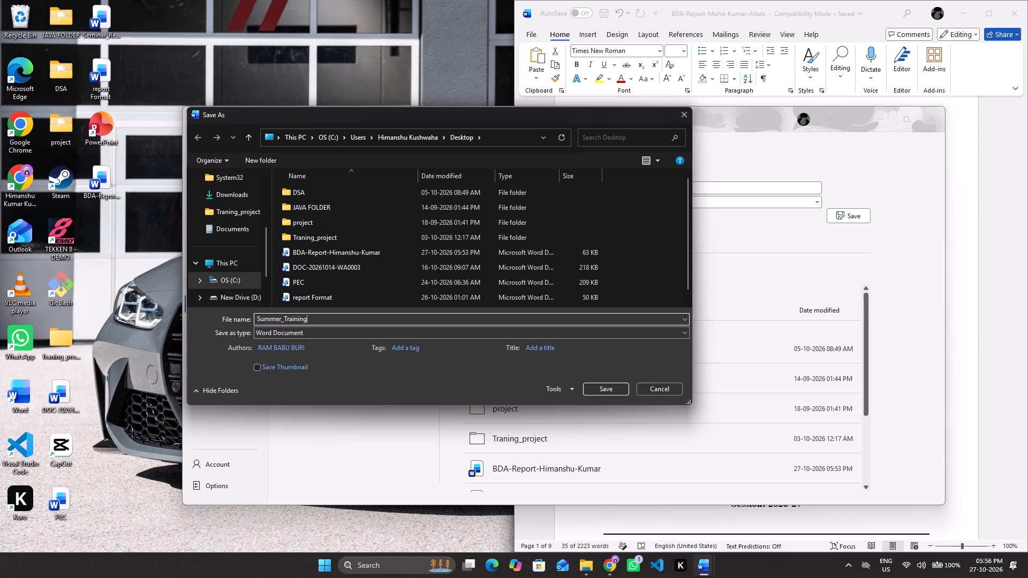
pyautogui.hotkey('shift', '_')
pyautogui.write('ront')
pyautogui.write('_page')
pyautogui.click(331, 317)
pyautogui.click(341, 320)
pyautogui.hotkey('ctrl', 'a')
pyautogui.hotkey('ctrl', 'c')
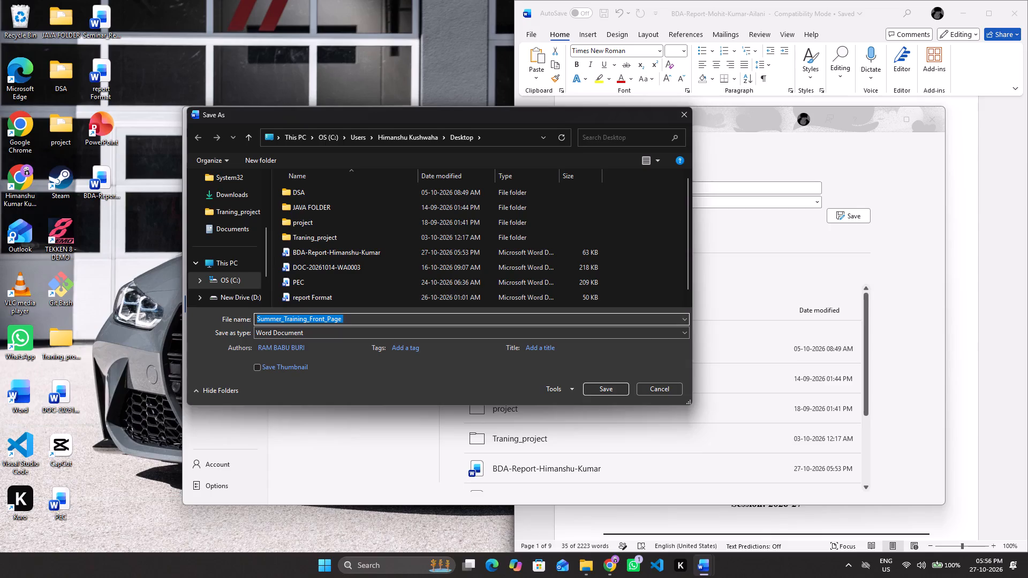
pyautogui.click(602, 383)
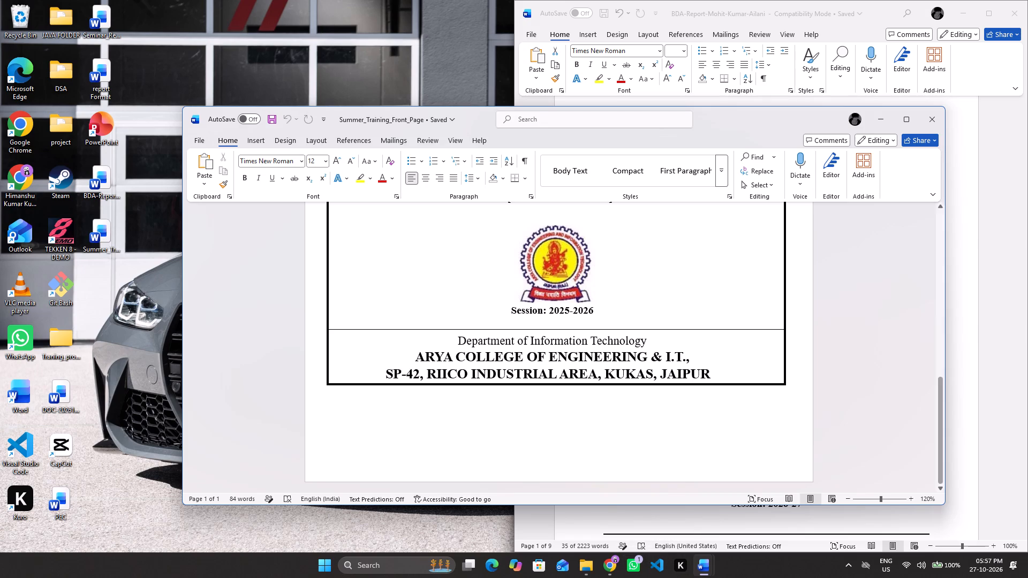
# Delete the original report Format file from the Desktop.
pyautogui.click(103, 86)
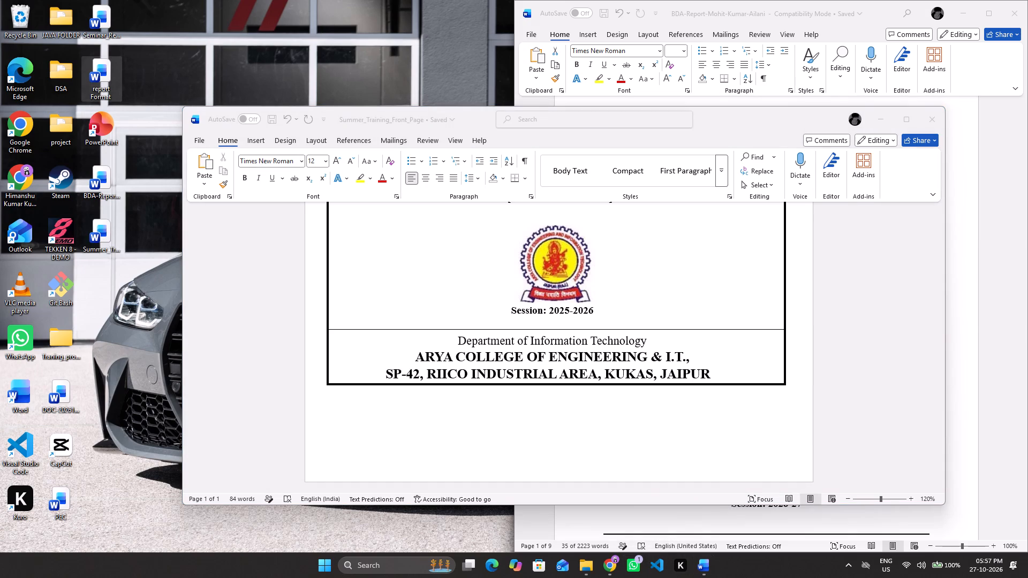
pyautogui.press('Delete')
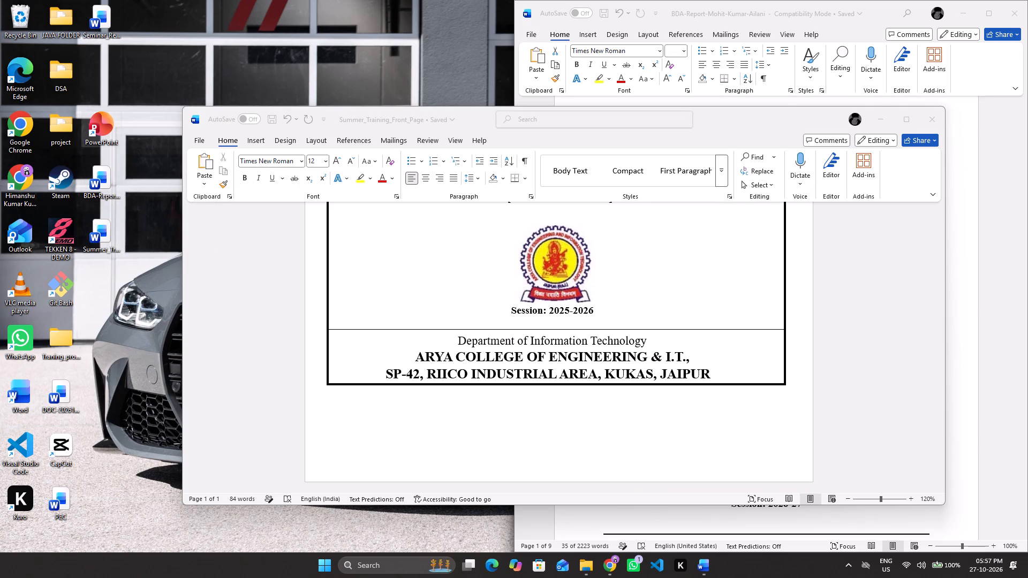
# Rearrange the Desktop icons' third column in the order PowerPoint, Summer_Training_Front_Page, seminar report, BDA report.
pyautogui.moveTo(103, 120); pyautogui.dragTo(96, 279)
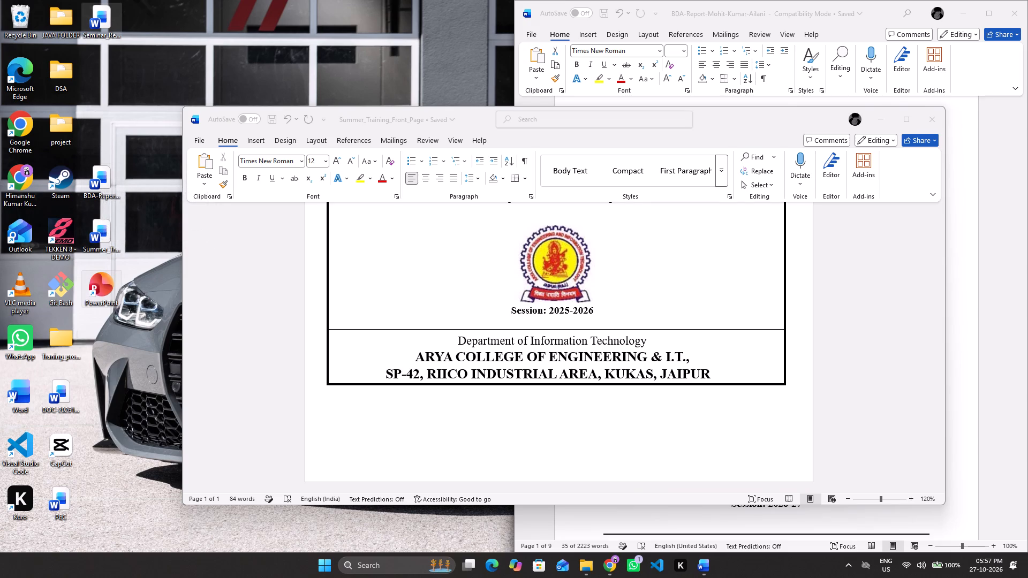
pyautogui.moveTo(96, 15); pyautogui.dragTo(95, 121)
pyautogui.moveTo(95, 273); pyautogui.dragTo(95, 47)
pyautogui.moveTo(93, 55); pyautogui.dragTo(96, 28)
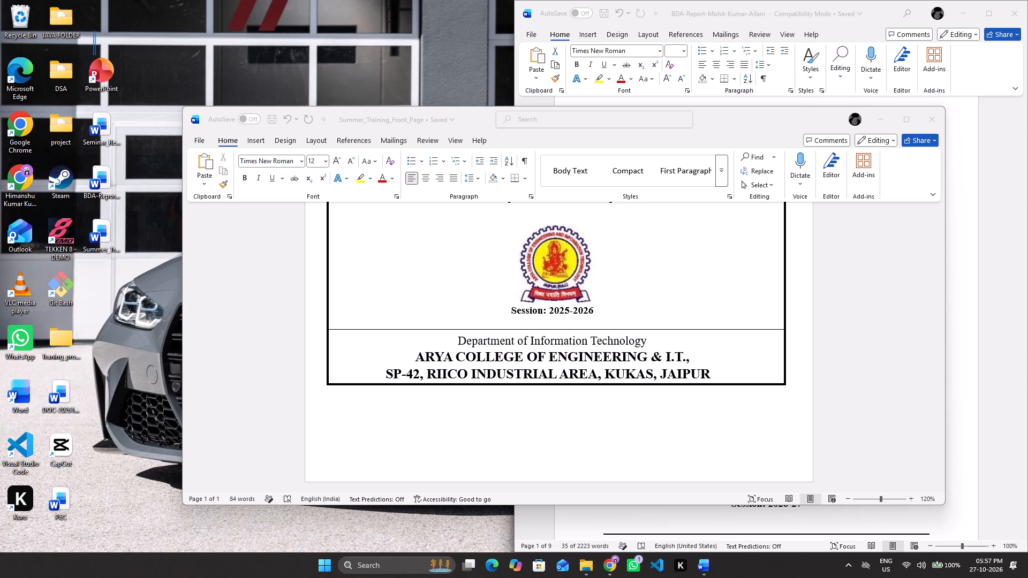
pyautogui.moveTo(96, 28); pyautogui.dragTo(96, 21)
pyautogui.moveTo(104, 69); pyautogui.dragTo(102, 26)
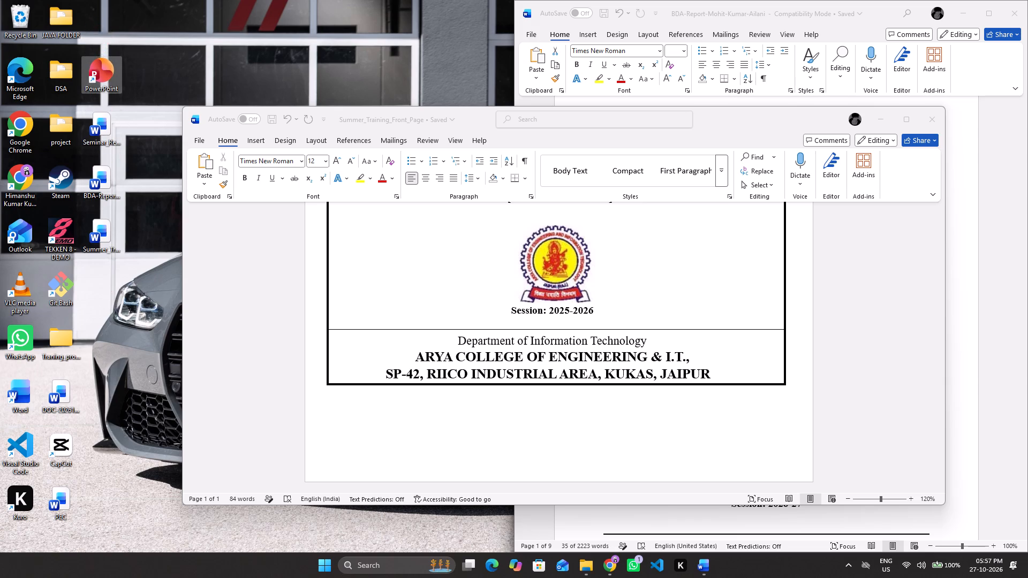
pyautogui.moveTo(103, 236); pyautogui.dragTo(108, 91)
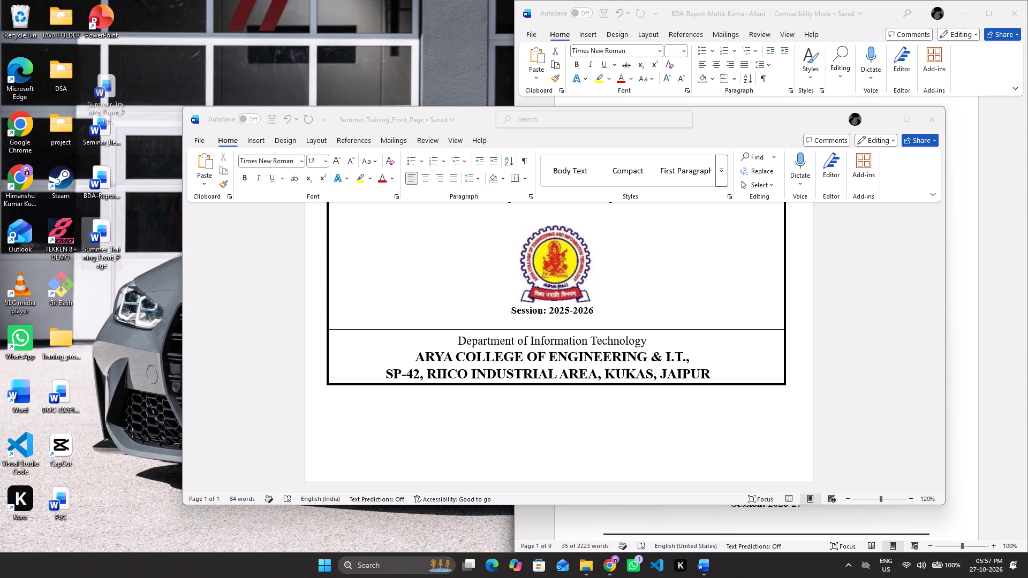
pyautogui.moveTo(108, 91); pyautogui.dragTo(100, 70)
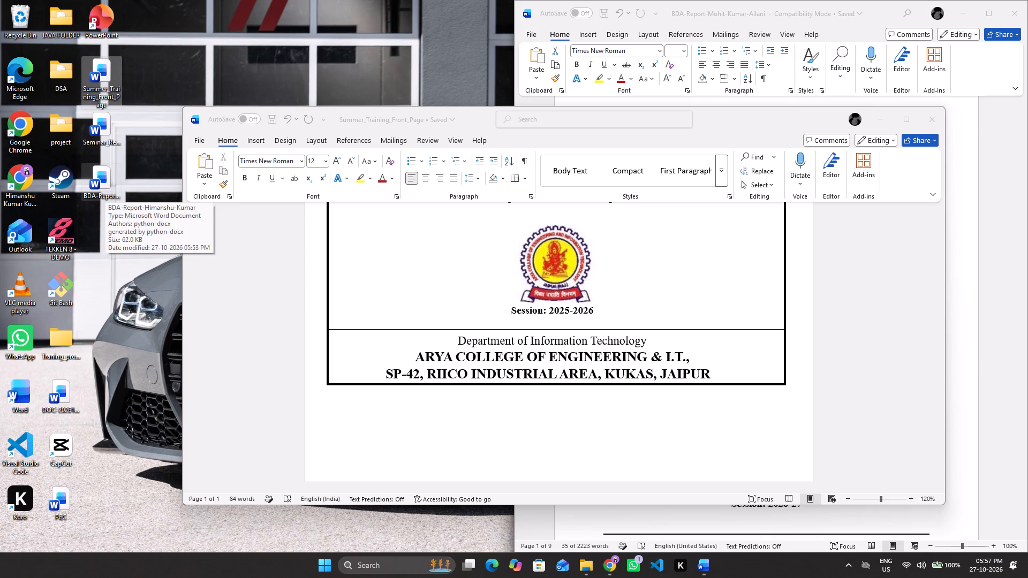
# Open Seminar_Report_Edge_Computing_25pages from the Desktop and examine its cover page and the pages through to the end.
pyautogui.click(99, 131)
pyautogui.doubleClick(99, 131)
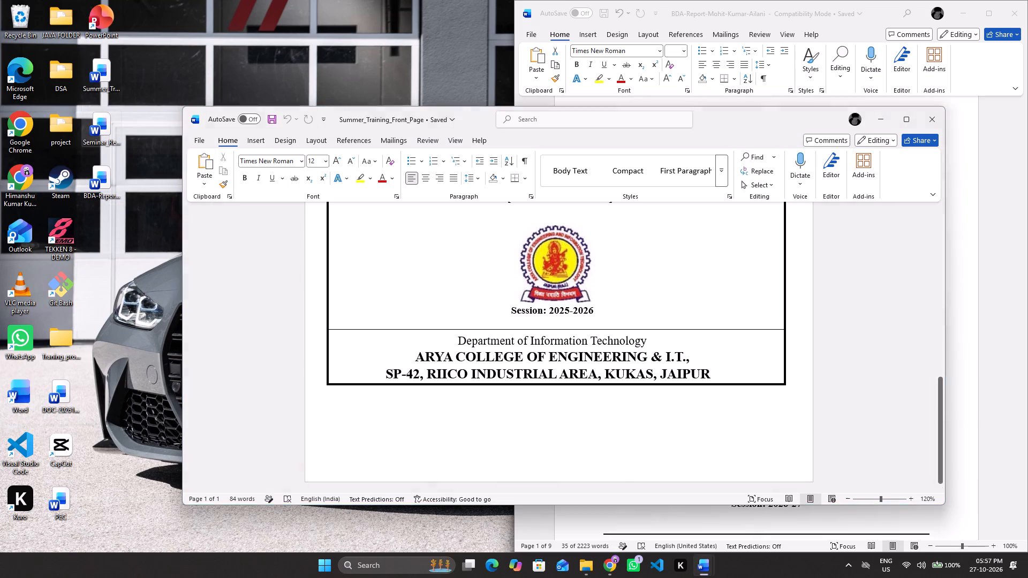
pyautogui.scroll(-2, 502, 310)
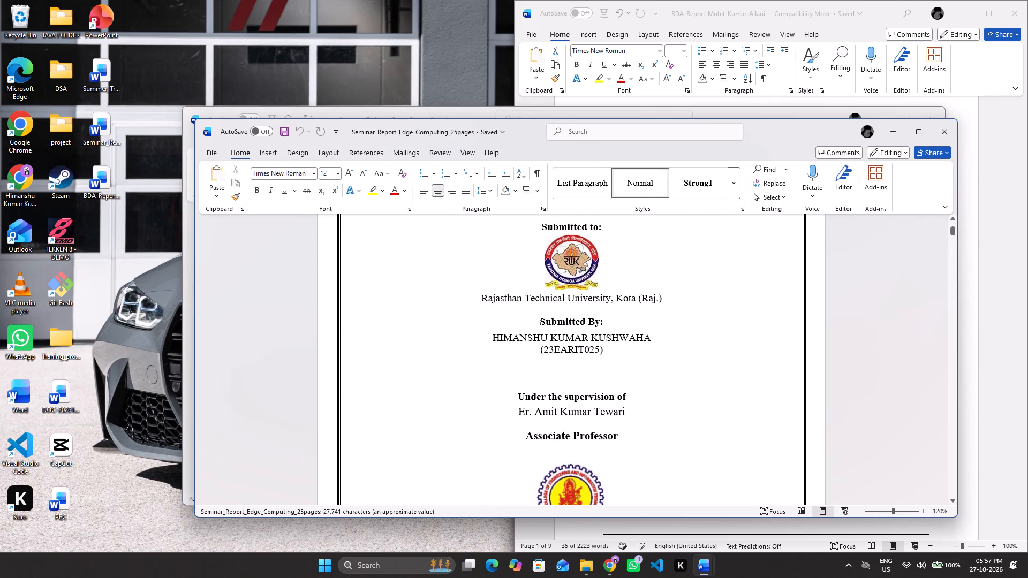
pyautogui.scroll(3, 502, 310)
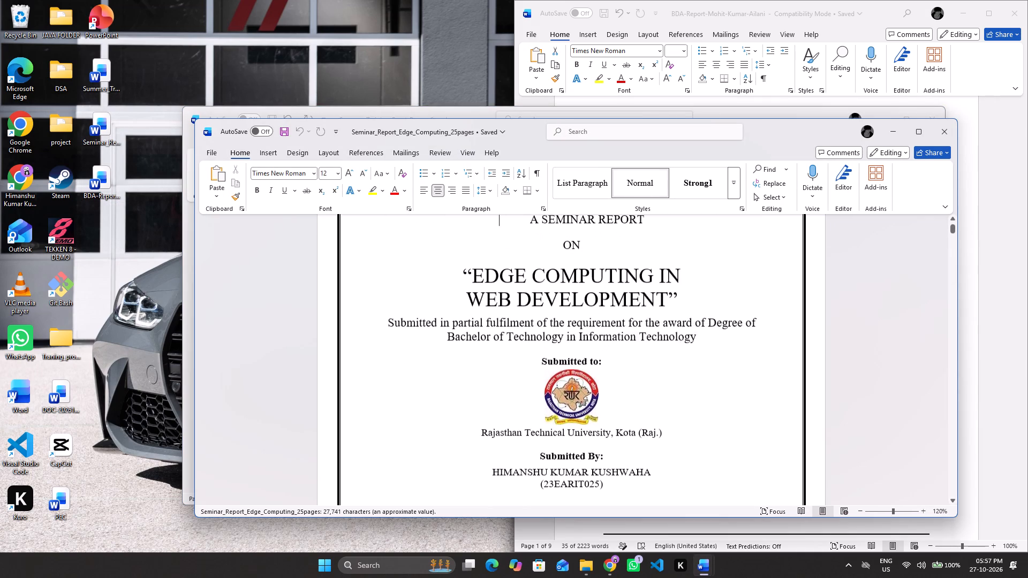
pyautogui.scroll(1, 502, 310)
pyautogui.scroll(-2, 502, 310)
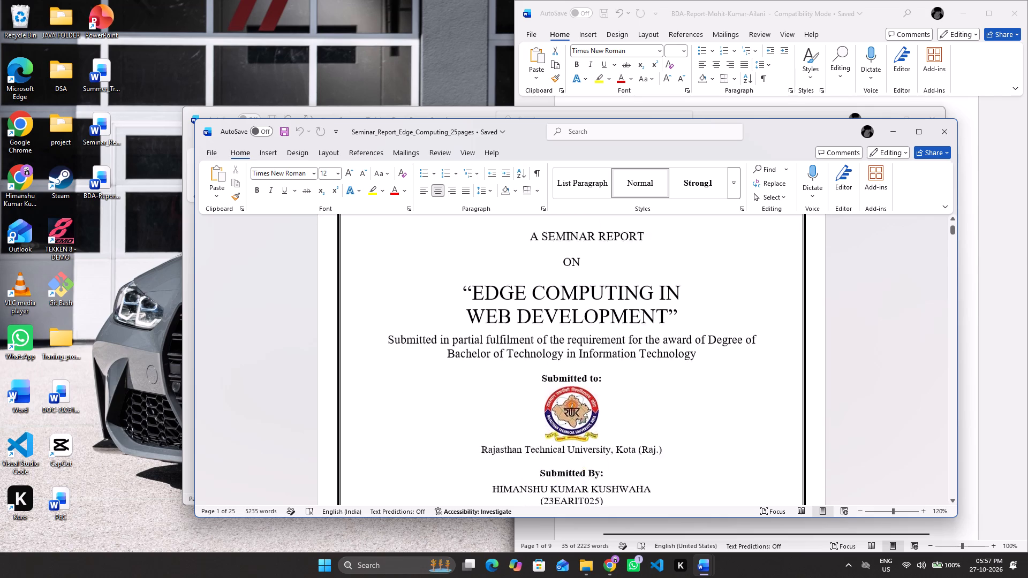
pyautogui.scroll(-8, 502, 310)
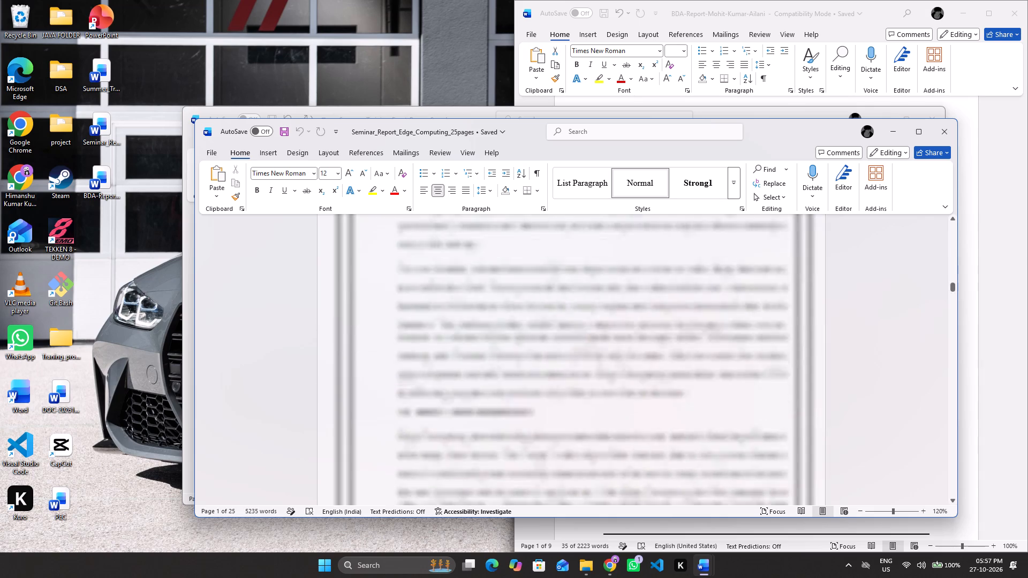
pyautogui.scroll(-20, 502, 310)
pyautogui.scroll(-1, 502, 310)
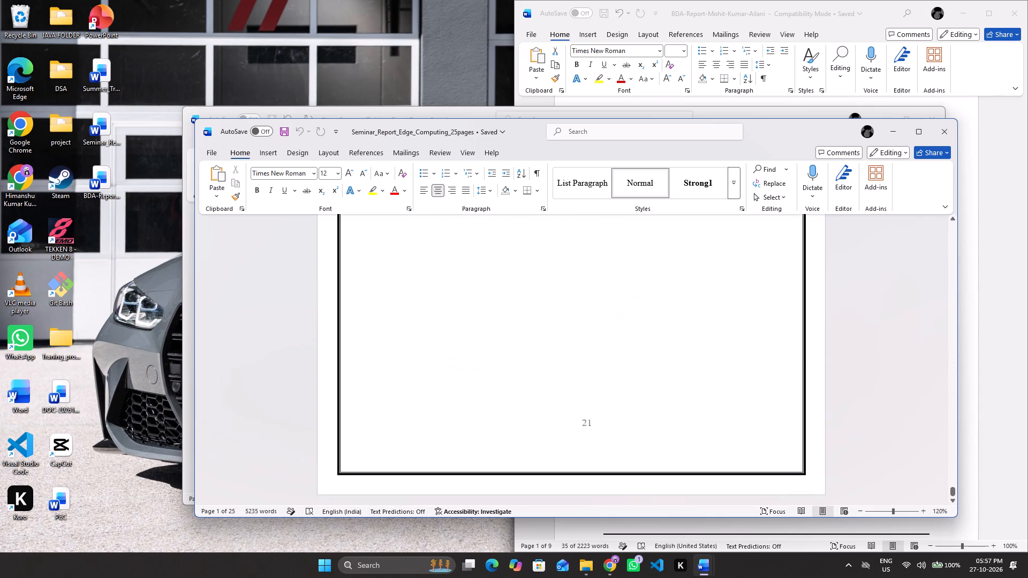
# Look back through Seminar_Report_Edge_Computing_25pages from its last page to the cover page.
pyautogui.scroll(2, 502, 310)
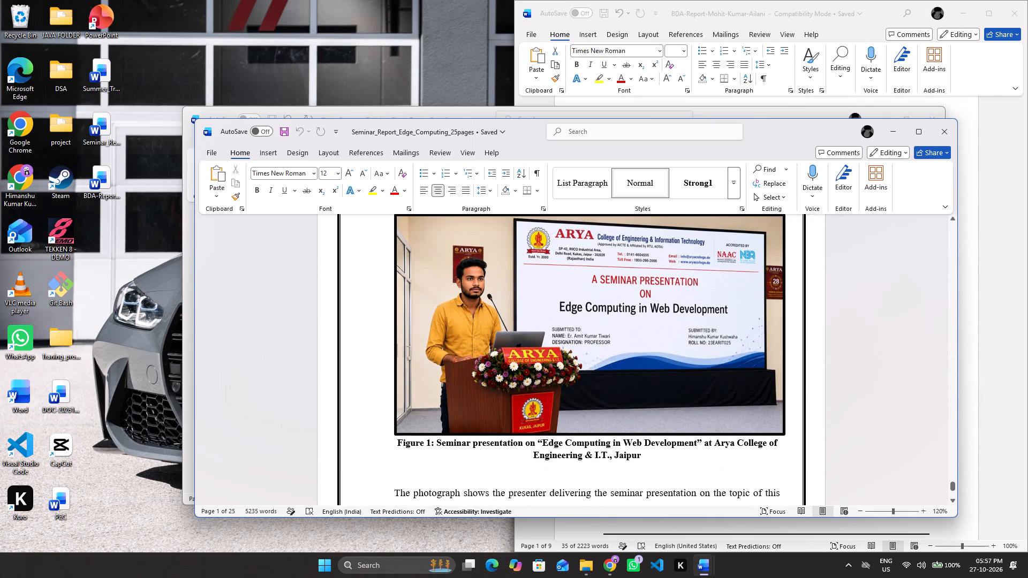
pyautogui.scroll(1, 502, 310)
pyautogui.scroll(9, 558, 265)
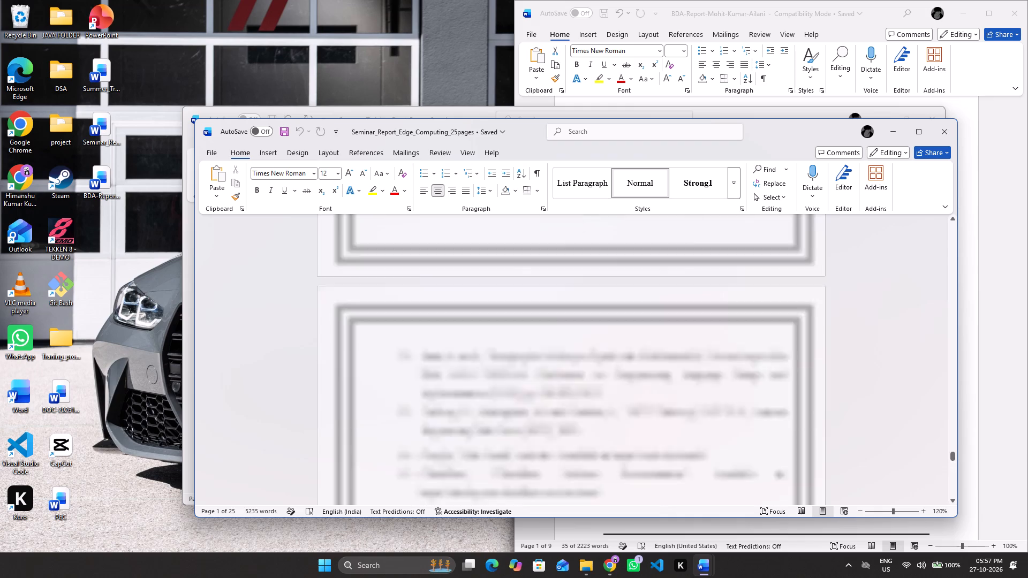
pyautogui.scroll(18, 558, 265)
pyautogui.scroll(-1, 558, 265)
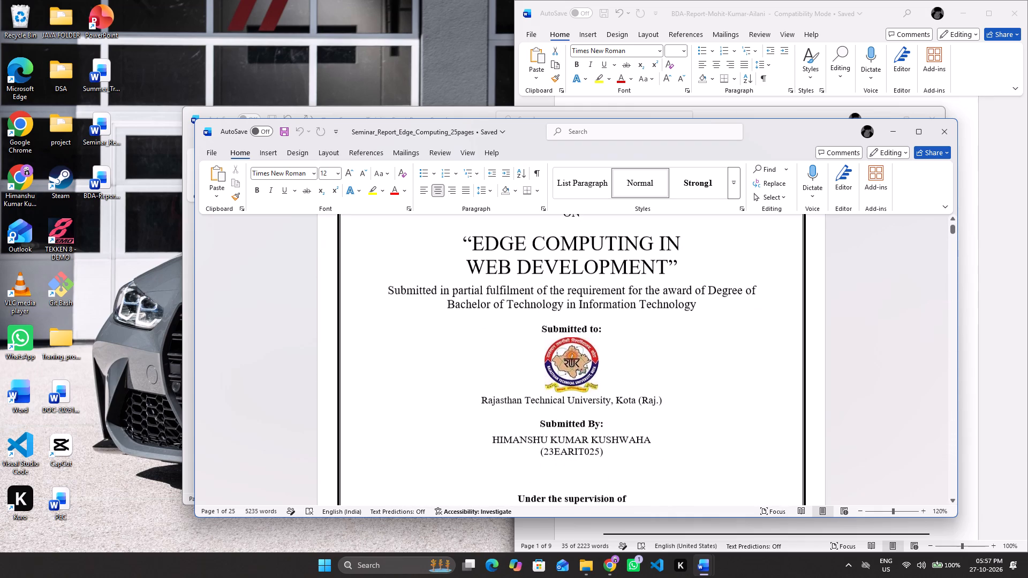
# Close the Summer_Training_Front_Page document.
pyautogui.click(805, 110)
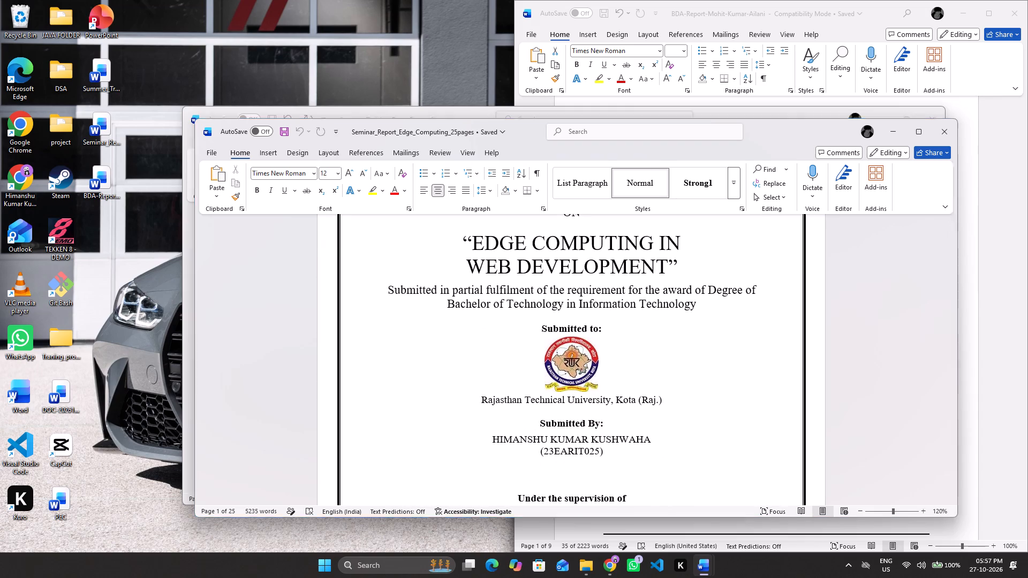
pyautogui.click(925, 109)
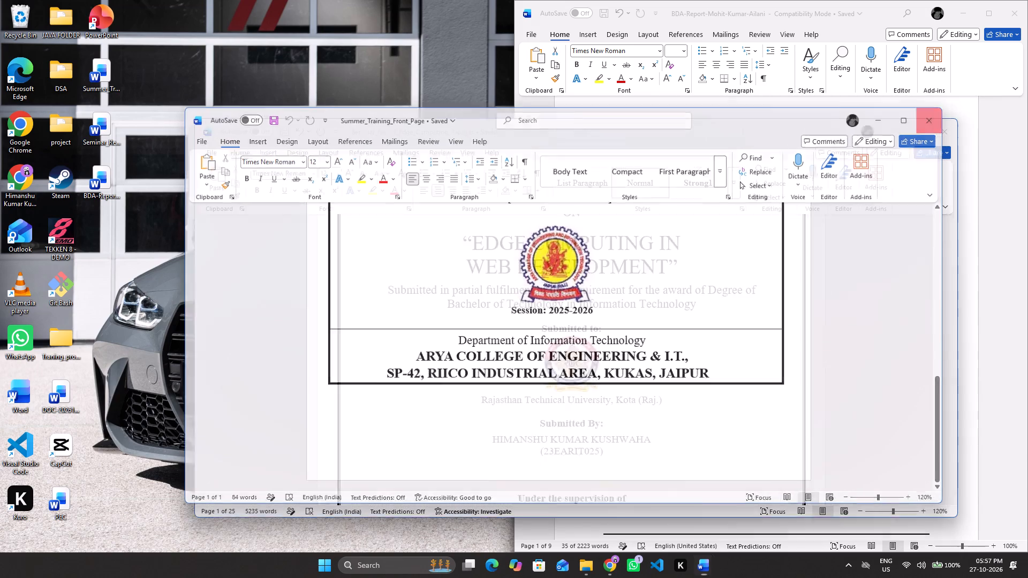
# Examine the seminar report's cover page and its opening pages through the end of the abstract.
pyautogui.scroll(6, 645, 359)
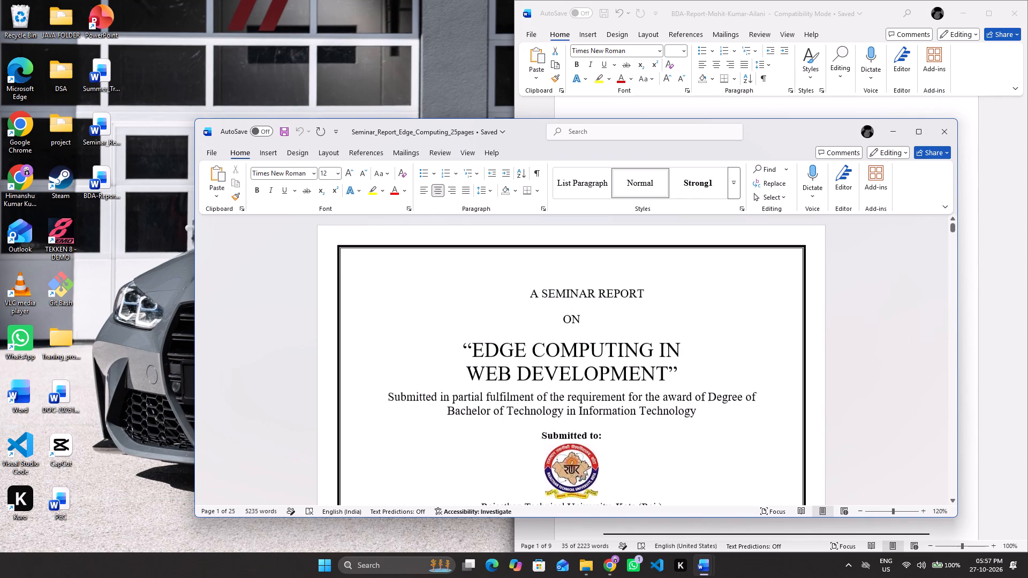
pyautogui.scroll(2, 645, 359)
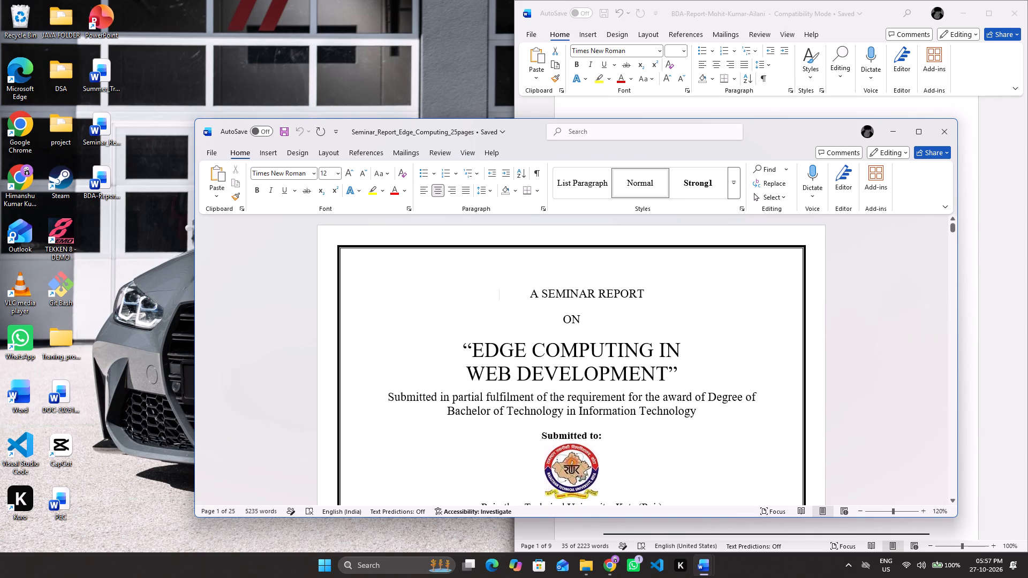
pyautogui.scroll(-2, 456, 324)
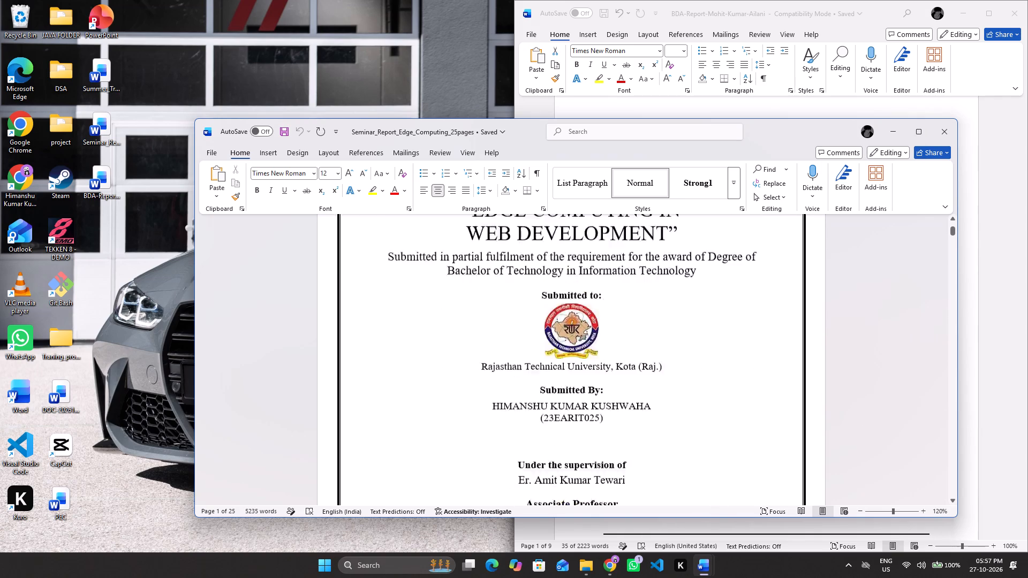
pyautogui.scroll(-4, 456, 324)
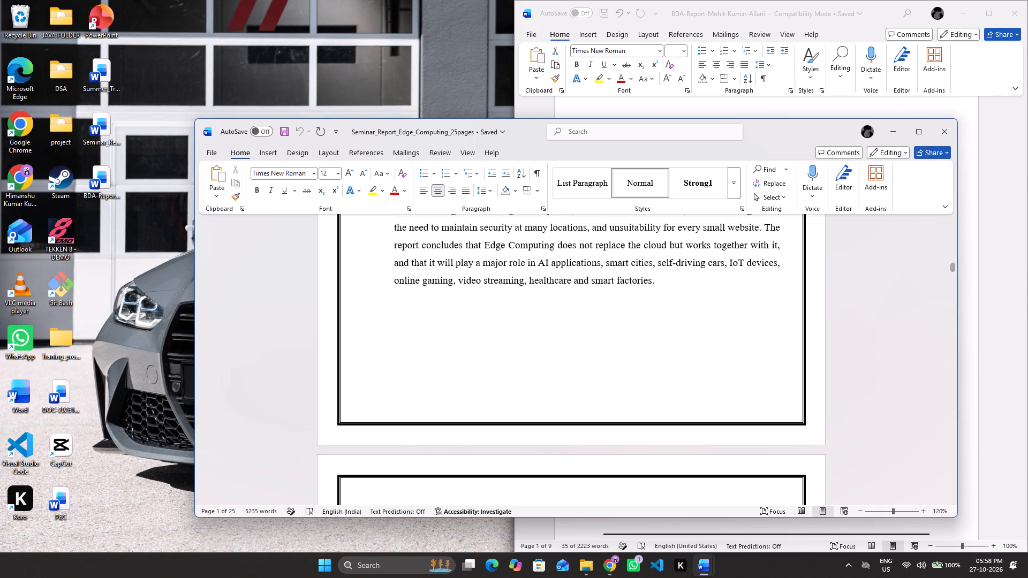
# Close the seminar report, the BDA report and the remaining browser and document windows to clear the Desktop.
pyautogui.click(205, 40)
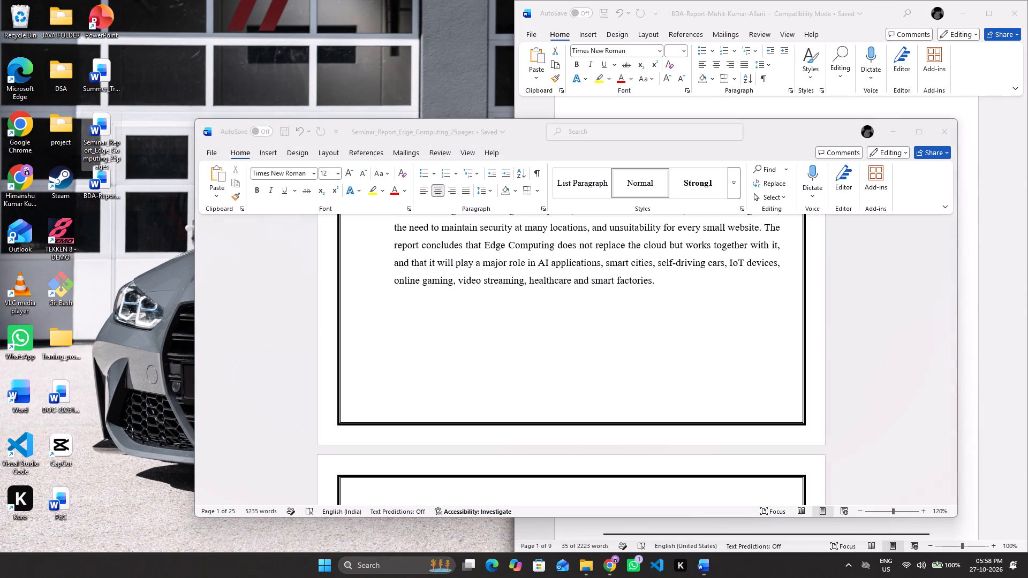
pyautogui.click(171, 92)
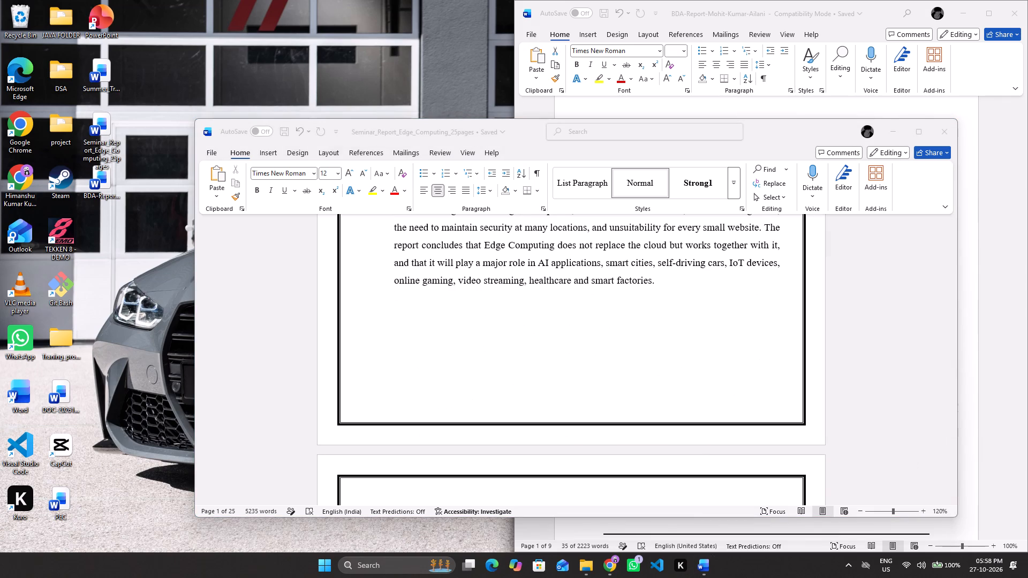
pyautogui.click(948, 127)
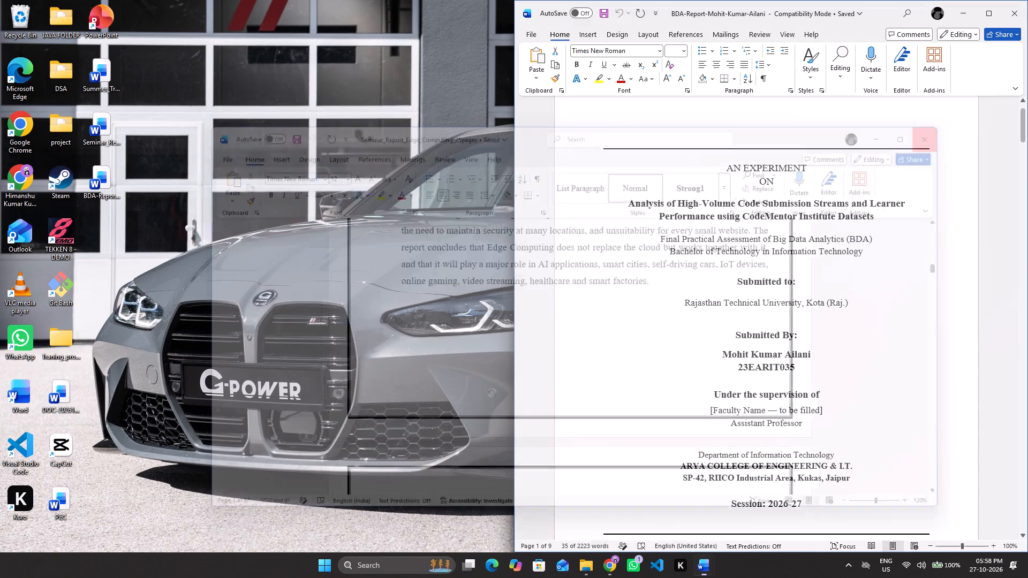
pyautogui.click(1014, 0)
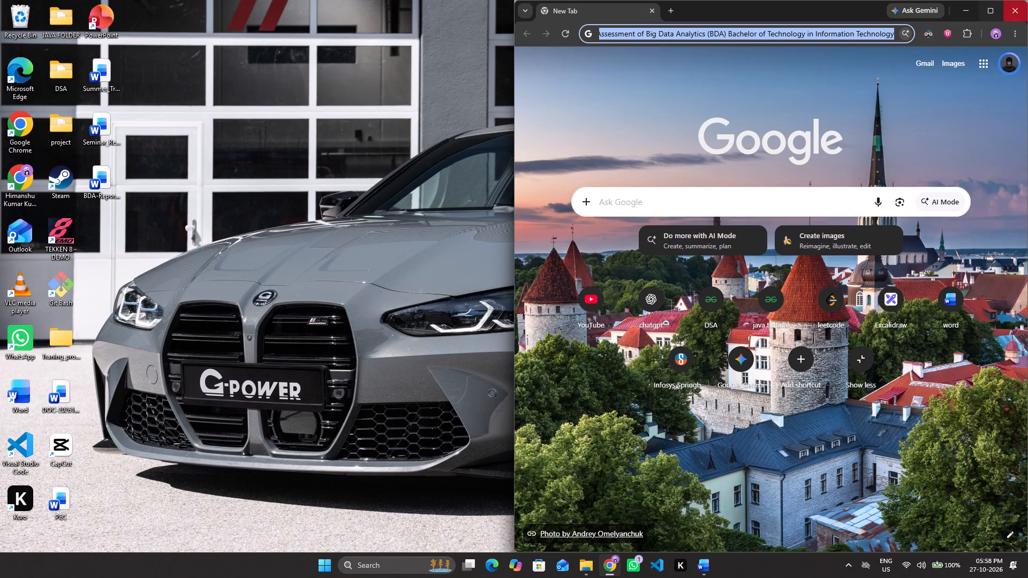
pyautogui.click(1015, 7)
pyautogui.click(1015, 7)
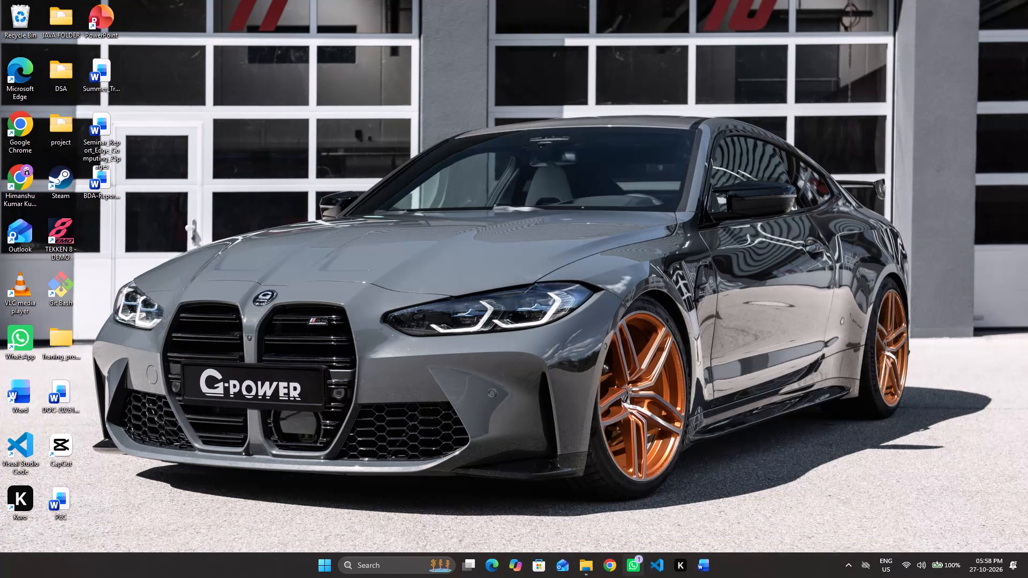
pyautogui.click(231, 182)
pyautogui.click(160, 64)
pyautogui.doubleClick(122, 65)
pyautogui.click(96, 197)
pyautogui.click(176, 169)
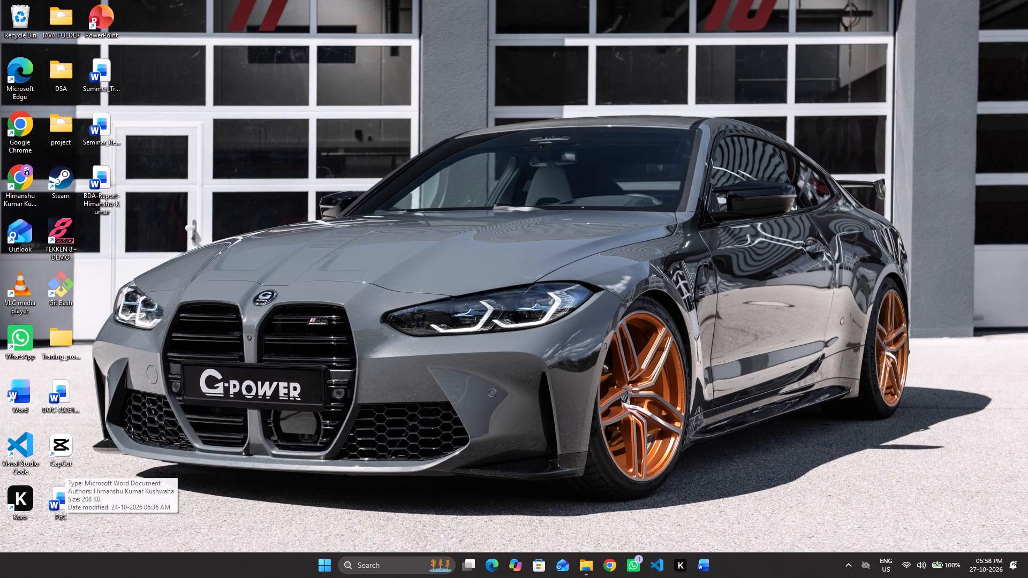
# Open DOC-20261014-WA0003 from the Desktop, examine its cover page through the table of contents, and close it.
pyautogui.doubleClick(57, 383)
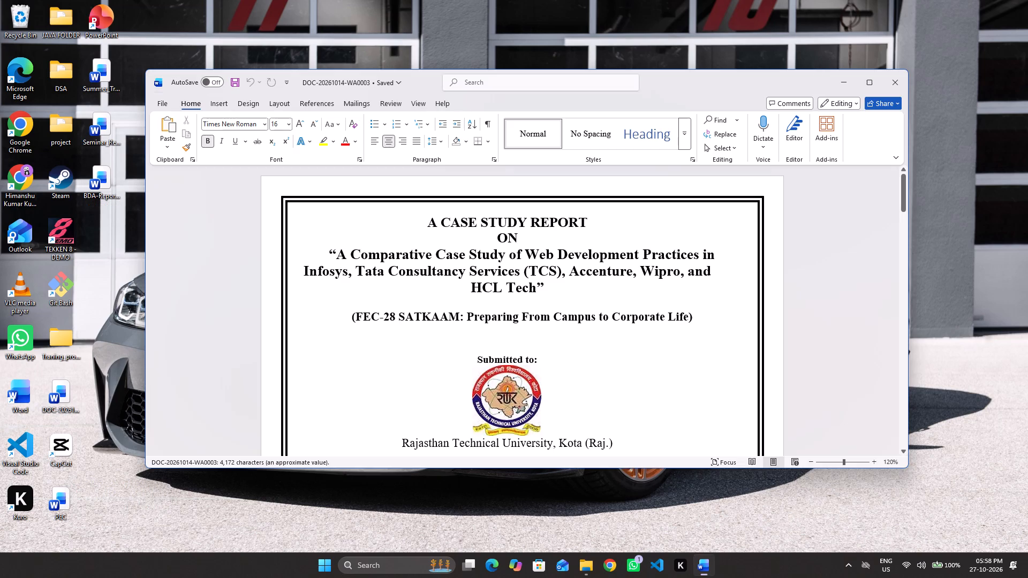
pyautogui.scroll(-2, 373, 315)
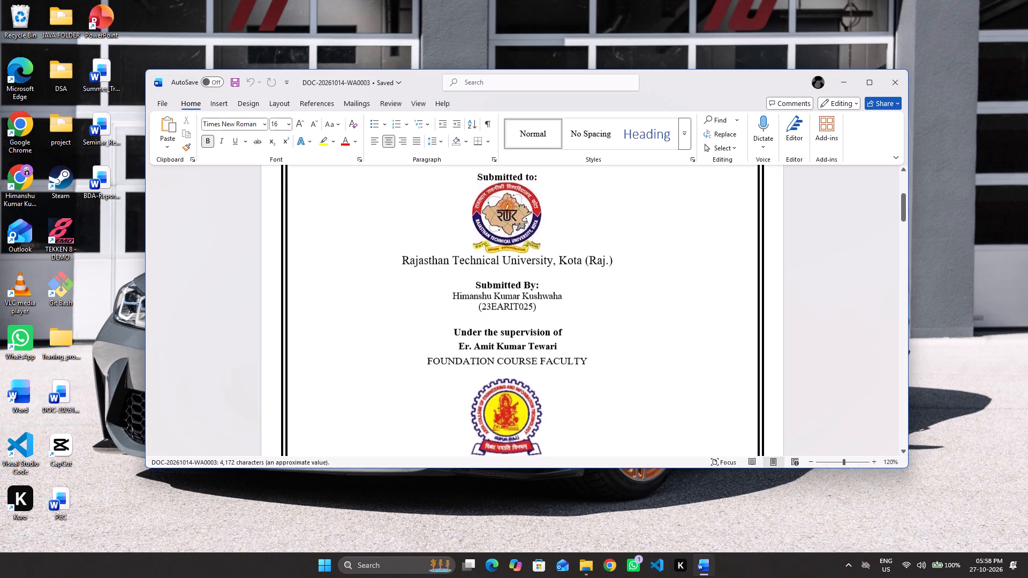
pyautogui.scroll(-16, 373, 315)
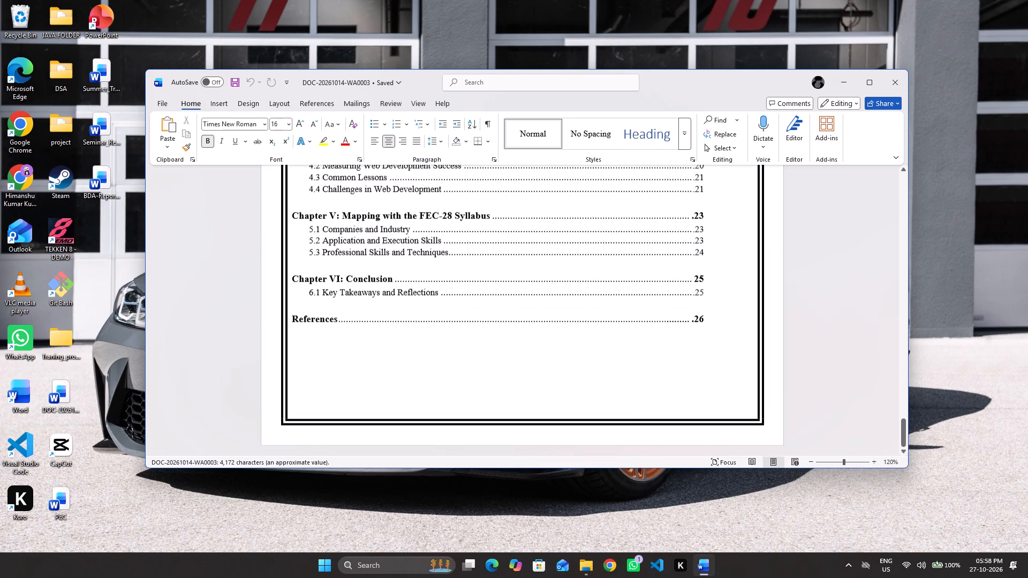
pyautogui.scroll(-1, 373, 315)
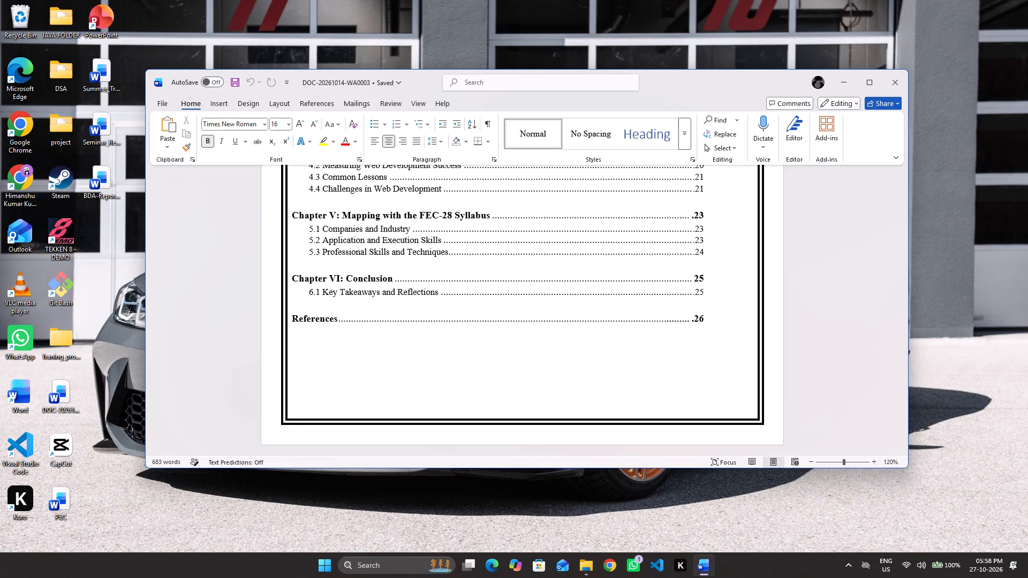
pyautogui.scroll(6, 301, 288)
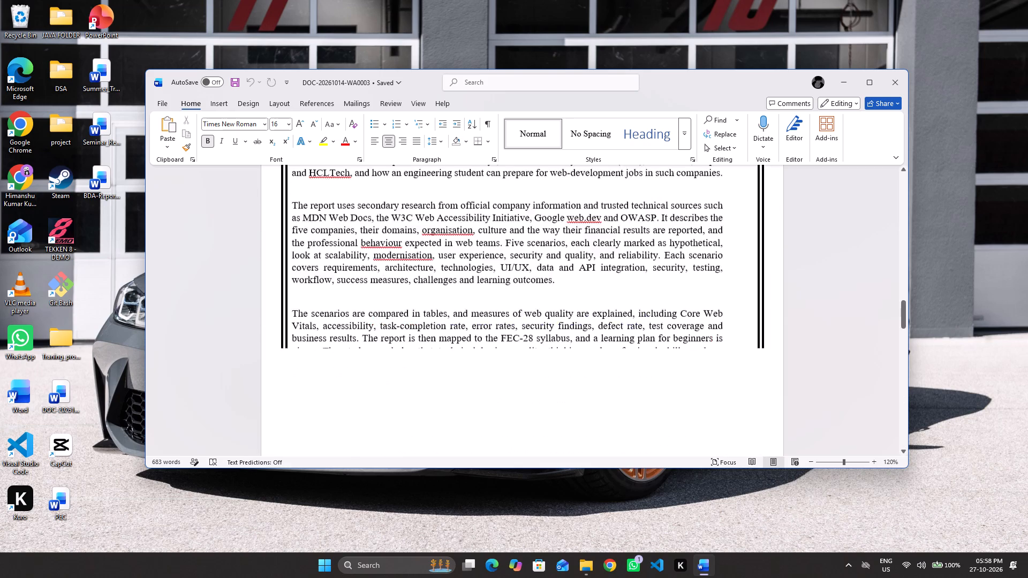
pyautogui.scroll(6, 301, 288)
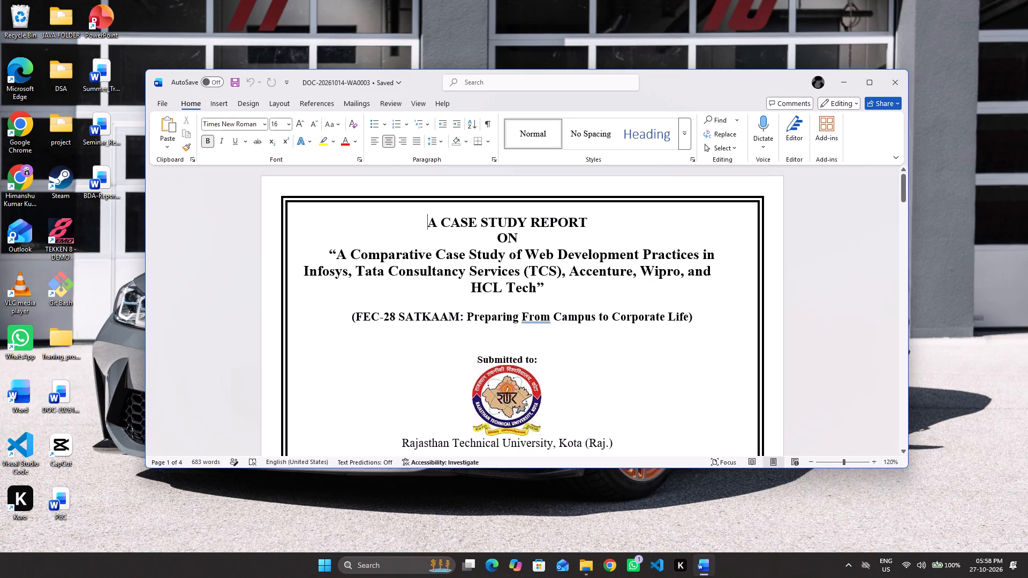
pyautogui.scroll(-5, 449, 303)
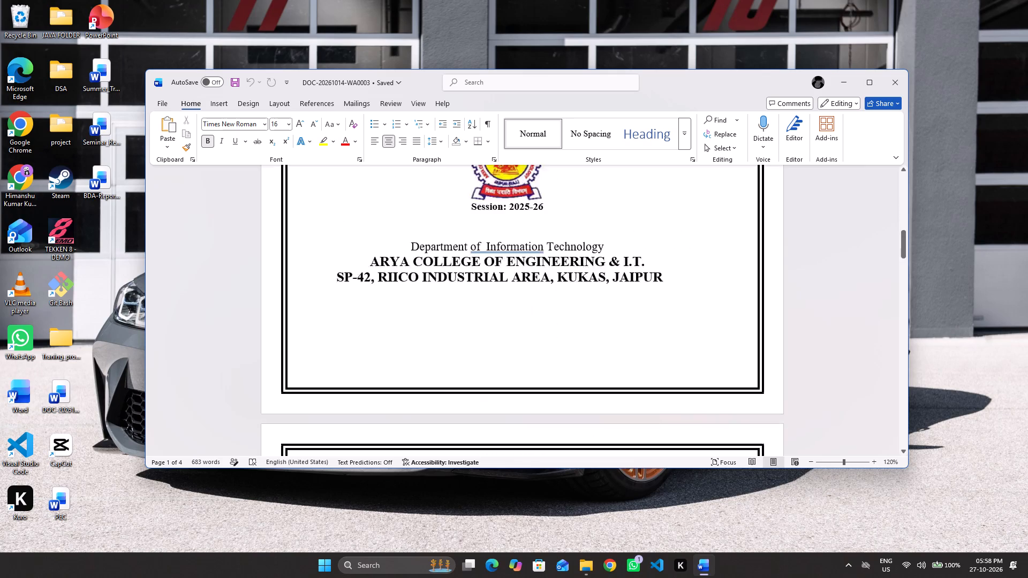
pyautogui.scroll(-10, 449, 303)
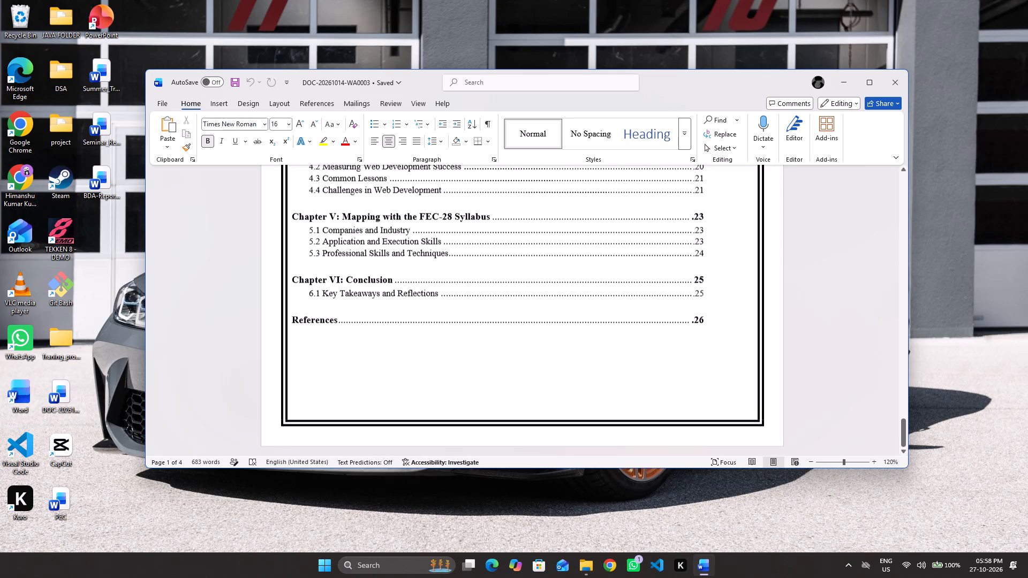
pyautogui.scroll(6, 449, 303)
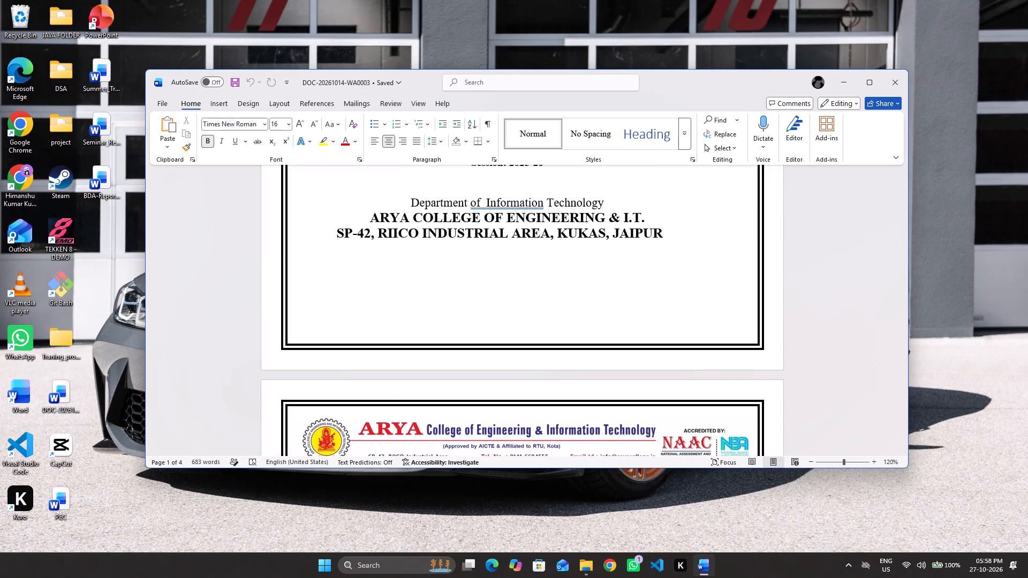
pyautogui.click(903, 79)
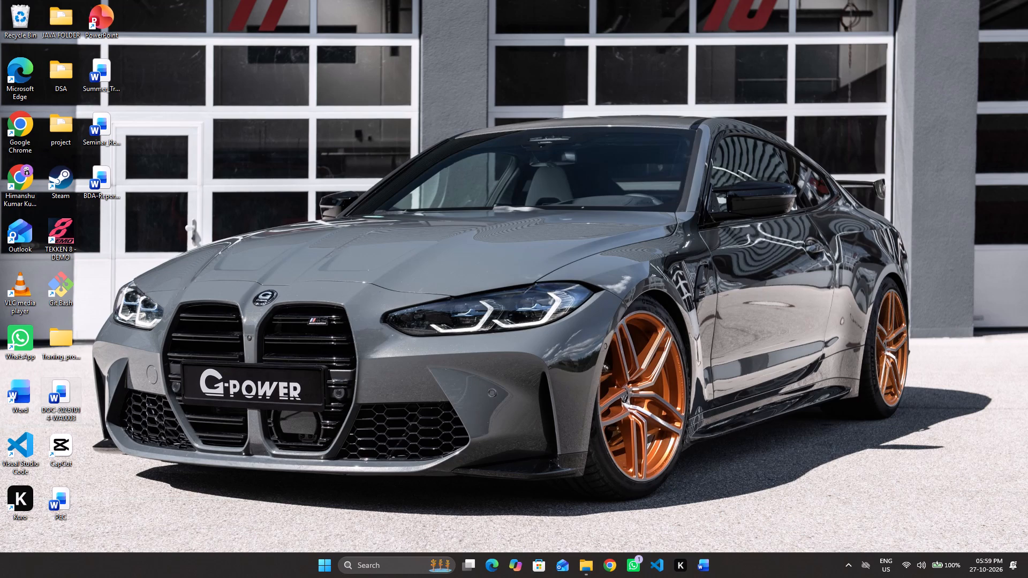
# Open Kiro.
pyautogui.click(689, 569)
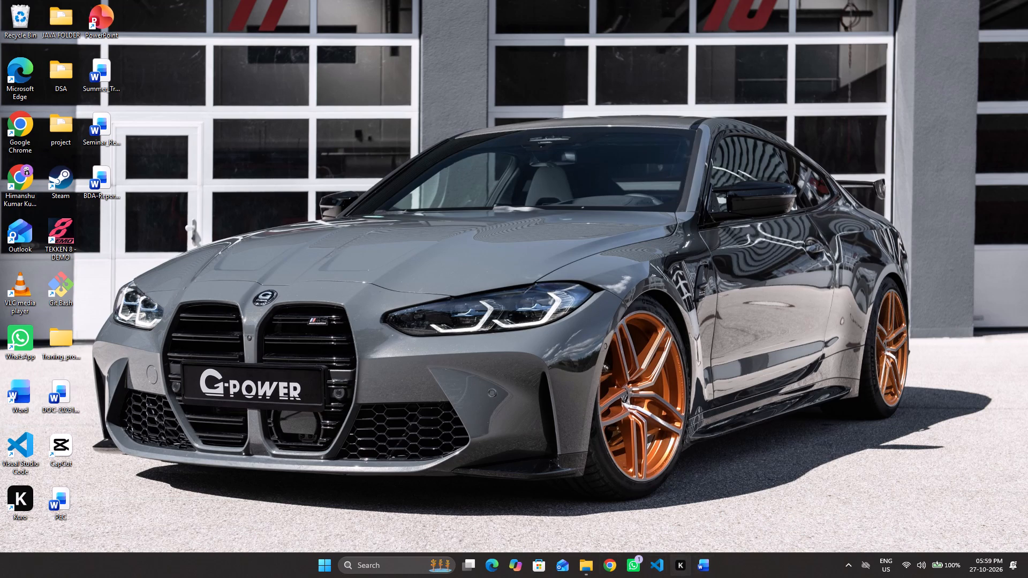